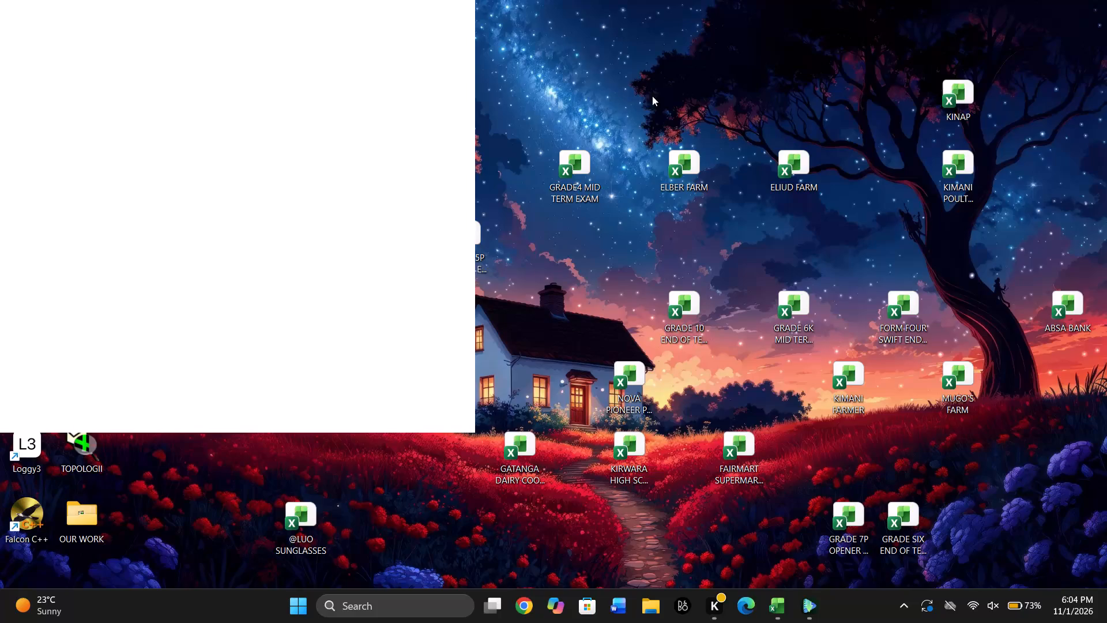
# Create a new Microsoft Excel worksheet file on the desktop.
pyautogui.rightClick(675, 43)
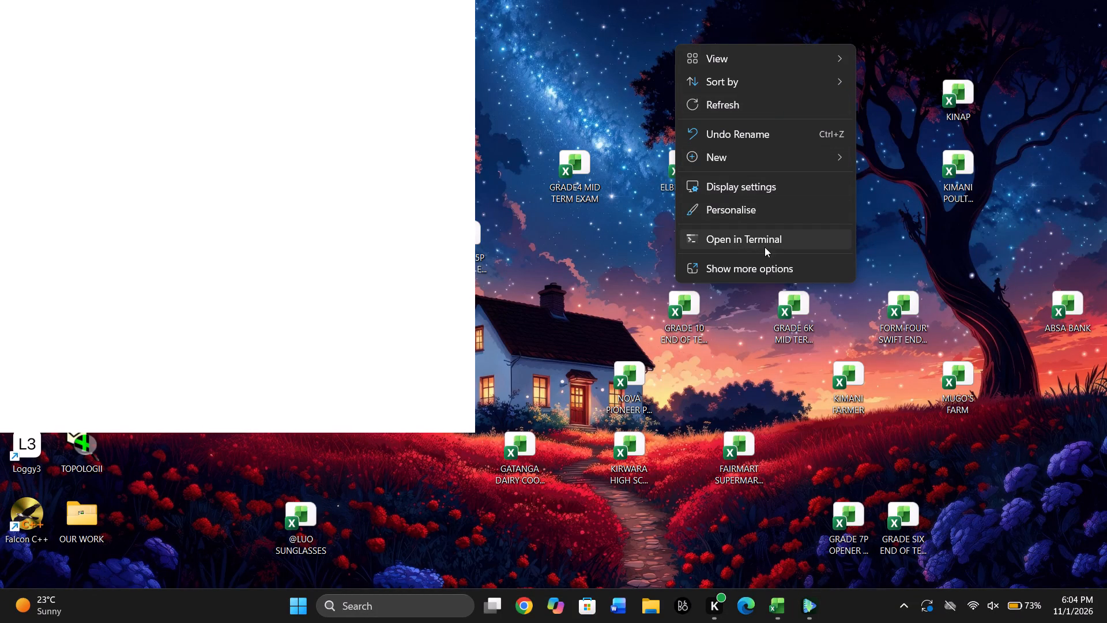
pyautogui.click(721, 156)
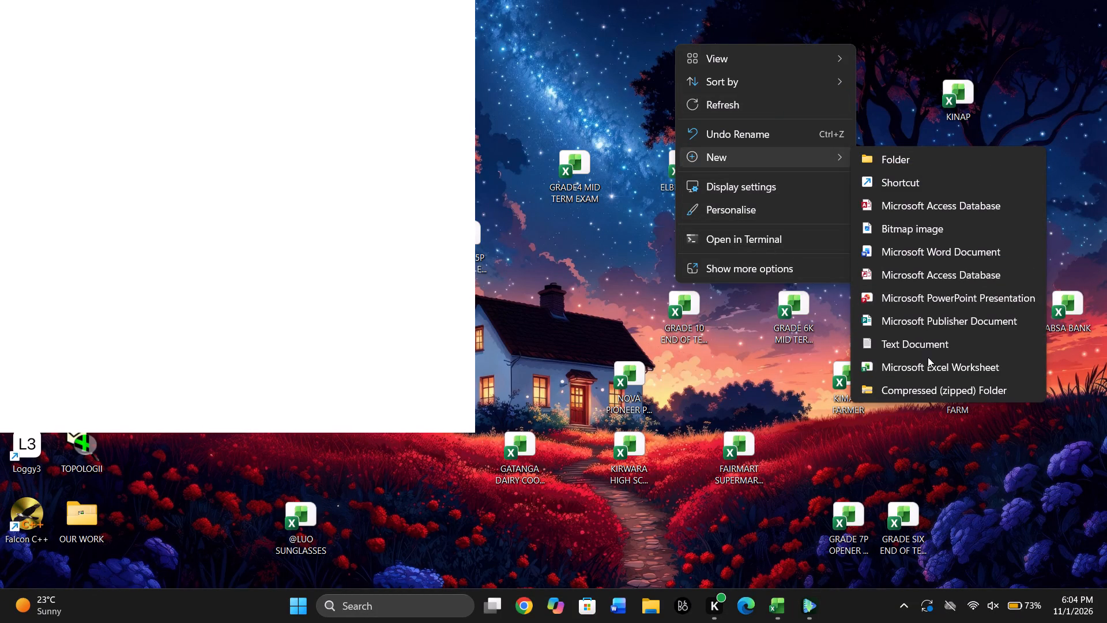
pyautogui.click(932, 363)
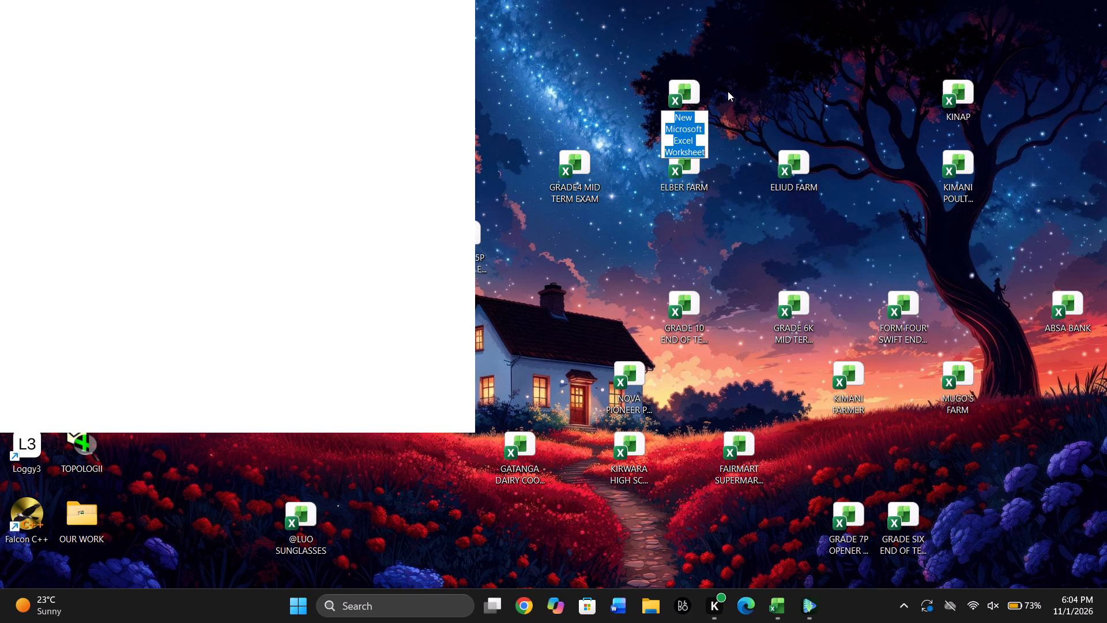
pyautogui.moveTo(694, 87); pyautogui.dragTo(698, 73)
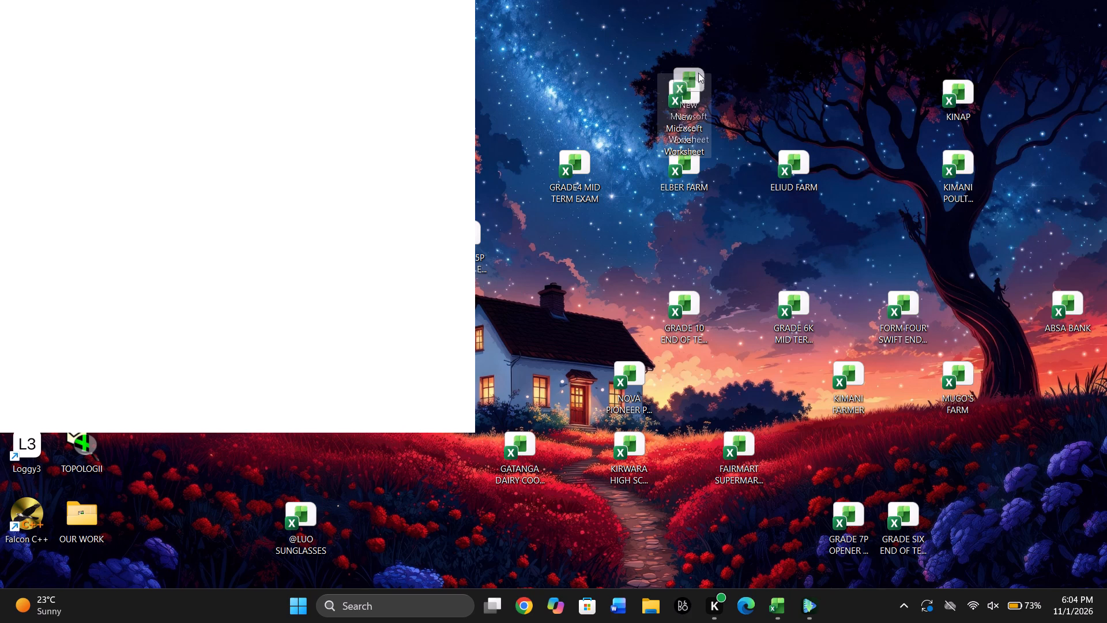
pyautogui.moveTo(698, 73); pyautogui.dragTo(703, 50)
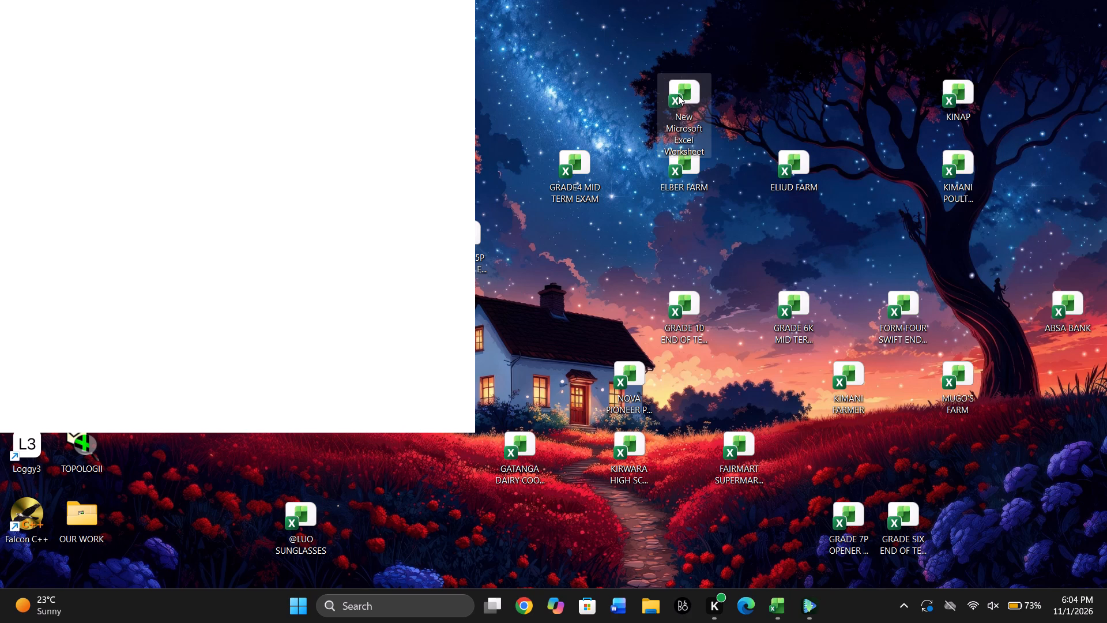
# Rename the new Excel worksheet file as KENYA POPULATION 2026.
pyautogui.click(678, 95)
pyautogui.rightClick(689, 126)
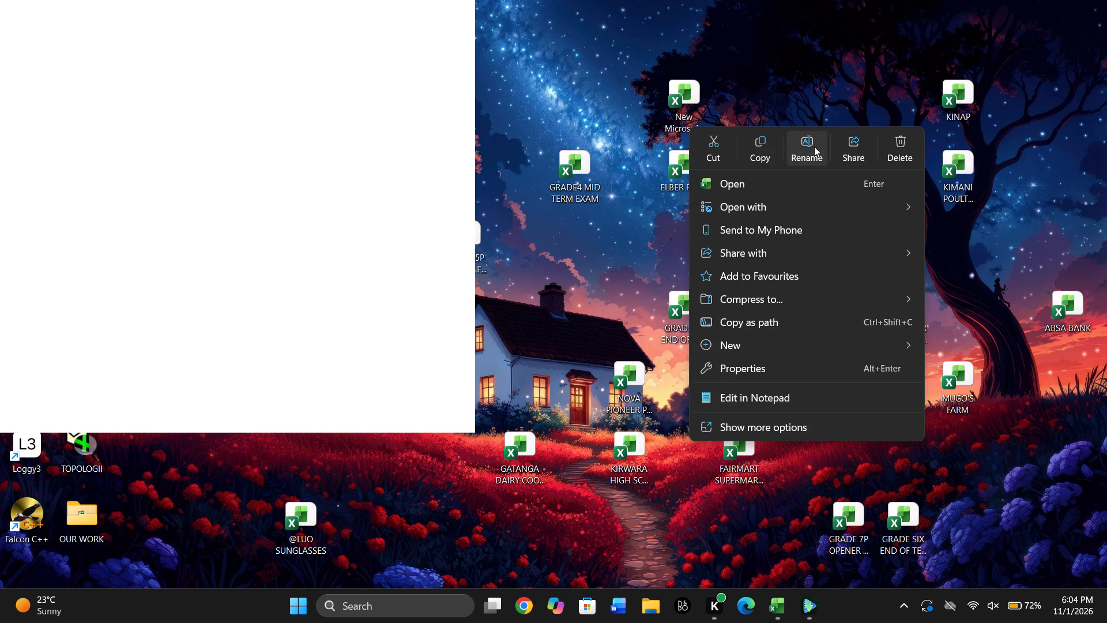
pyautogui.click(814, 147)
pyautogui.press('BackSpace')
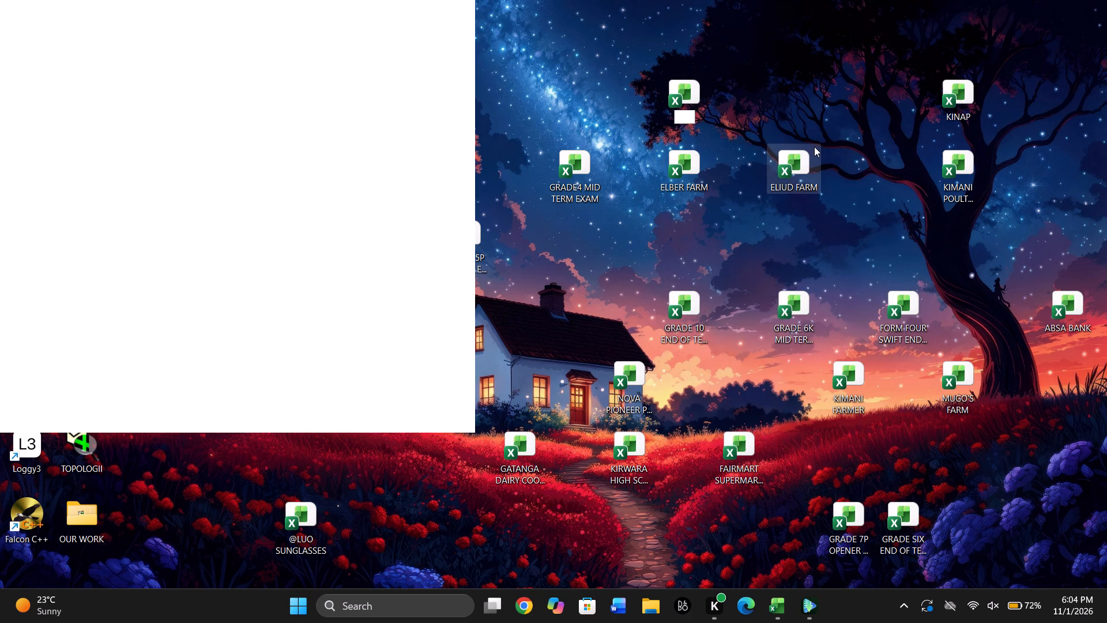
pyautogui.press('BackSpace')
pyautogui.press('j')
pyautogui.press('BackSpace')
pyautogui.write('KENYA')
pyautogui.press('n')
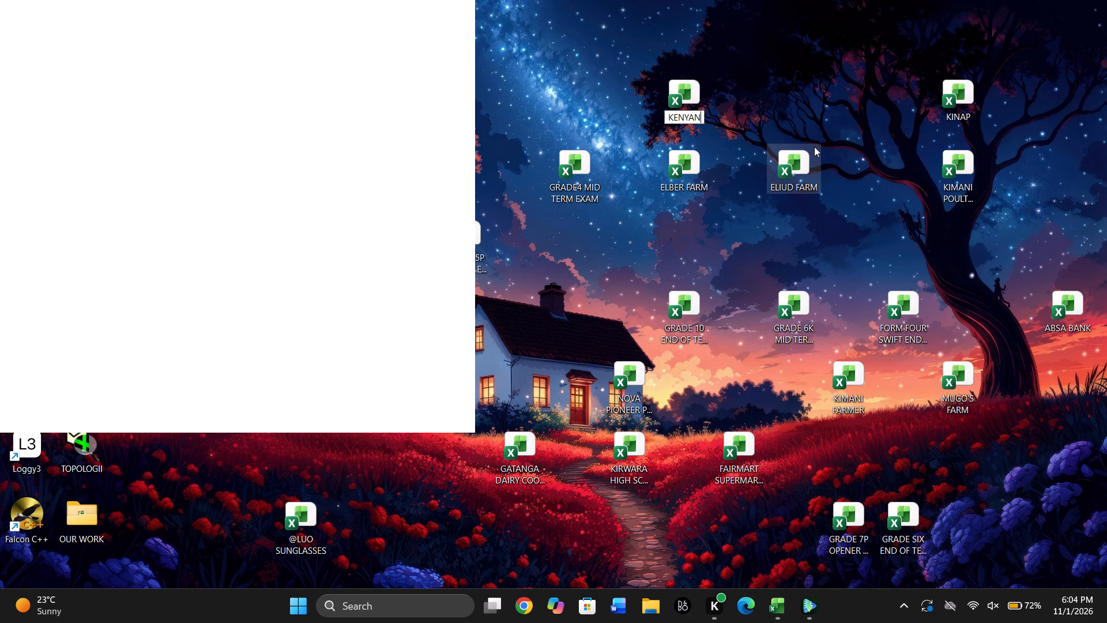
pyautogui.press('BackSpace')
pyautogui.press('space')
pyautogui.write('POPULATION')
pyautogui.press('space')
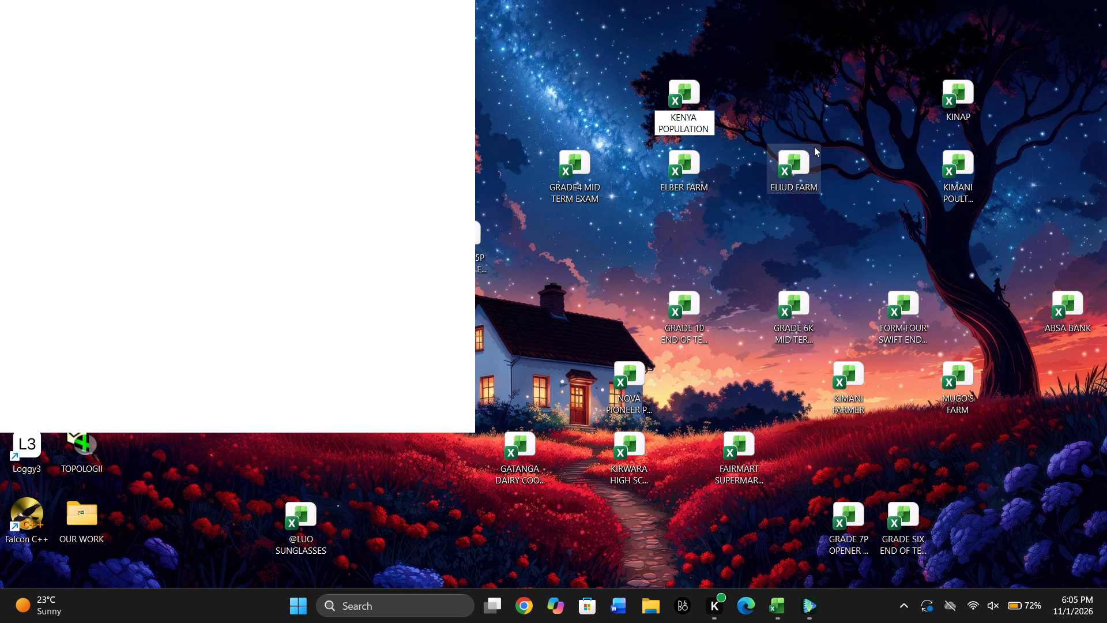
pyautogui.write('202')
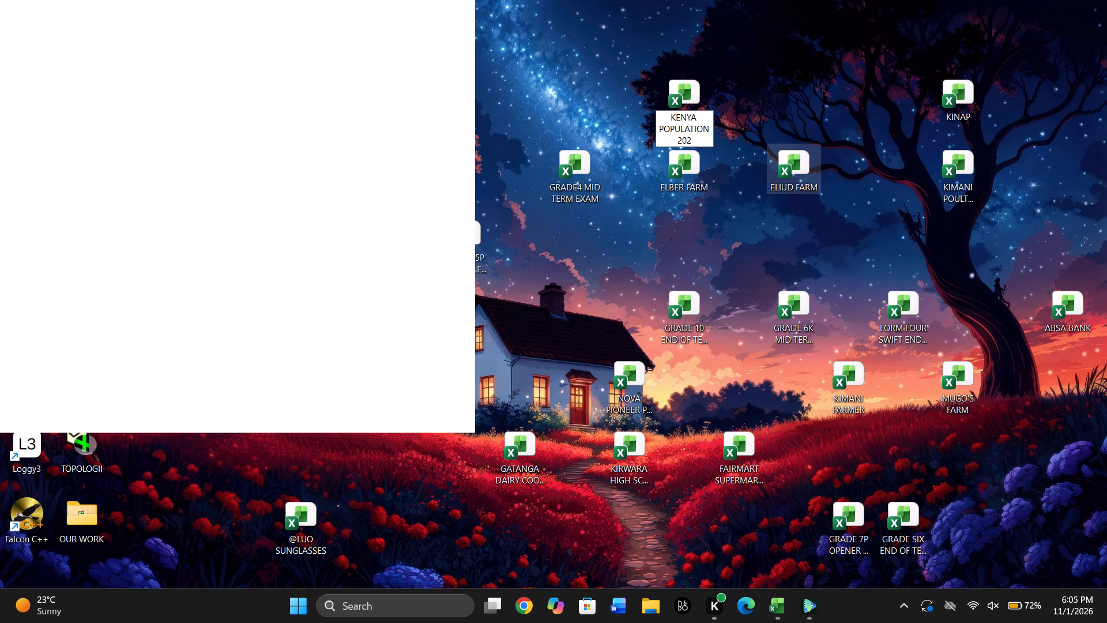
pyautogui.press('6')
# Change the year at the end of the new file's name to the range 2025-2026.
pyautogui.press('/')
pyautogui.press('.')
pyautogui.press('BackSpace')
pyautogui.press('/')
pyautogui.press('Delete')
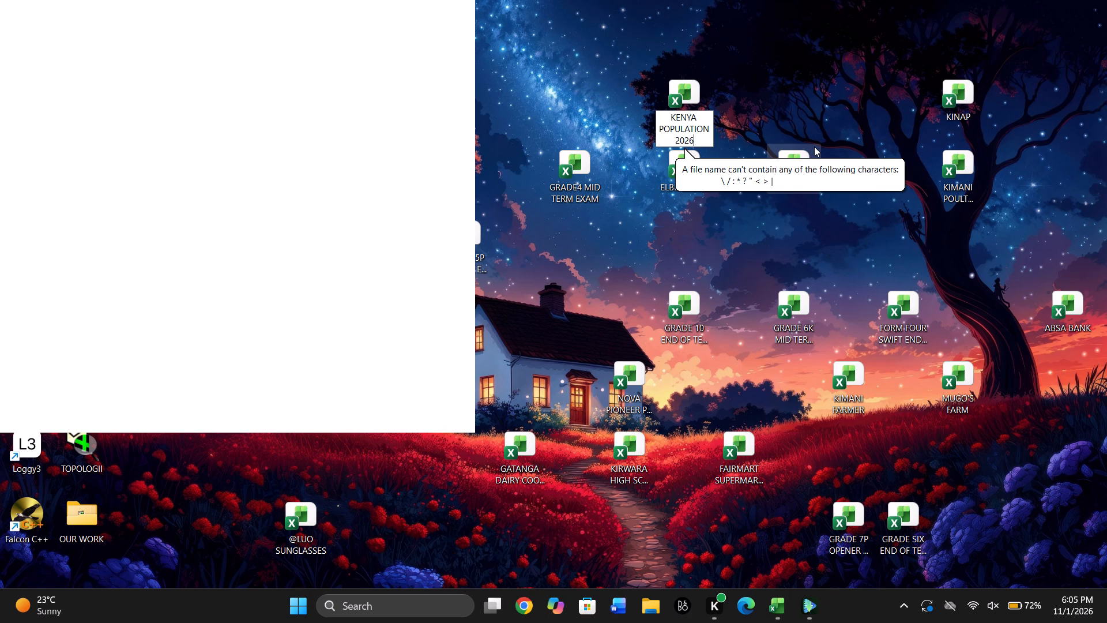
pyautogui.press('=')
pyautogui.press('BackSpace')
pyautogui.press('BackSpace')
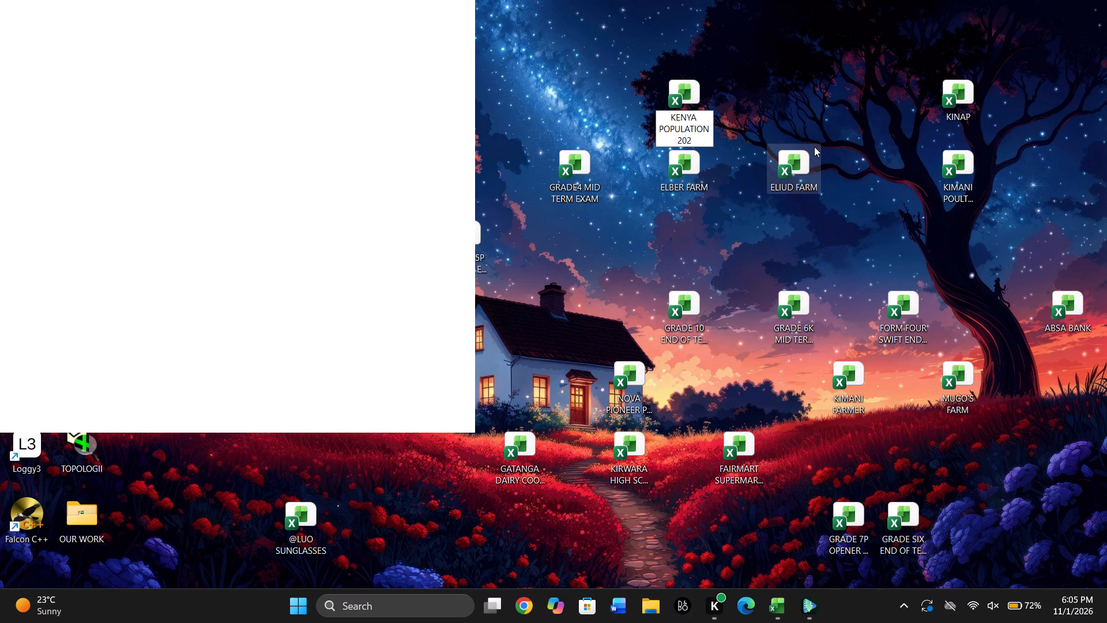
pyautogui.write('5=')
pyautogui.press('BackSpace')
pyautogui.press('=')
pyautogui.press('BackSpace')
pyautogui.press('-')
pyautogui.write('2026')
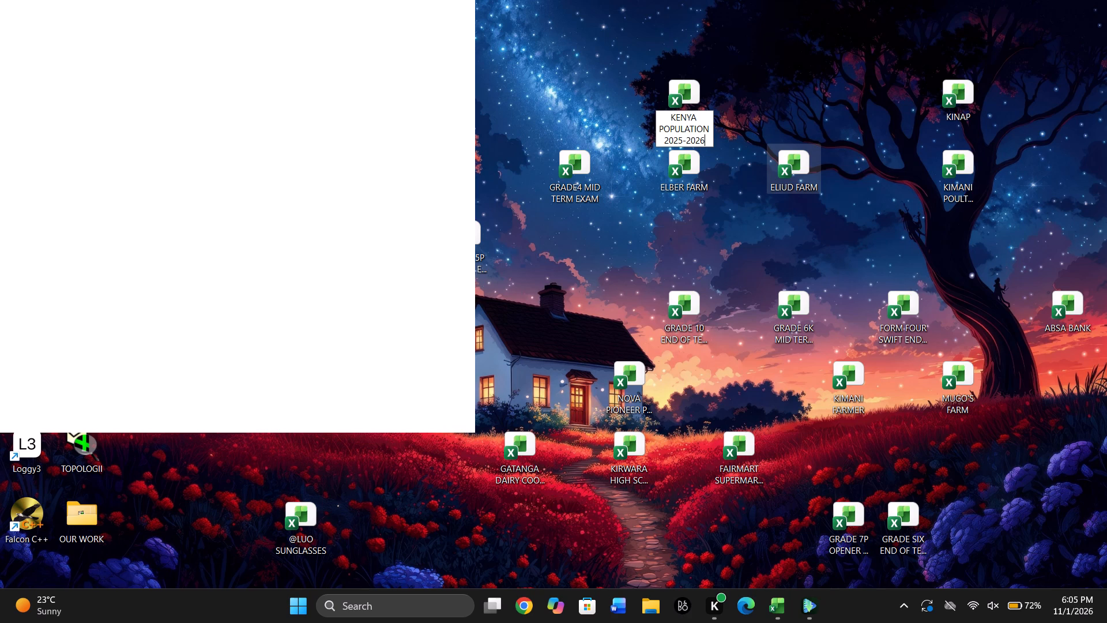
# Replace KENYA with NAIROBI-KIAMBU in the new file's name, keeping a space before POPULATION.
pyautogui.doubleClick(696, 117)
pyautogui.press('BackSpace')
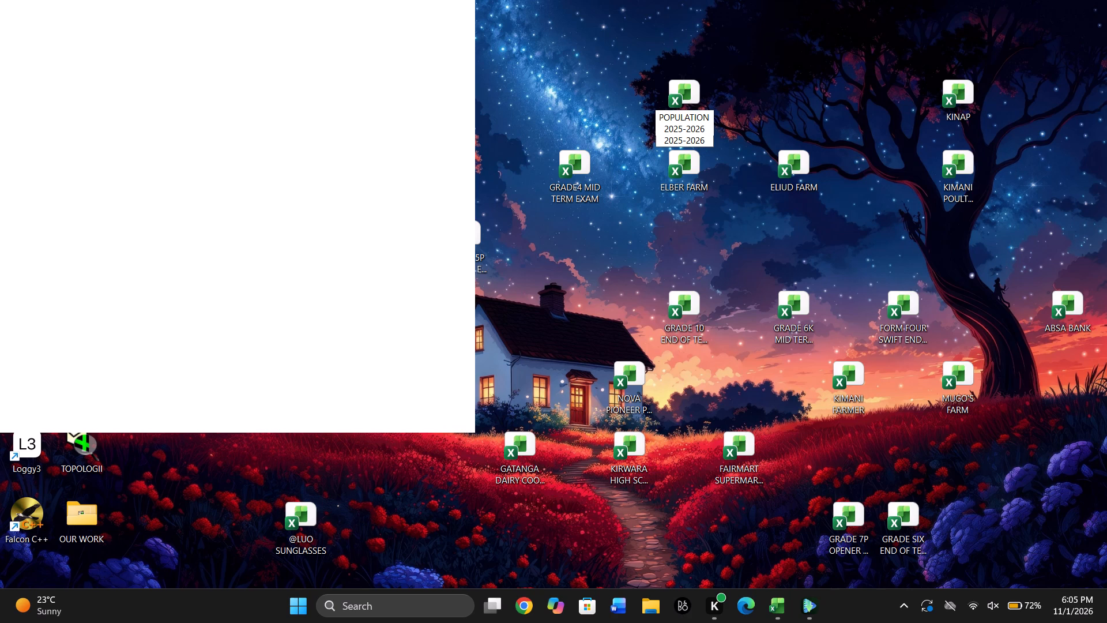
pyautogui.write('NAIRO')
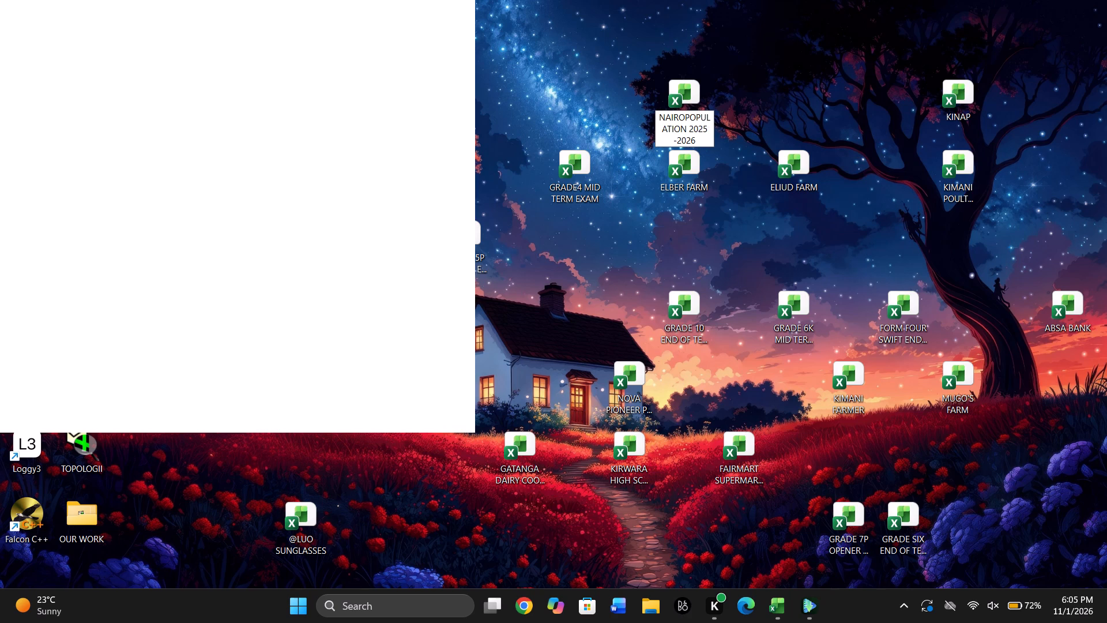
pyautogui.write('BI')
pyautogui.press('space')
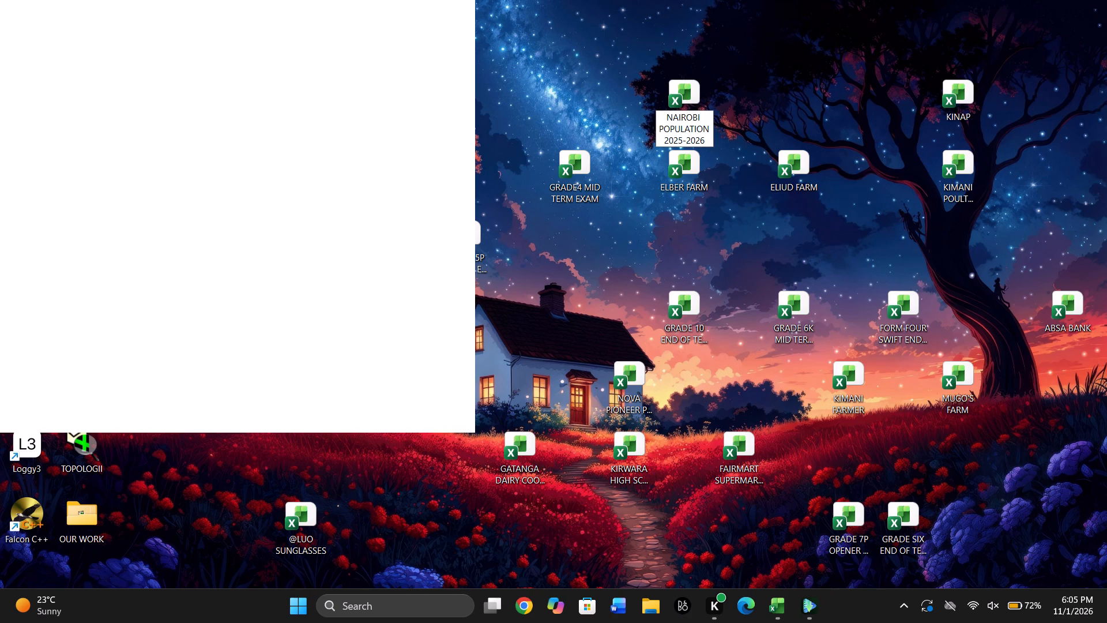
pyautogui.press('BackSpace')
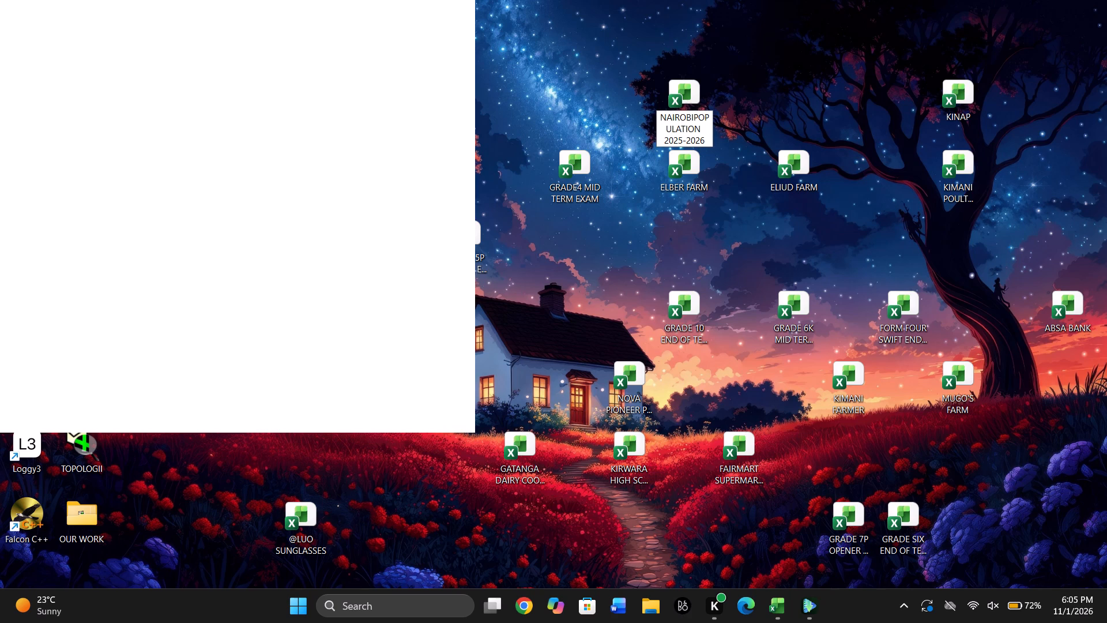
pyautogui.press('-')
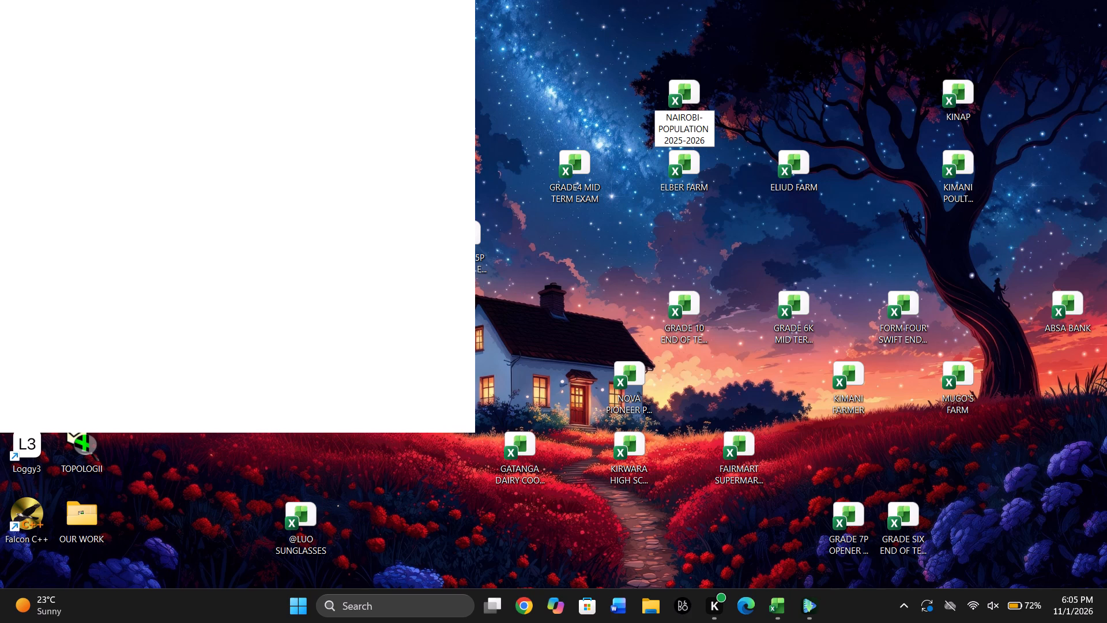
pyautogui.write('KIAMBU')
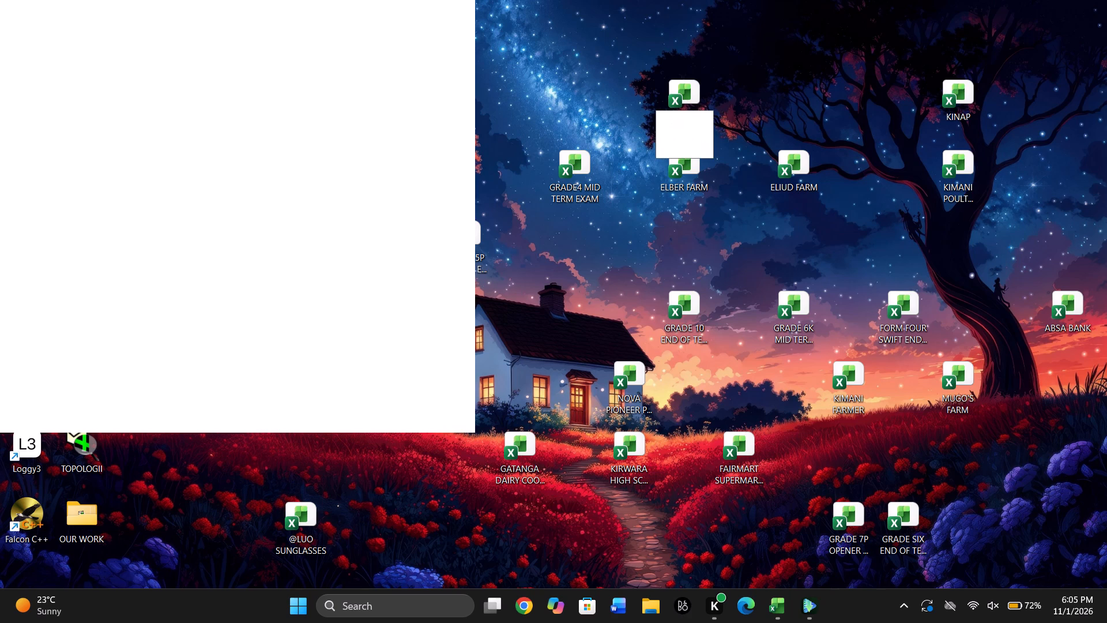
pyautogui.press('space')
# Apply the new name and open the NAIROBI-KIAMBU POPULATION 2025-2026 workbook from the desktop.
pyautogui.tripleClick(695, 92)
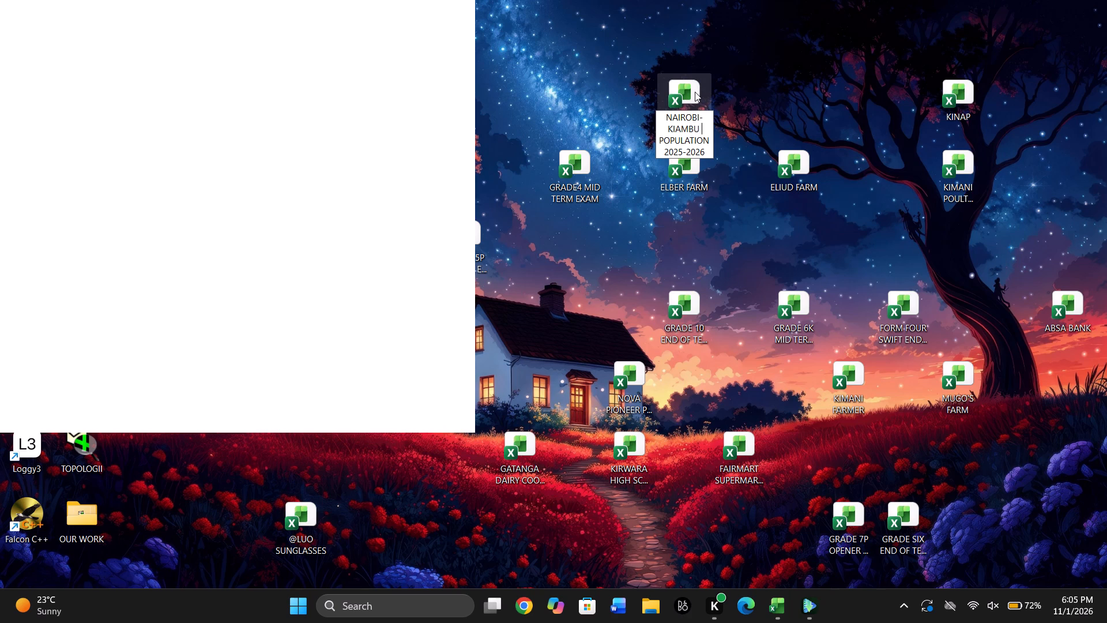
pyautogui.doubleClick(695, 92)
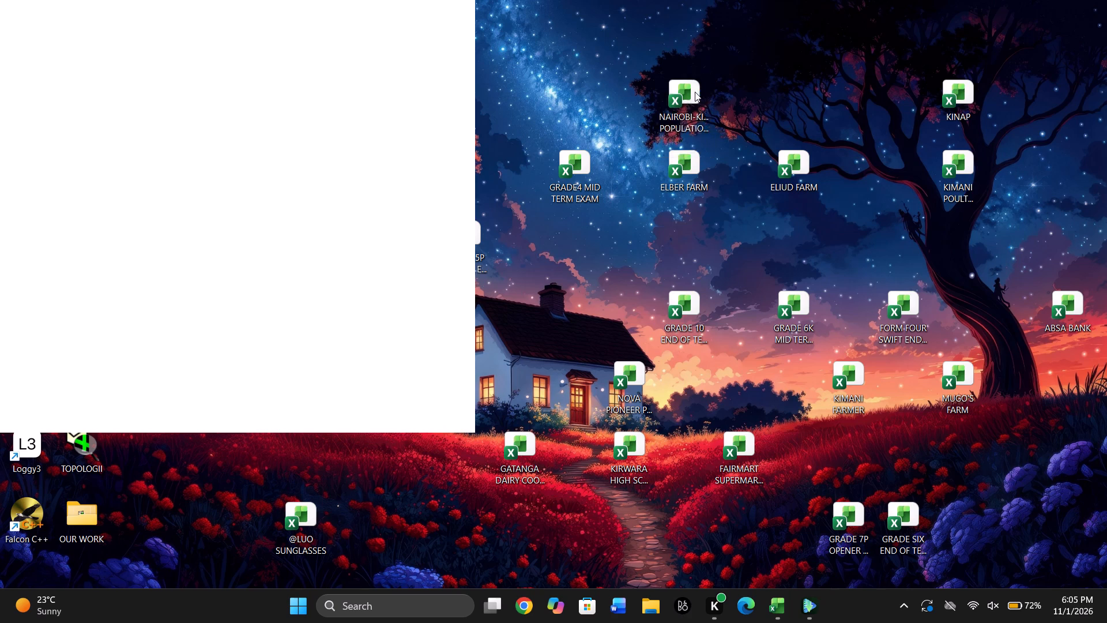
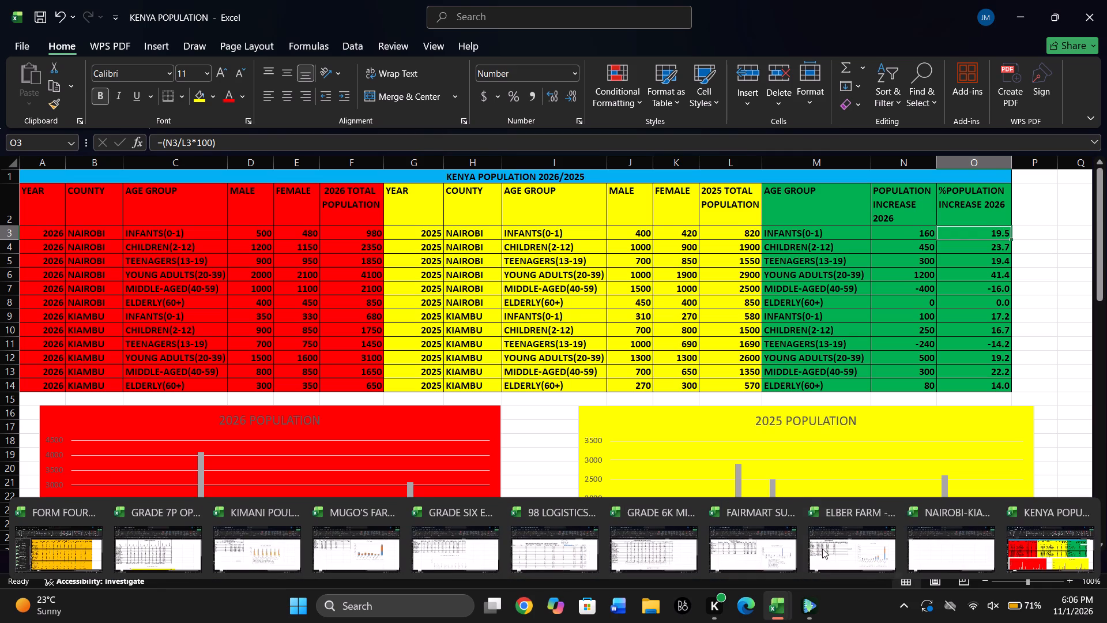
# Switch to the NAIROBI-KIAMBU POPULATION 2025-2026 workbook.
pyautogui.click(962, 542)
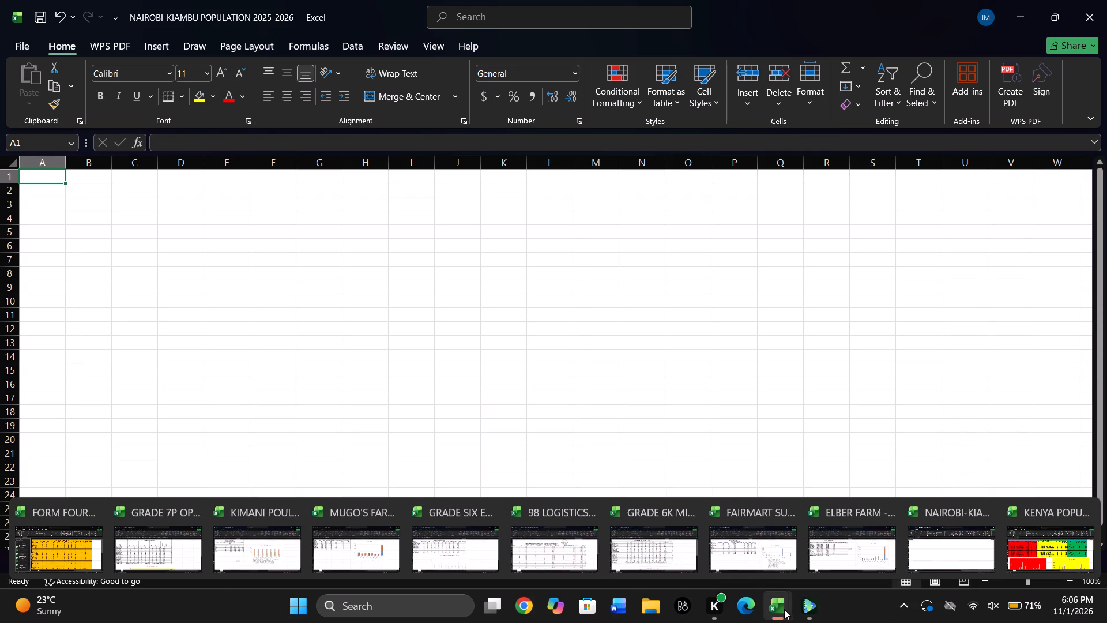
pyautogui.click(933, 545)
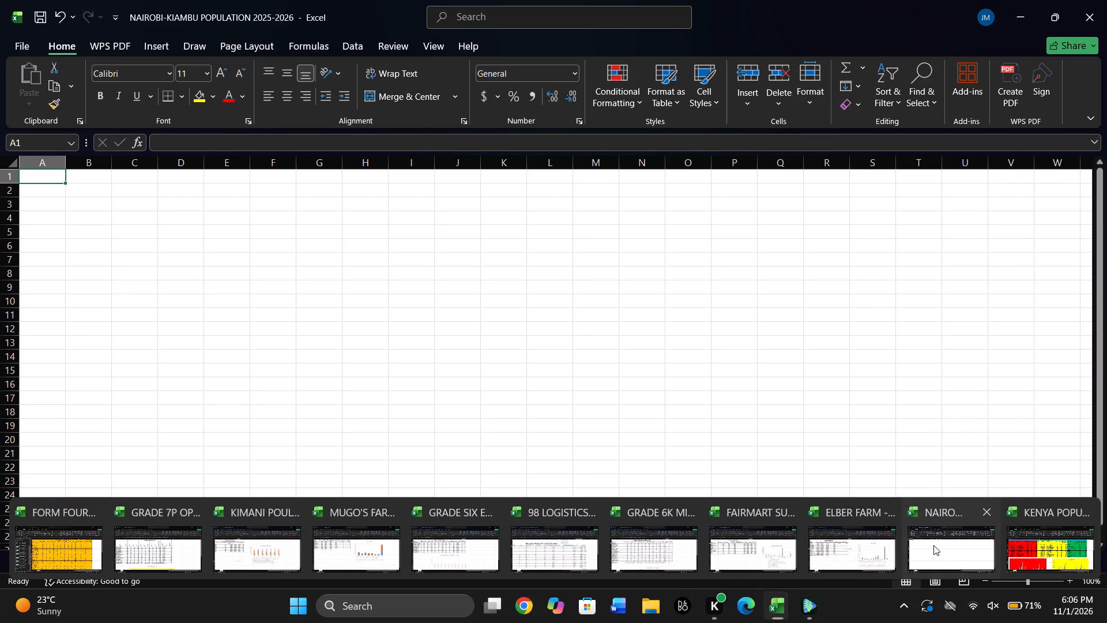
# Widen column A slightly and enter the heading YEAR in cell A2.
pyautogui.click(47, 188)
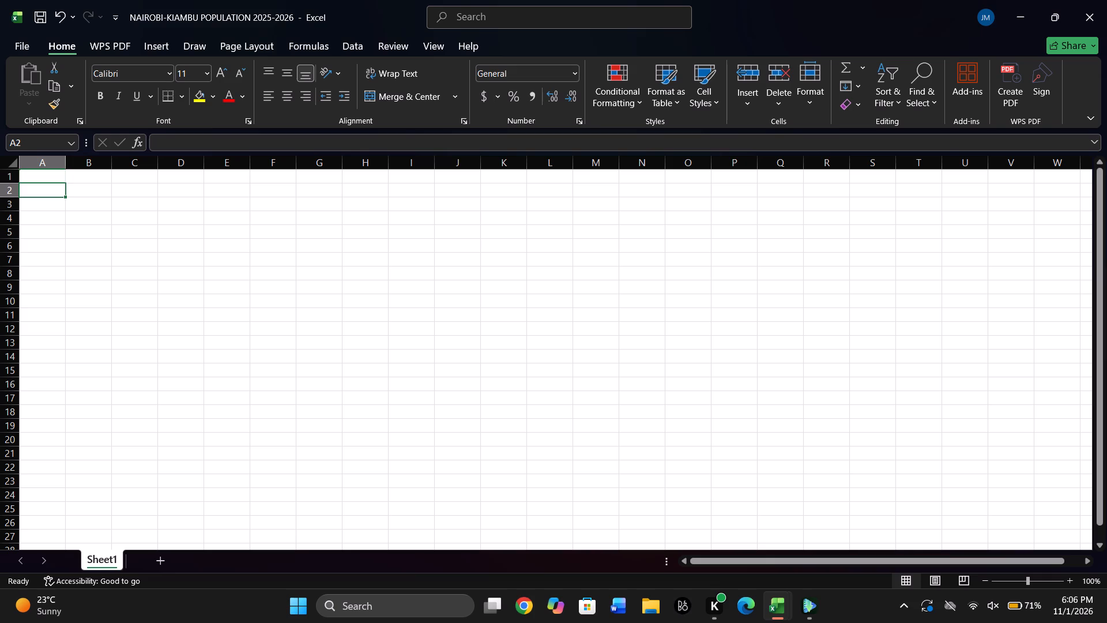
pyautogui.moveTo(65, 163); pyautogui.dragTo(127, 164)
pyautogui.doubleClick(76, 185)
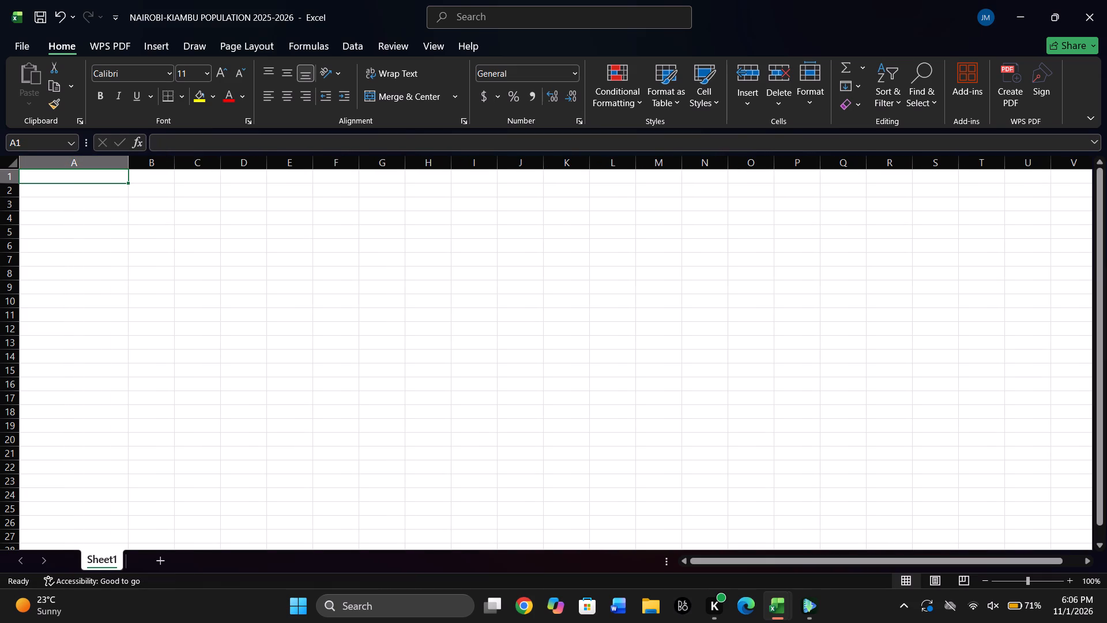
pyautogui.moveTo(130, 166); pyautogui.dragTo(95, 167)
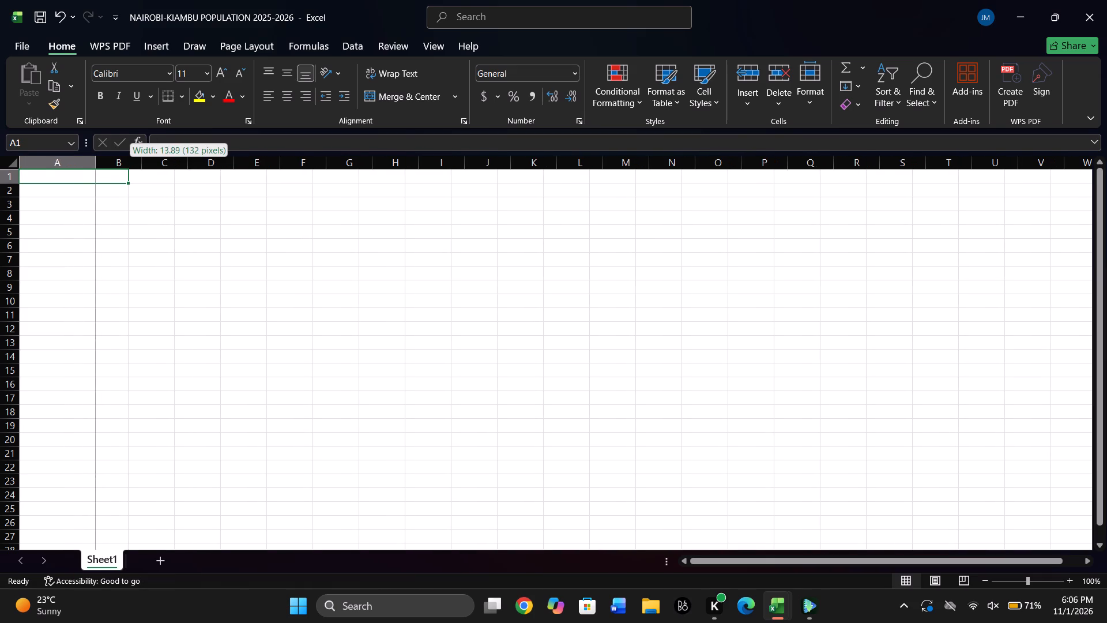
pyautogui.moveTo(95, 167); pyautogui.dragTo(78, 168)
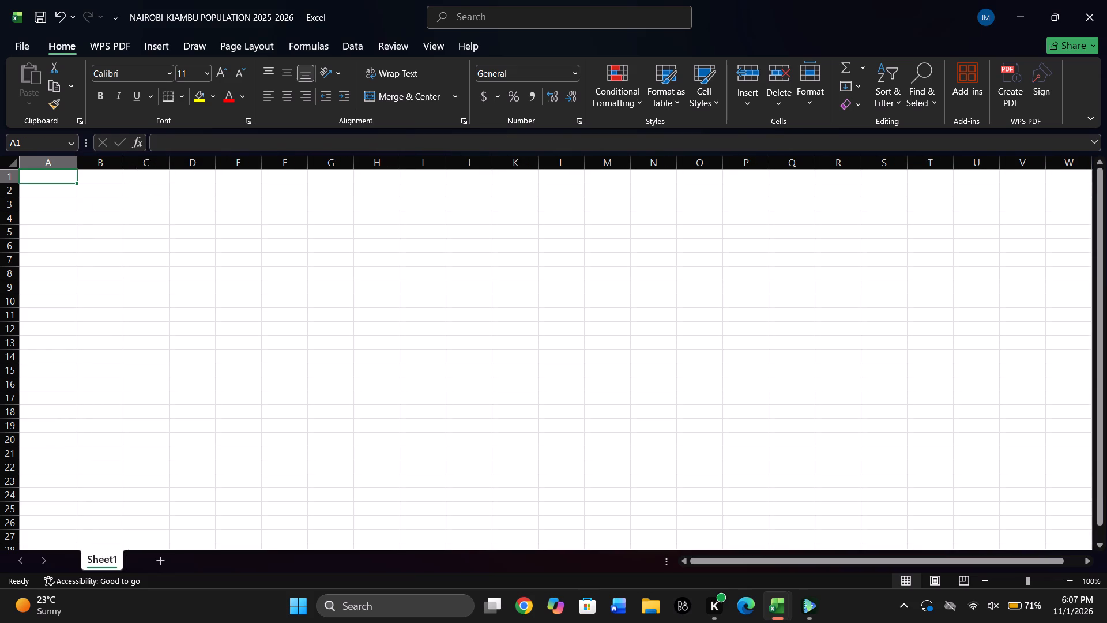
pyautogui.doubleClick(61, 194)
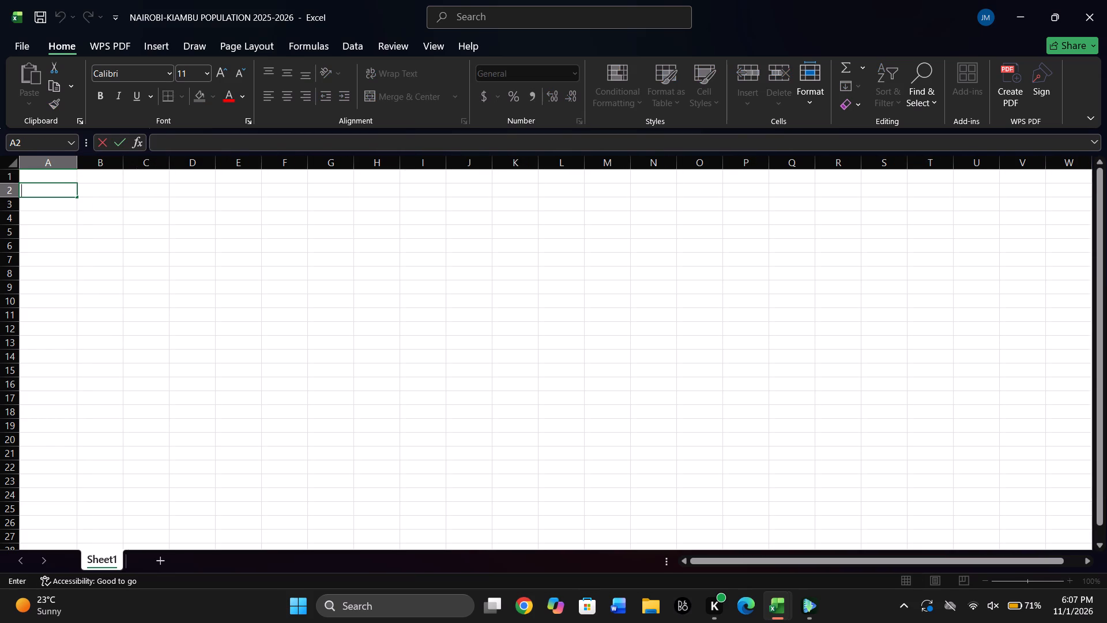
pyautogui.write('YEAR')
pyautogui.press('Right')
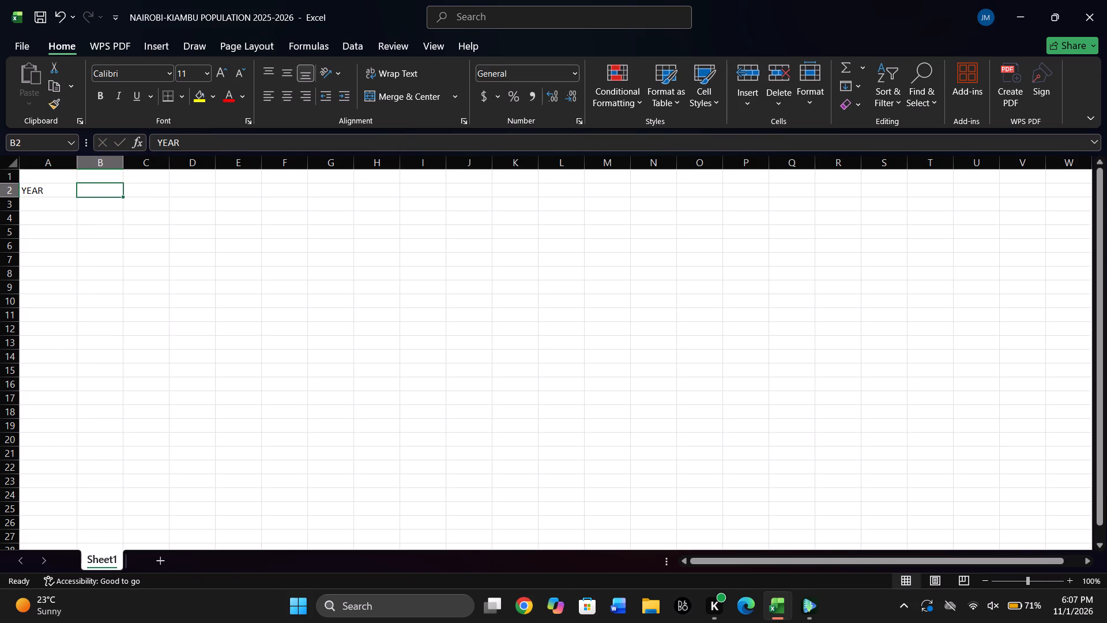
# Enter the heading COUNTY in cell B2 and widen column B slightly.
pyautogui.write('CU')
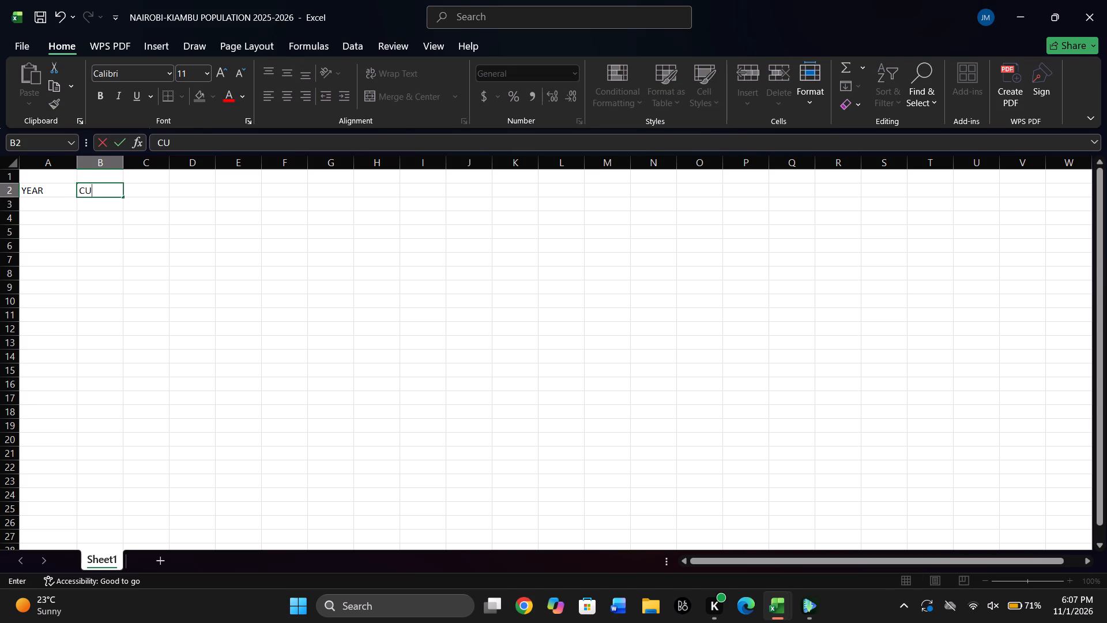
pyautogui.press('BackSpace')
pyautogui.write('OUNTY')
pyautogui.click(103, 207)
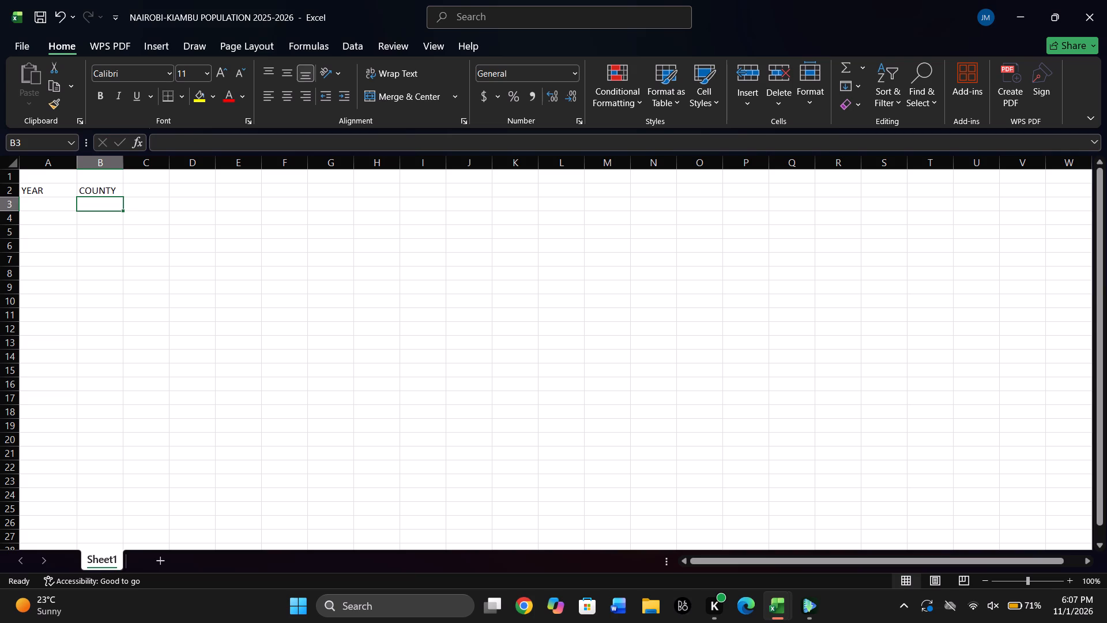
pyautogui.moveTo(120, 163); pyautogui.dragTo(131, 163)
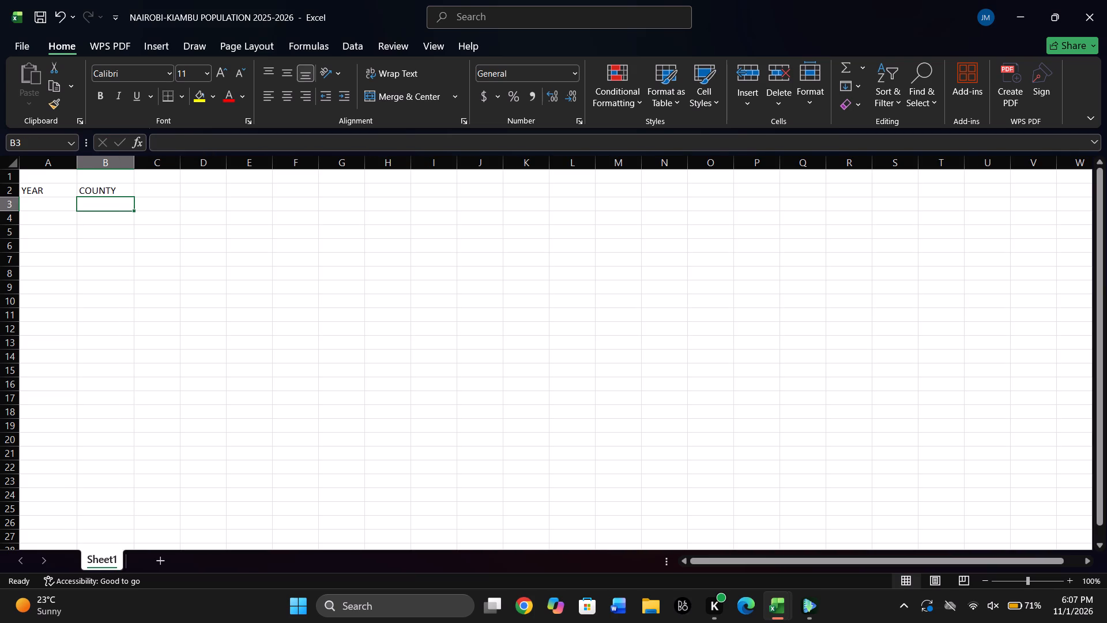
# Enter the heading AGE GROUP in cell C2, using the KENYA POPULATION workbook as reference, and widen column C to roughly double.
pyautogui.click(152, 189)
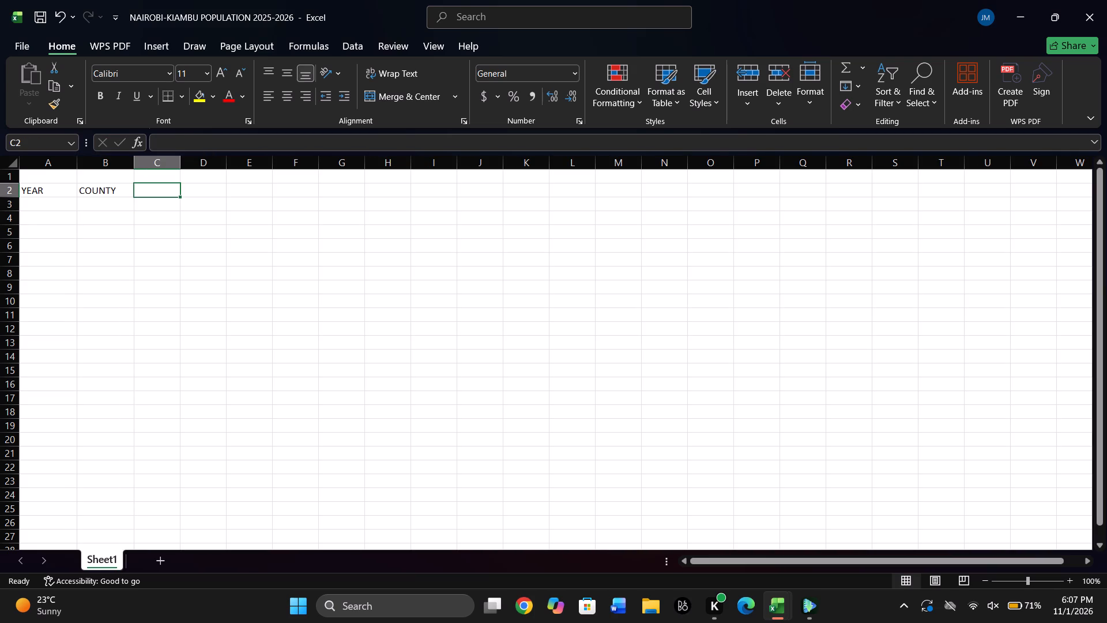
pyautogui.write('AGE')
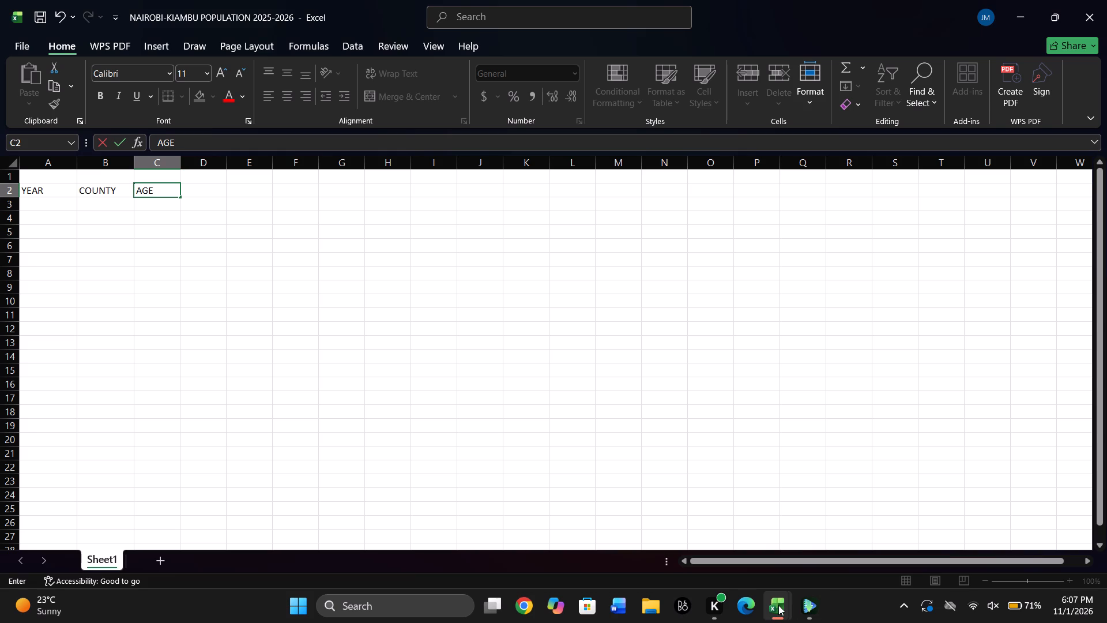
pyautogui.click(1040, 532)
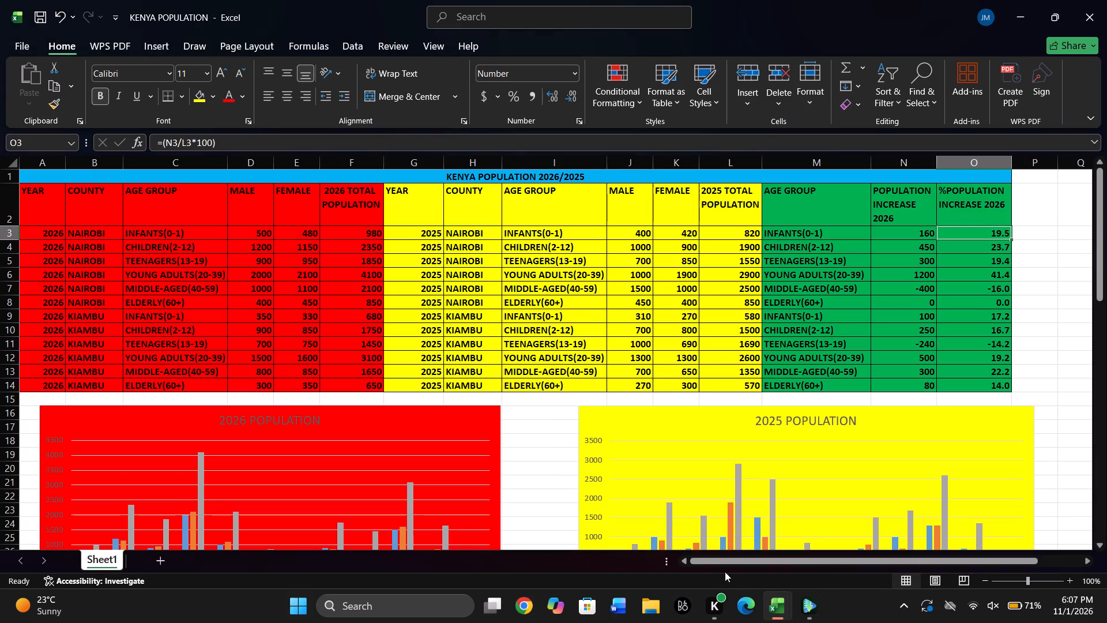
pyautogui.click(780, 602)
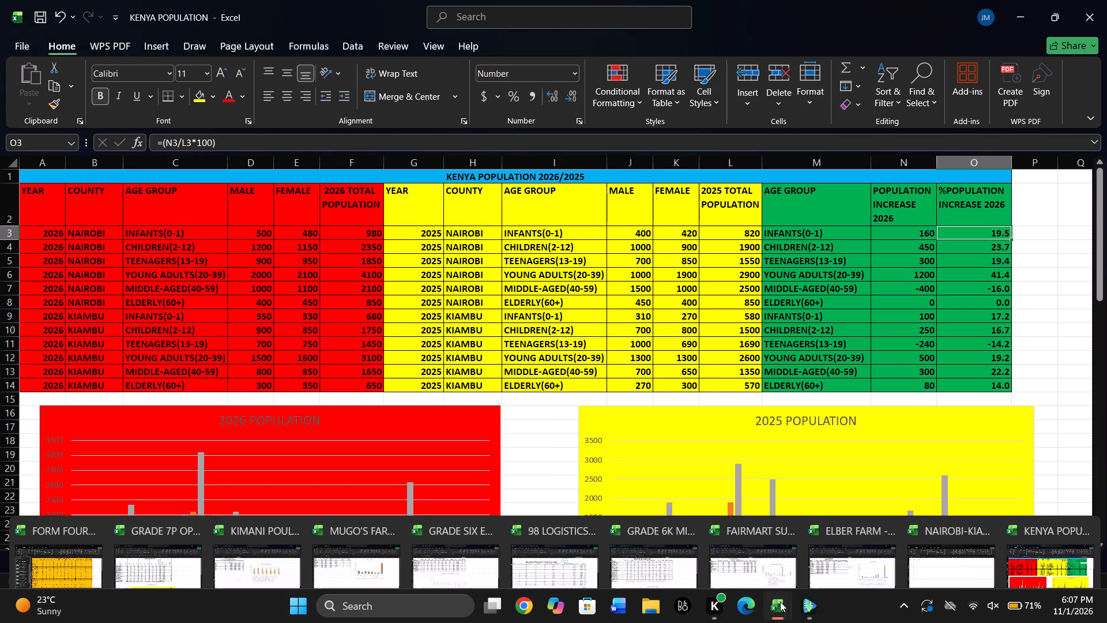
pyautogui.click(922, 557)
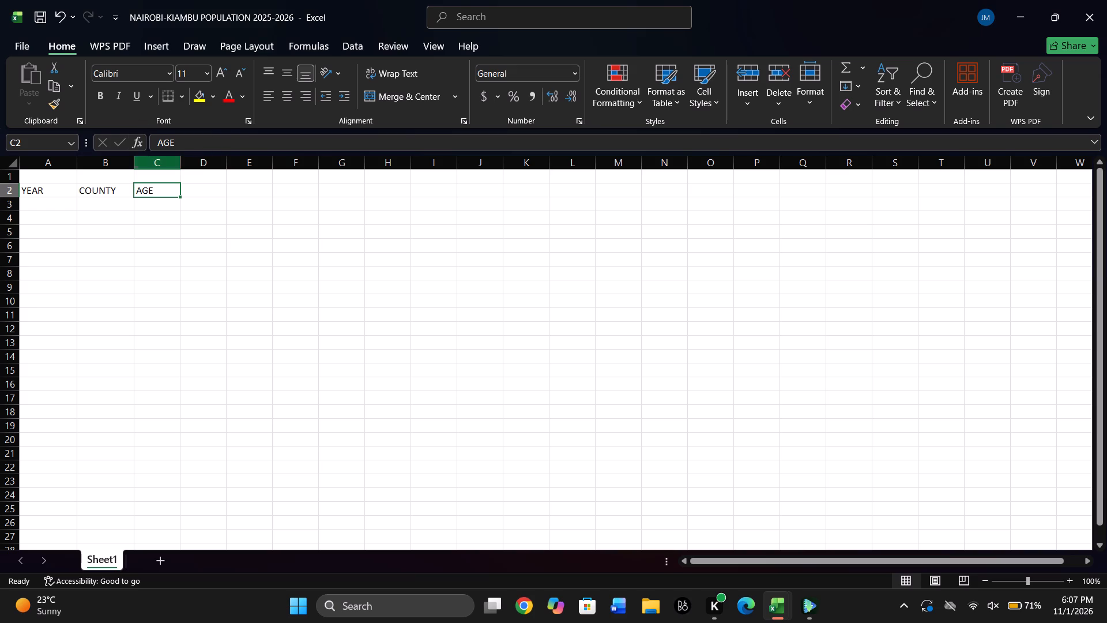
pyautogui.doubleClick(160, 187)
pyautogui.press('space')
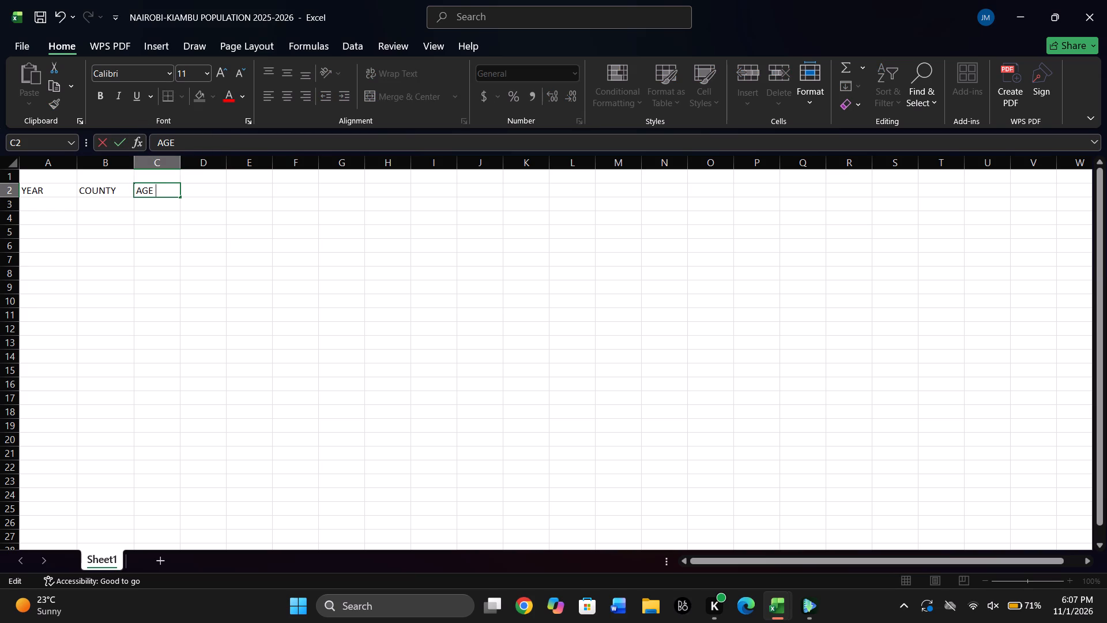
pyautogui.write('GROUP')
pyautogui.click(164, 202)
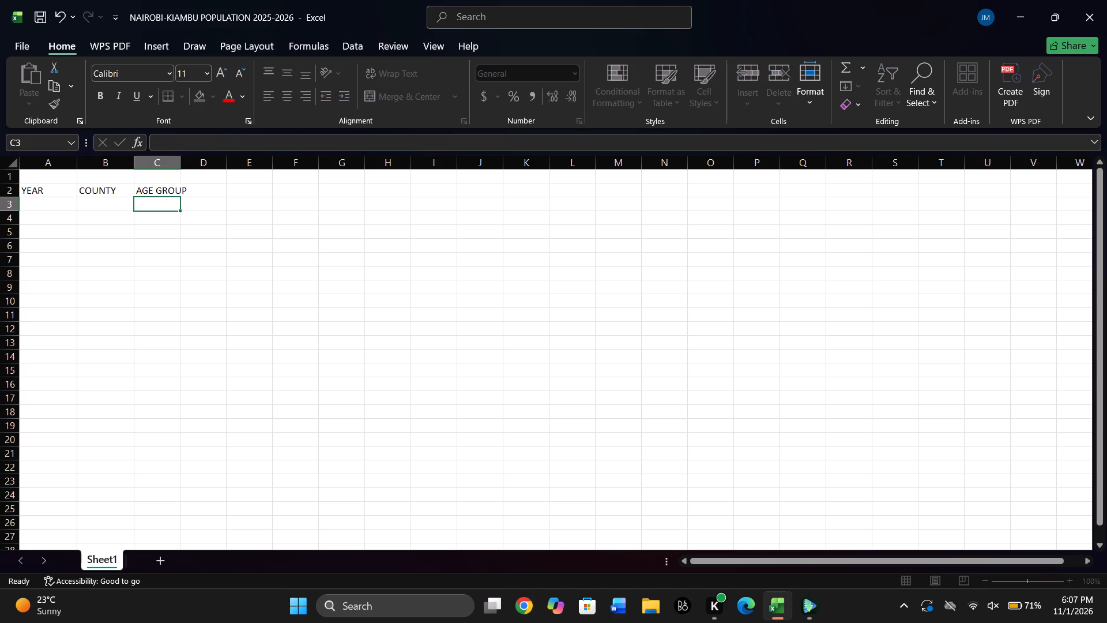
pyautogui.moveTo(175, 162); pyautogui.dragTo(194, 163)
pyautogui.moveTo(194, 163); pyautogui.dragTo(229, 165)
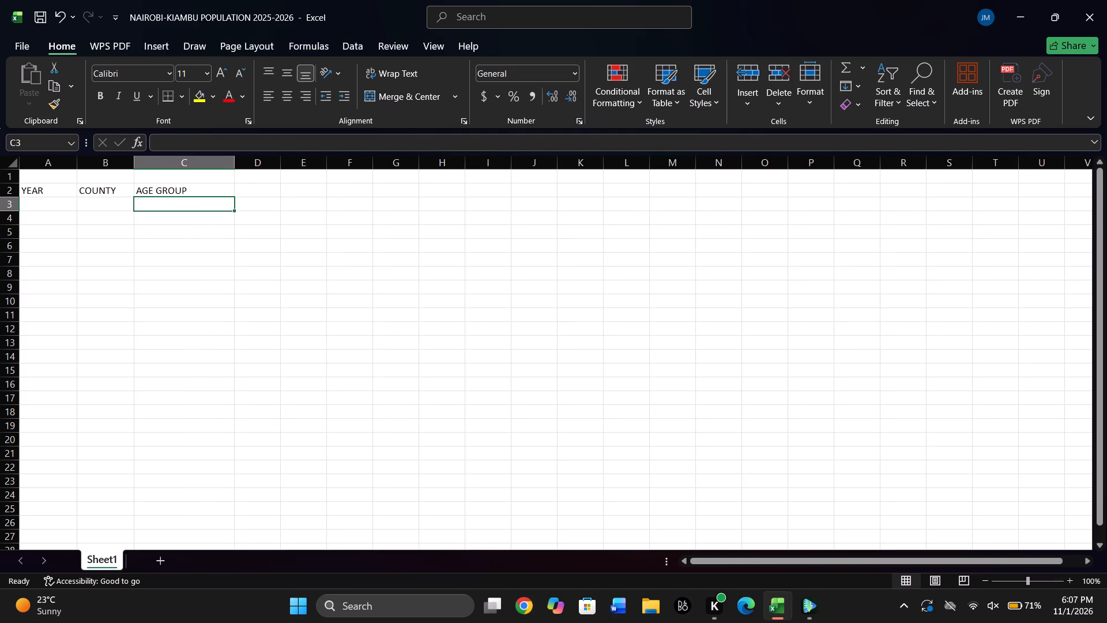
# Enter the headings MALE in cell D2 and FEMALE in cell E2, using the KENYA POPULATION workbook as reference.
pyautogui.doubleClick(253, 192)
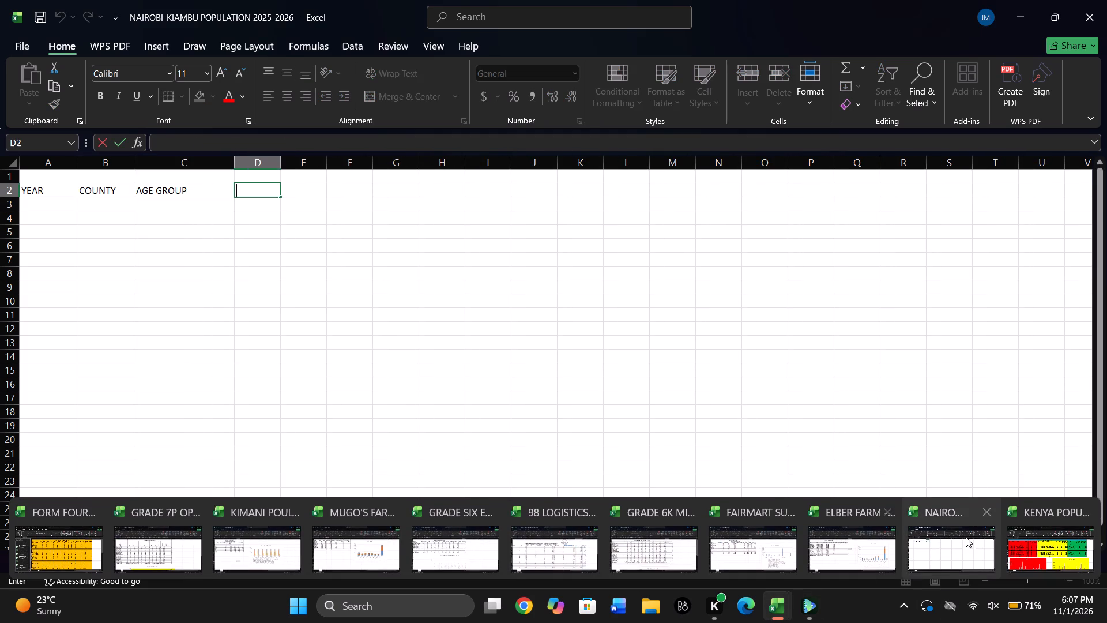
pyautogui.click(1040, 534)
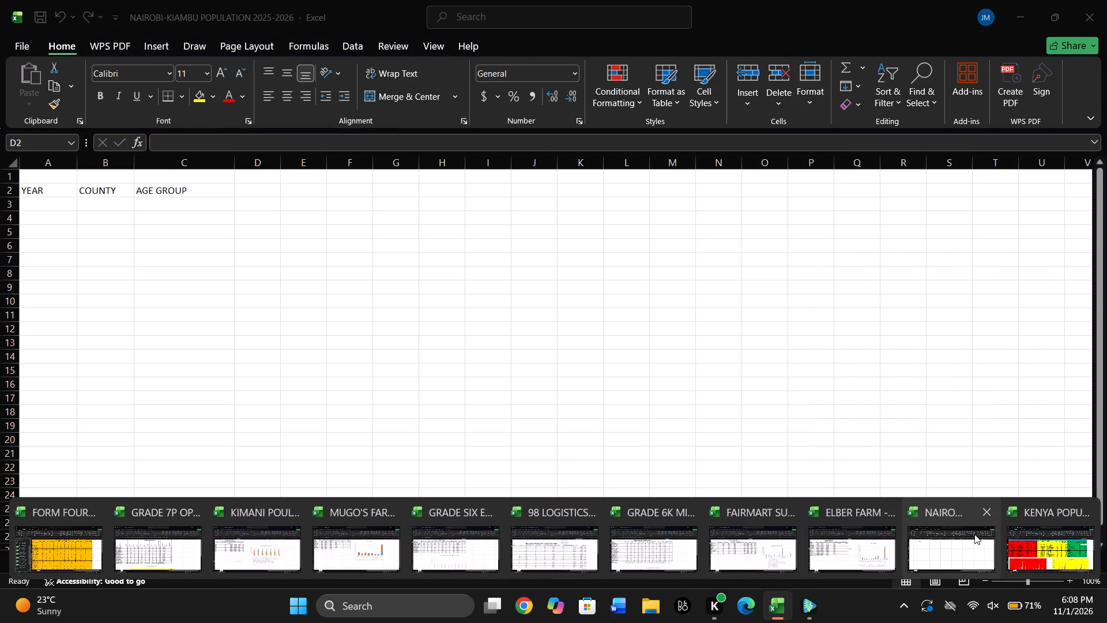
pyautogui.click(974, 534)
pyautogui.write('MA')
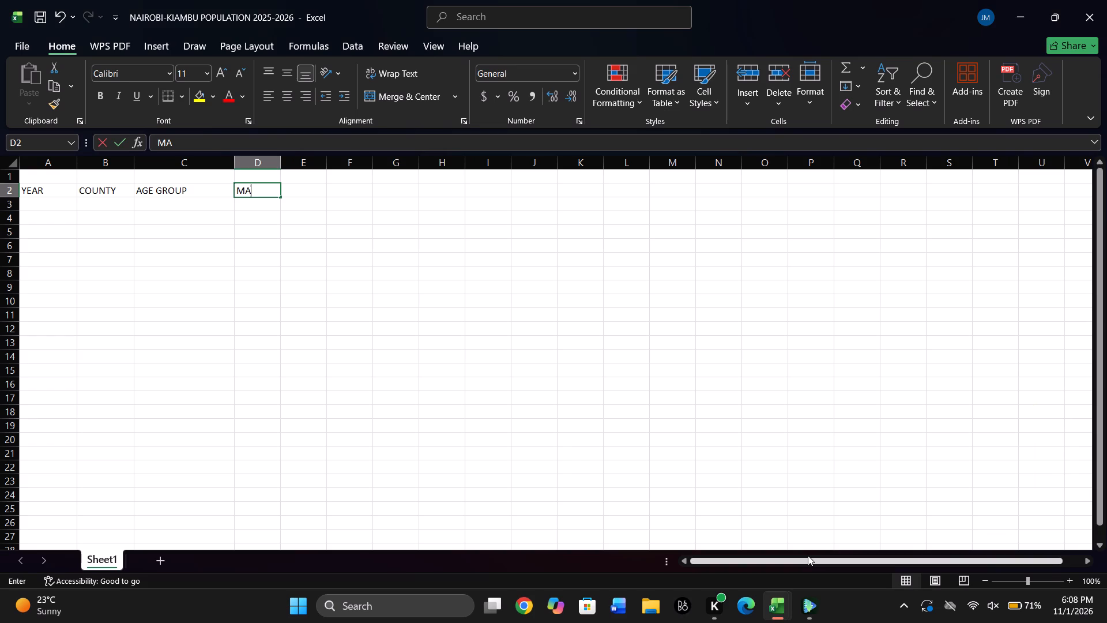
pyautogui.write('LE')
pyautogui.press('space')
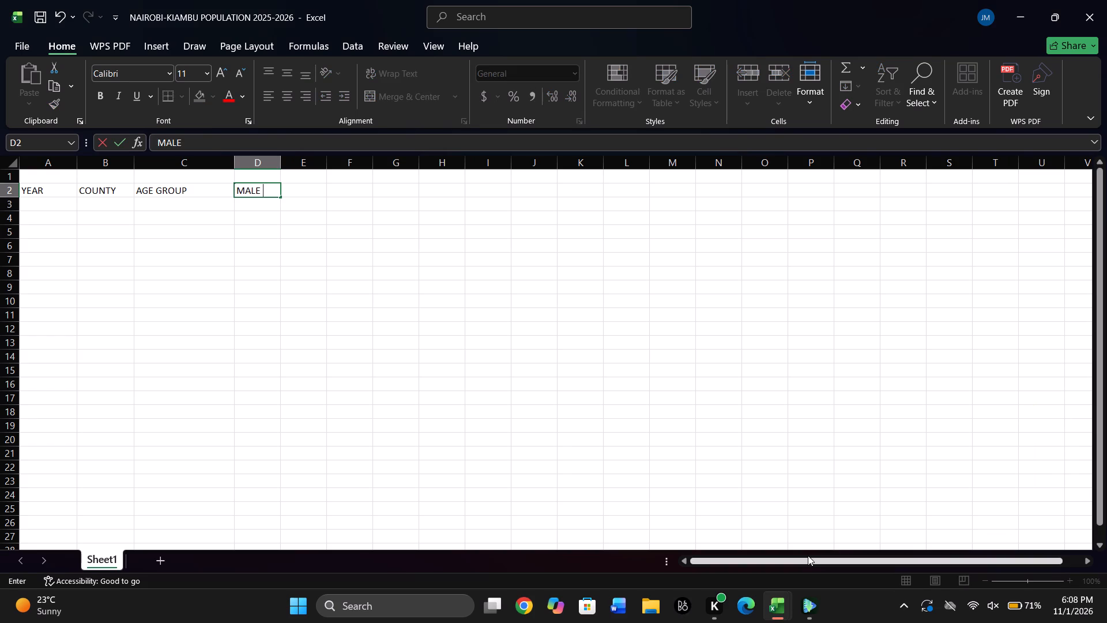
pyautogui.press('Right')
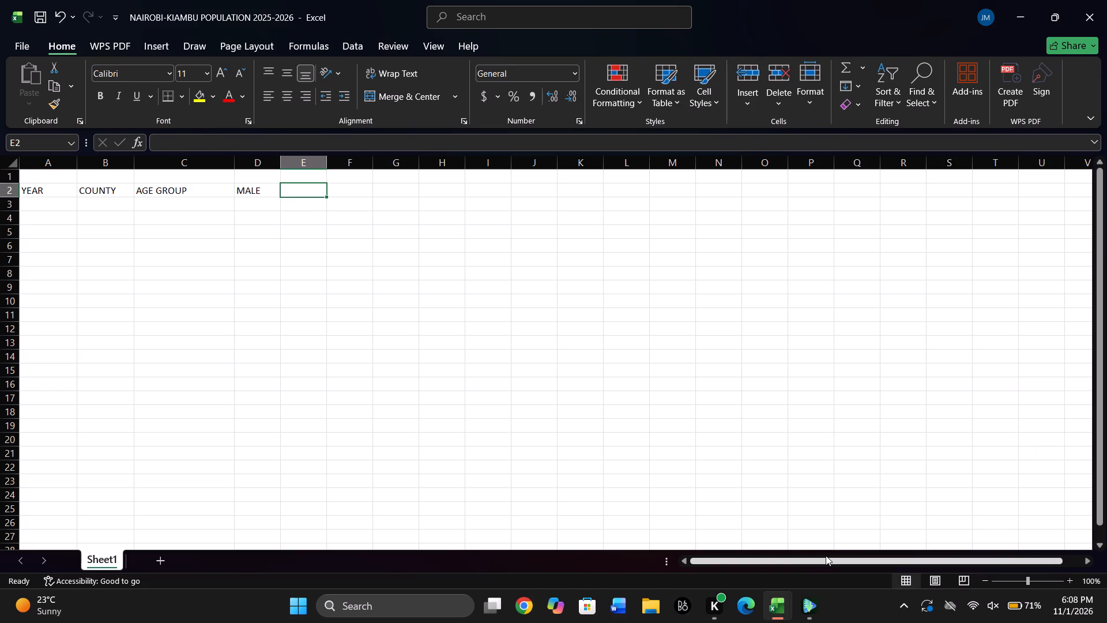
pyautogui.write('FE')
pyautogui.write('MA')
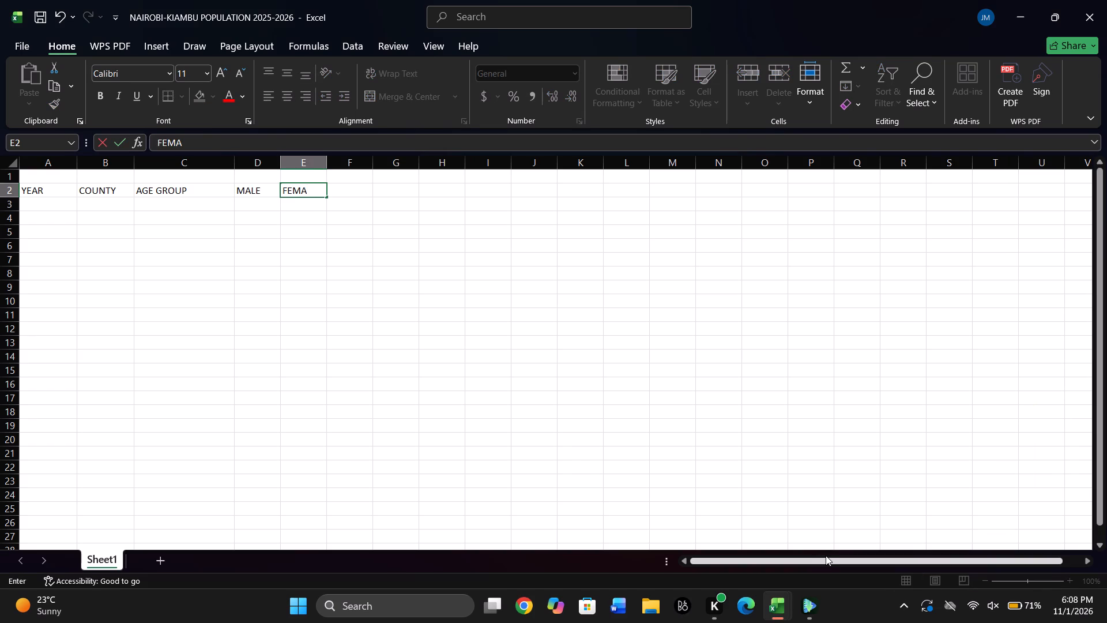
pyautogui.write('LE')
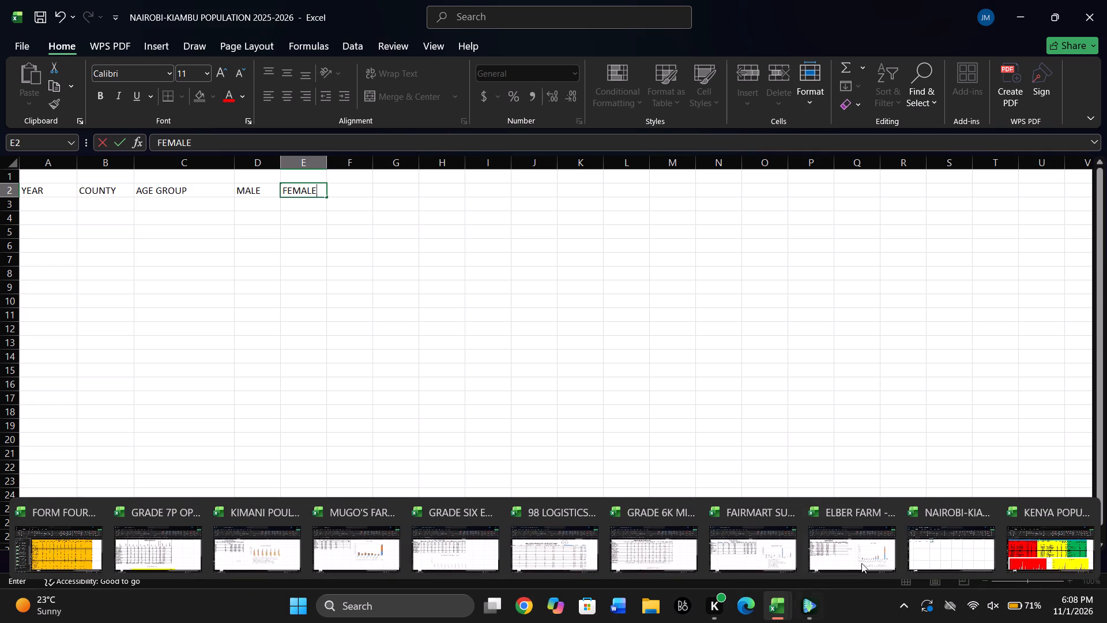
# Widen column F to roughly double and enter the heading TOTAL POPULATION 2026 in cell F2, using the KENYA POPULATION workbook as reference.
pyautogui.click(1037, 560)
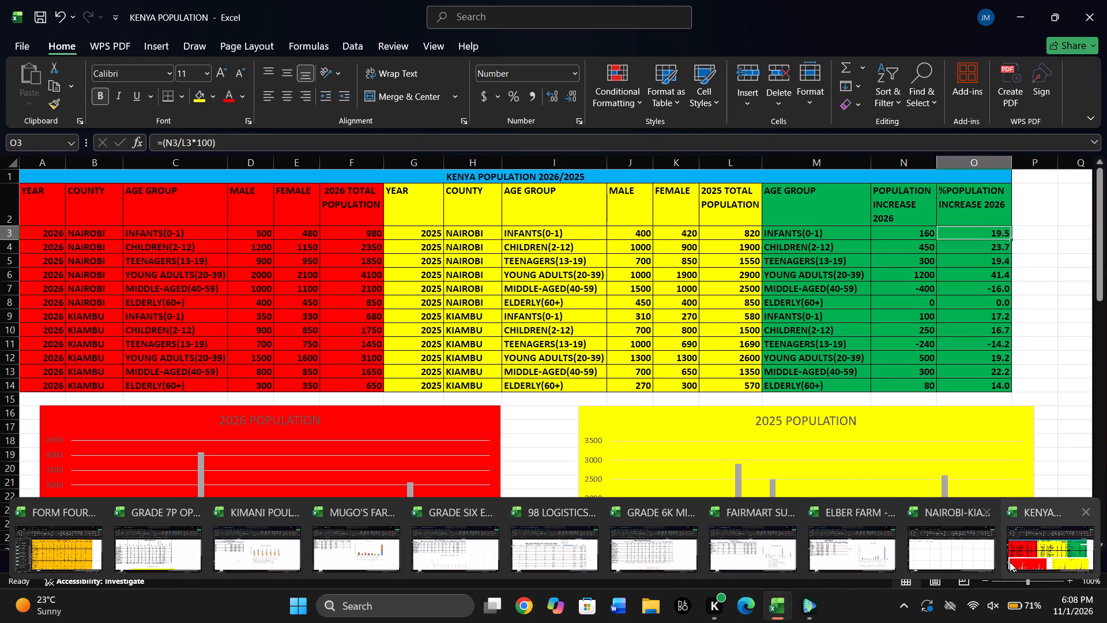
pyautogui.click(989, 555)
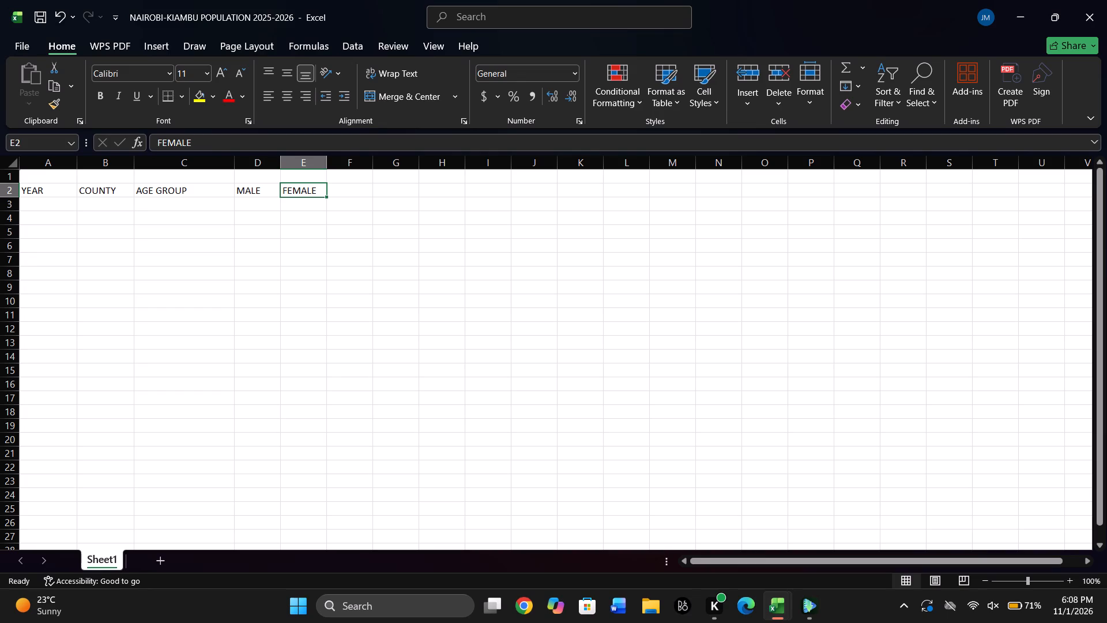
pyautogui.doubleClick(344, 194)
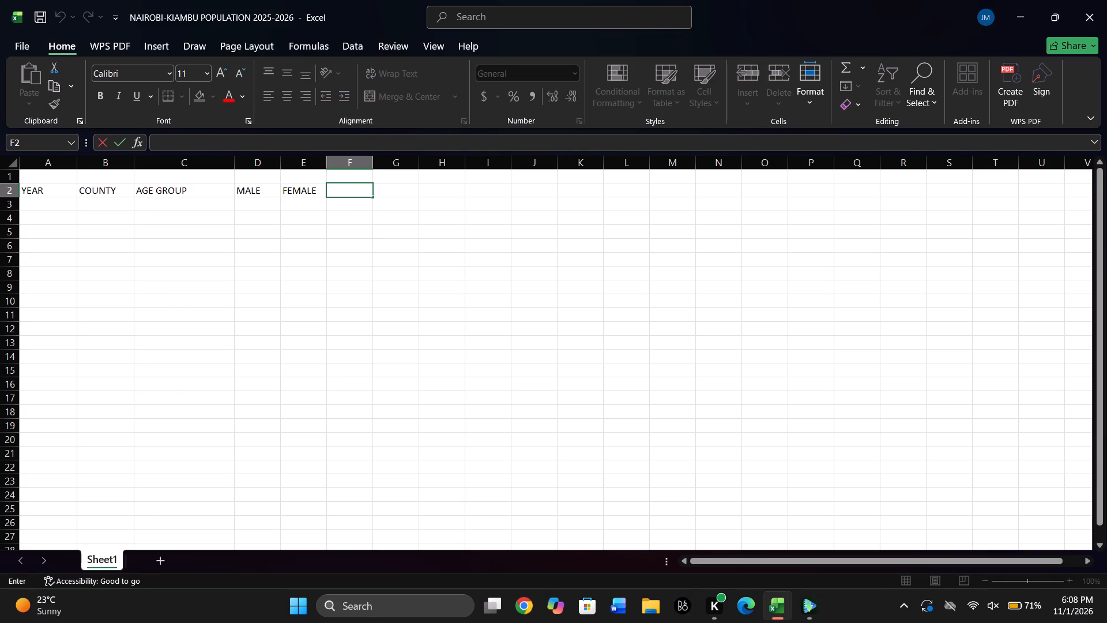
pyautogui.click(390, 187)
pyautogui.click(355, 186)
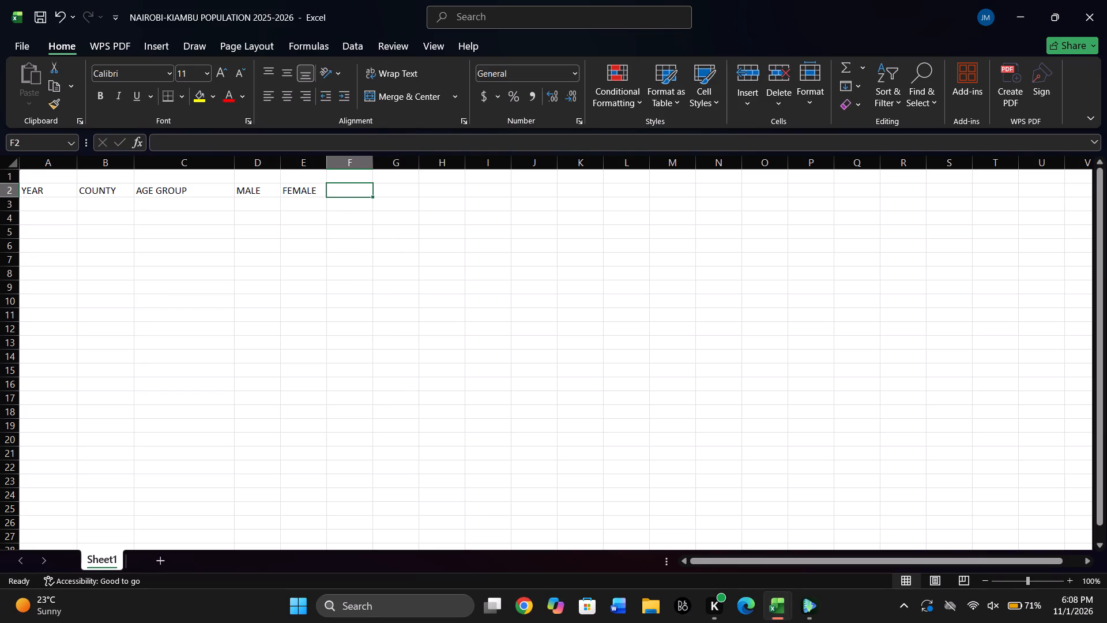
pyautogui.moveTo(377, 164); pyautogui.dragTo(408, 164)
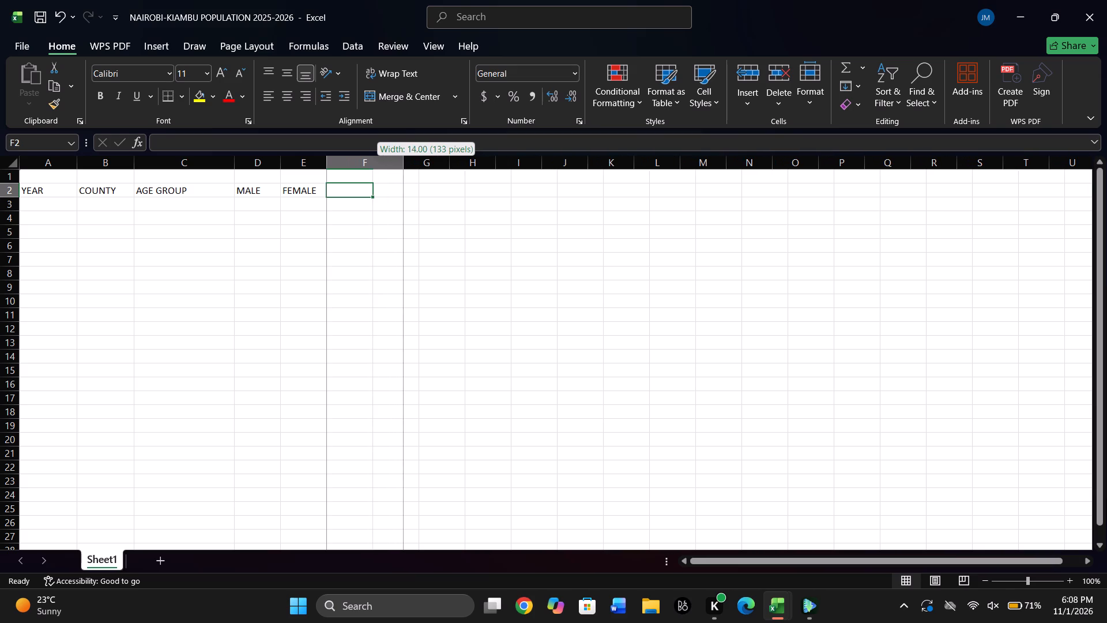
pyautogui.moveTo(408, 164); pyautogui.dragTo(422, 164)
pyautogui.doubleClick(336, 192)
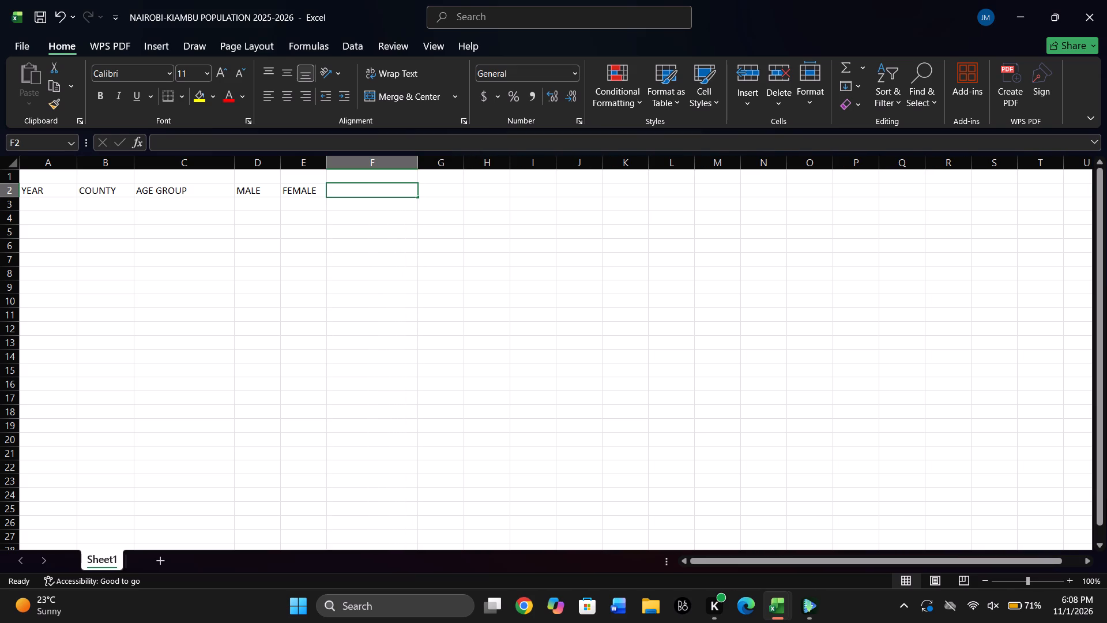
pyautogui.write('TOTAL')
pyautogui.press('space')
pyautogui.write('POPULATION')
pyautogui.press('space')
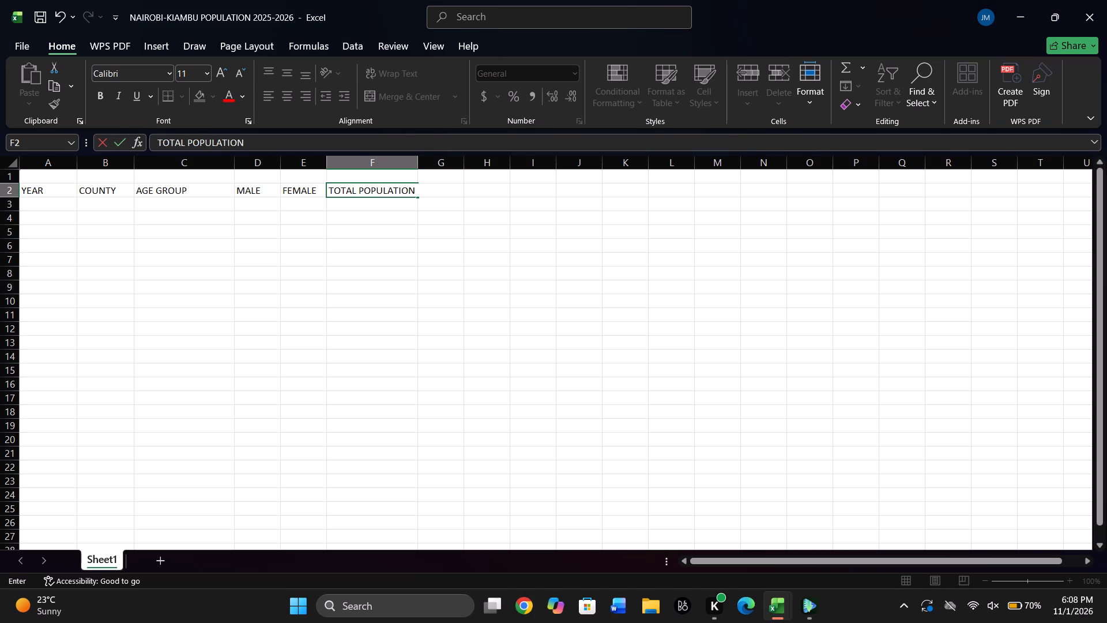
pyautogui.write('2026')
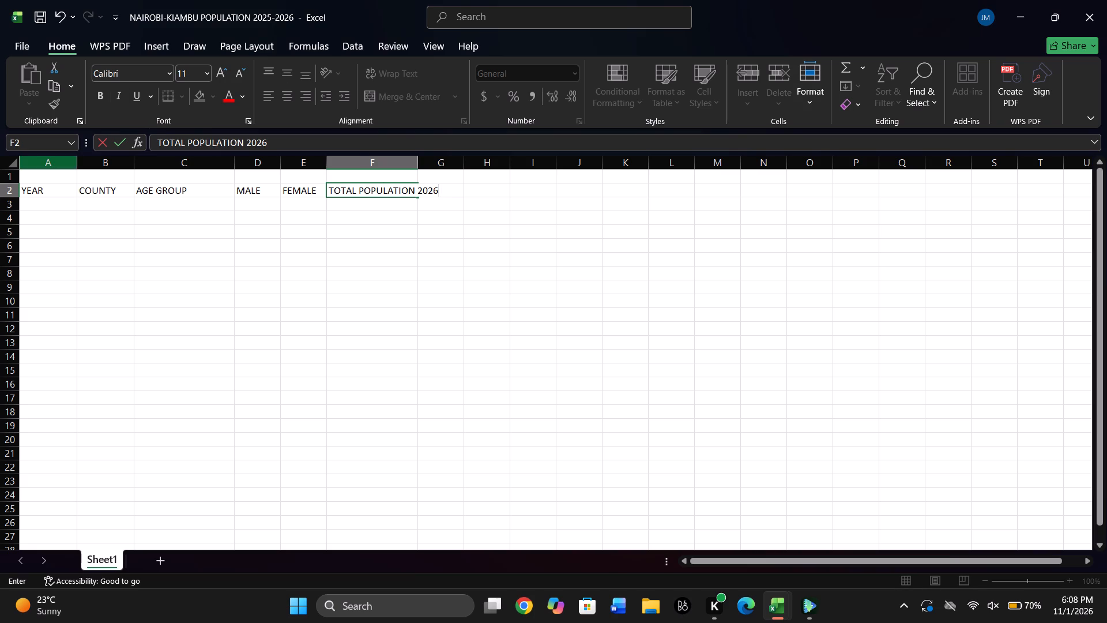
pyautogui.click(42, 203)
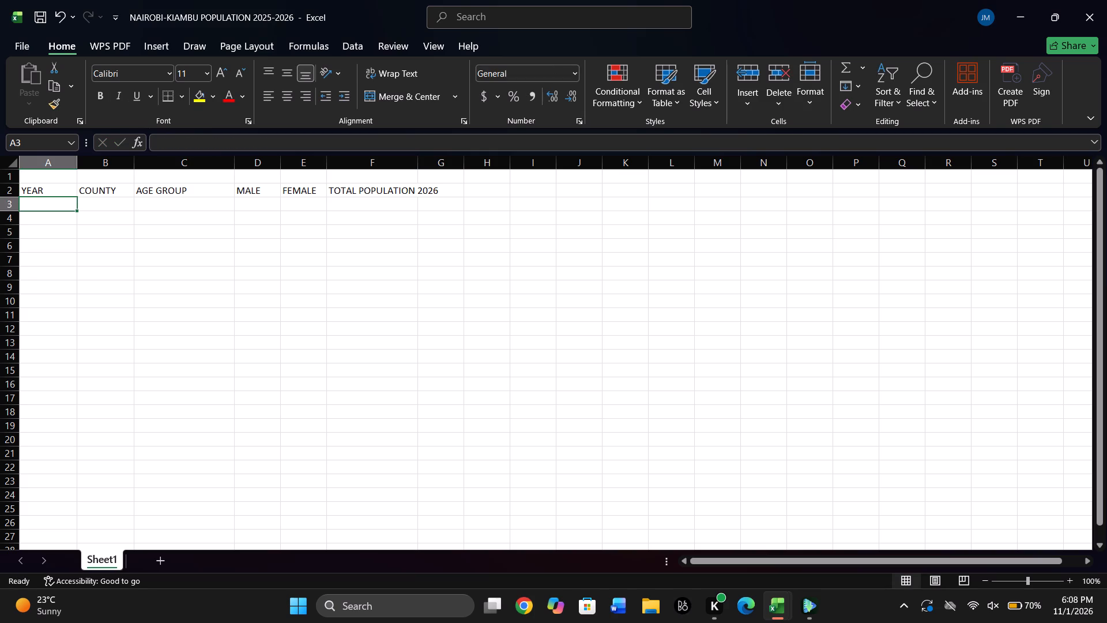
# Increase the height of row 2 to more than triple and wrap the text of the TOTAL POPULATION 2026 heading in cell F2.
pyautogui.moveTo(7, 195); pyautogui.dragTo(10, 228)
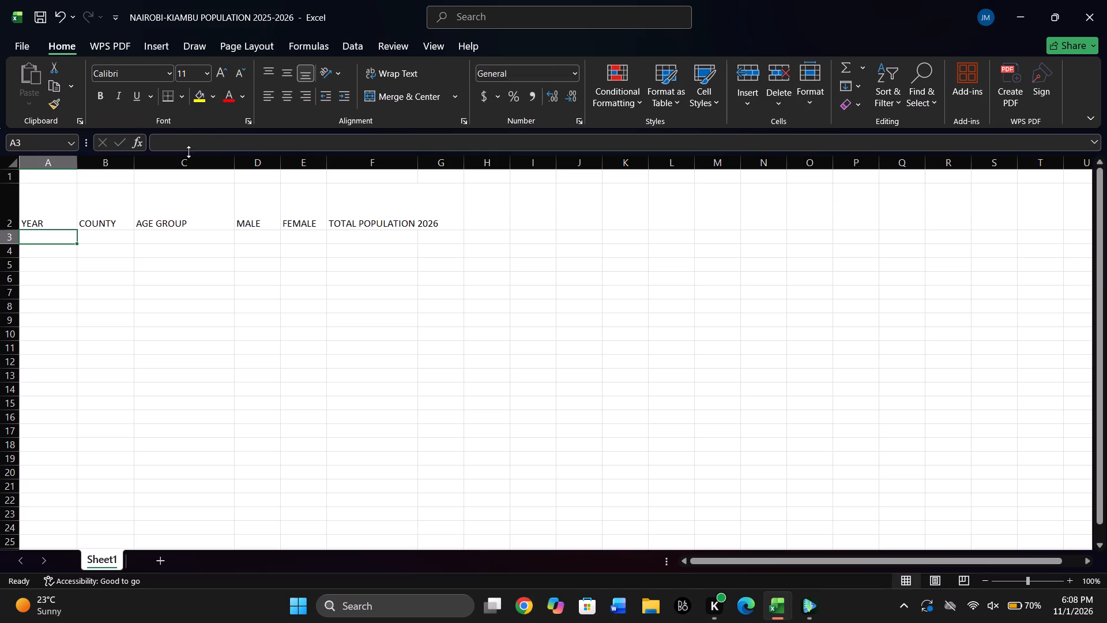
pyautogui.click(367, 205)
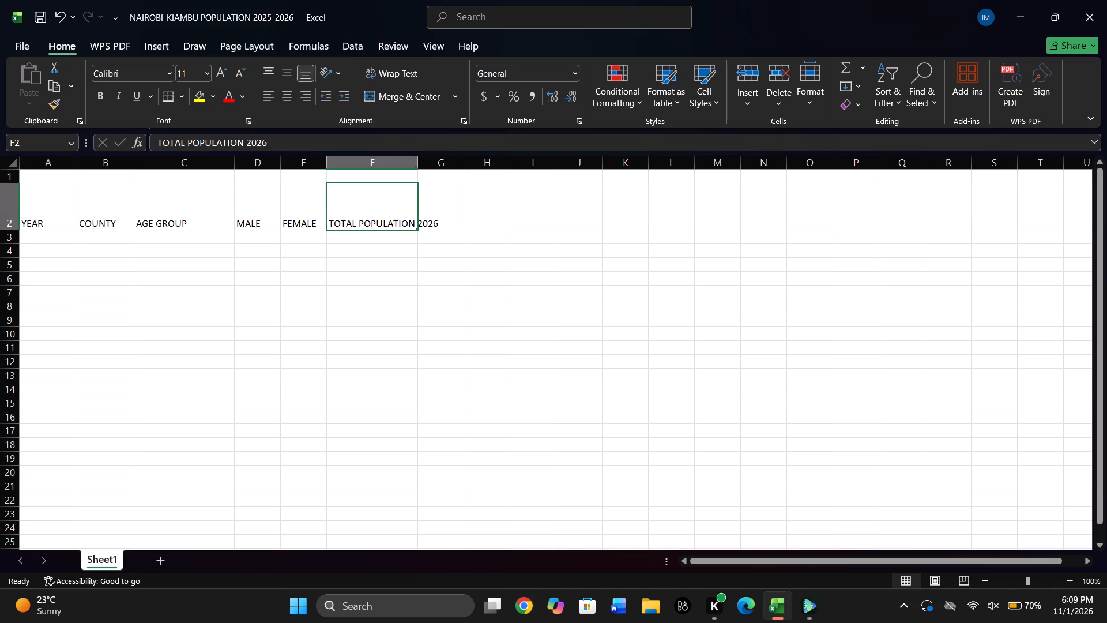
pyautogui.click(383, 66)
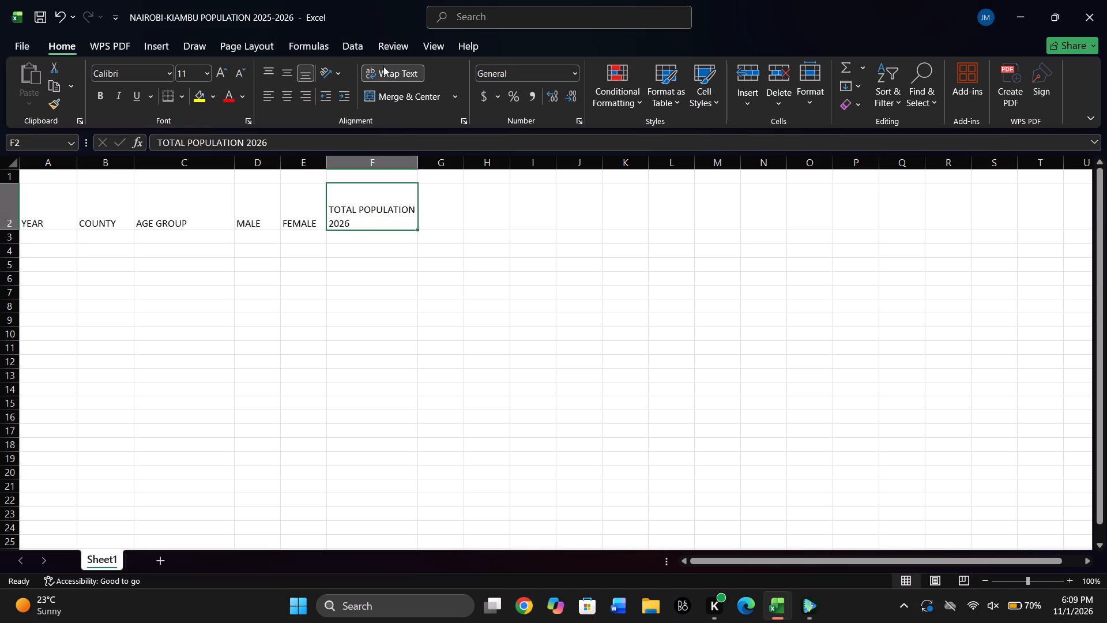
# Top-align each heading in row 2, from TOTAL POPULATION 2026 in cell F2 back to YEAR in cell A2.
pyautogui.click(271, 69)
pyautogui.click(292, 210)
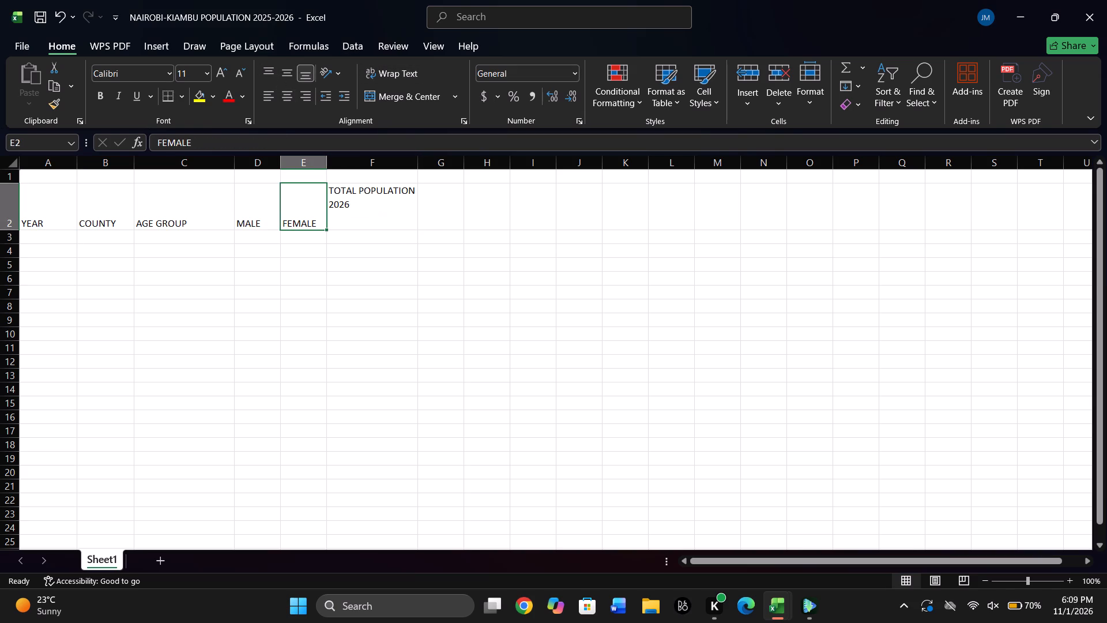
pyautogui.click(265, 70)
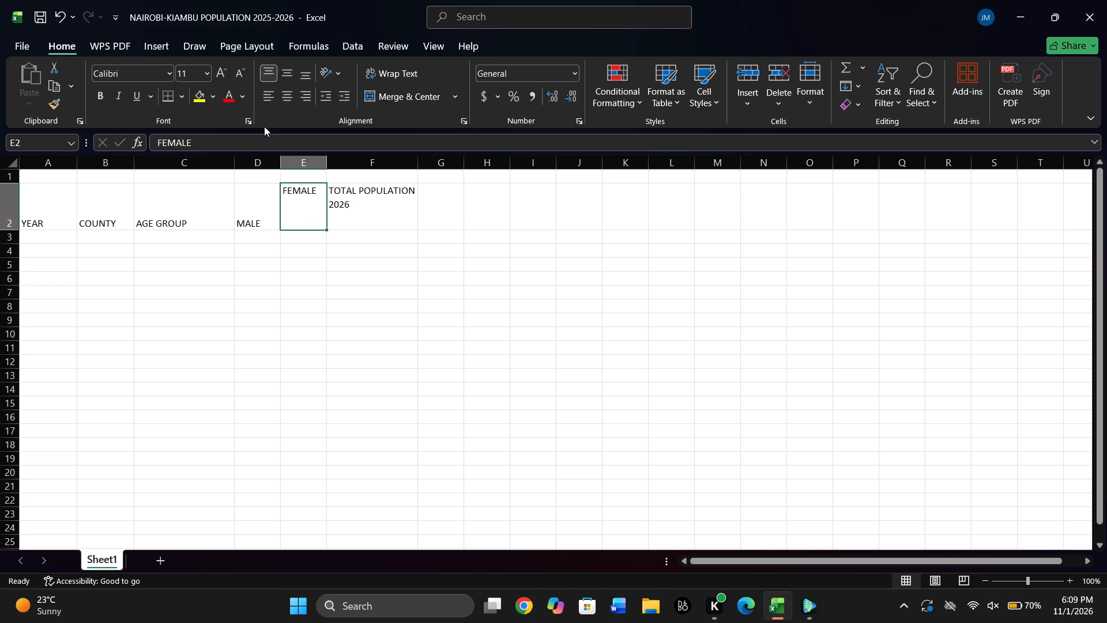
pyautogui.click(255, 216)
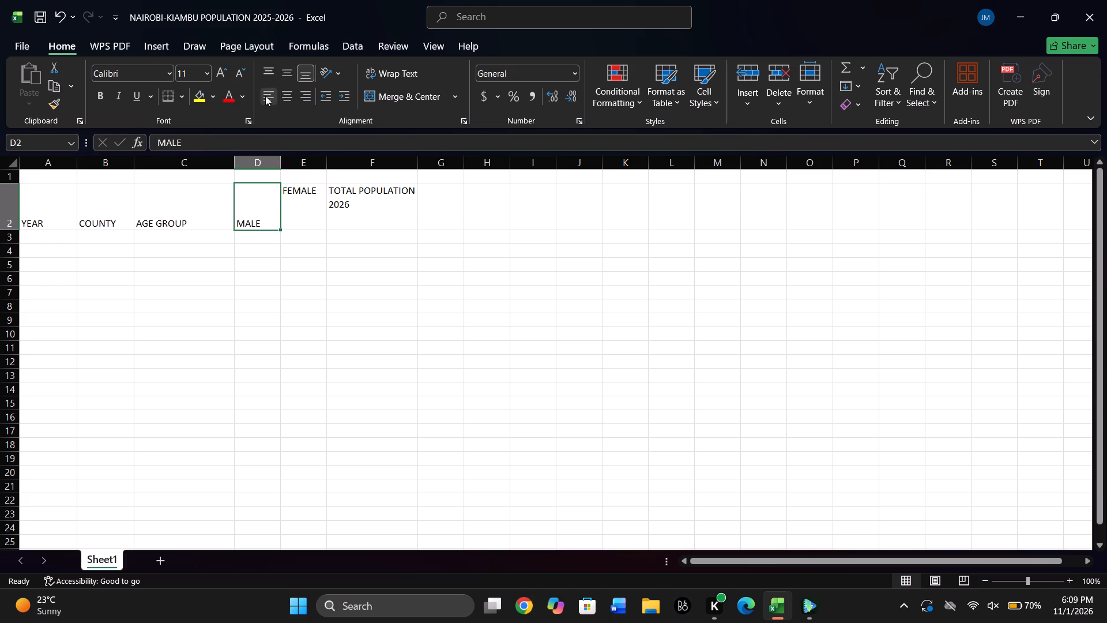
pyautogui.click(270, 69)
pyautogui.click(187, 227)
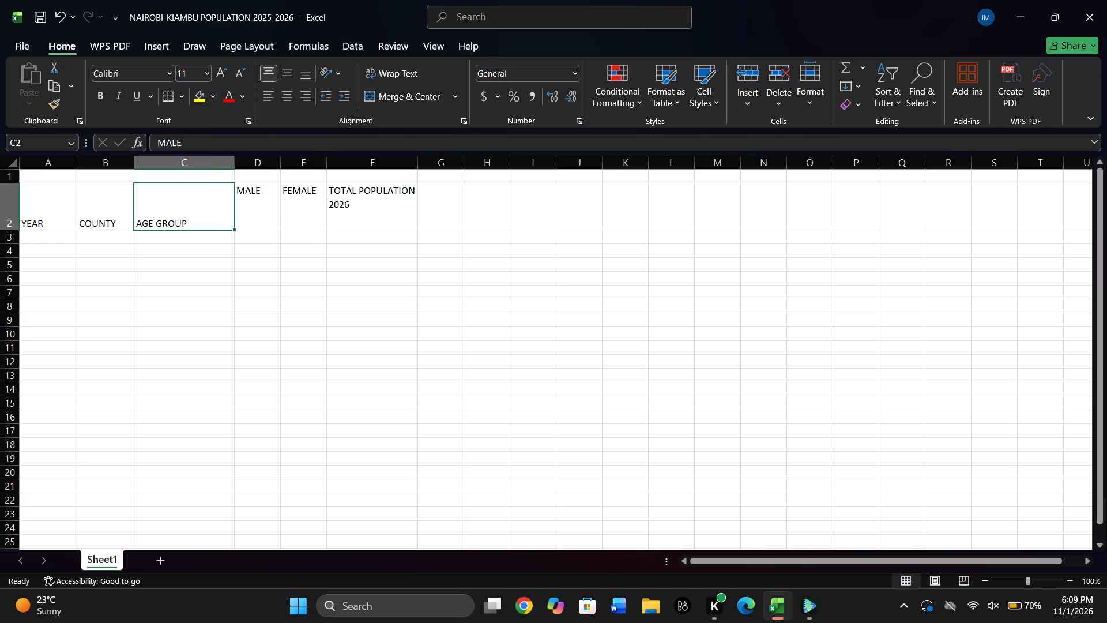
pyautogui.click(274, 61)
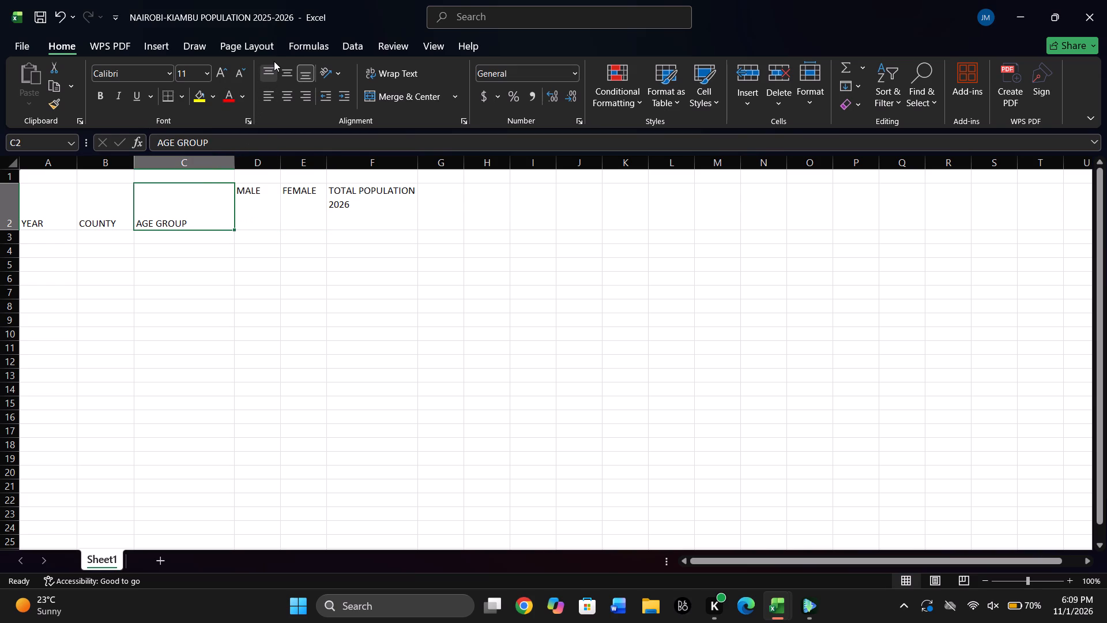
pyautogui.click(265, 70)
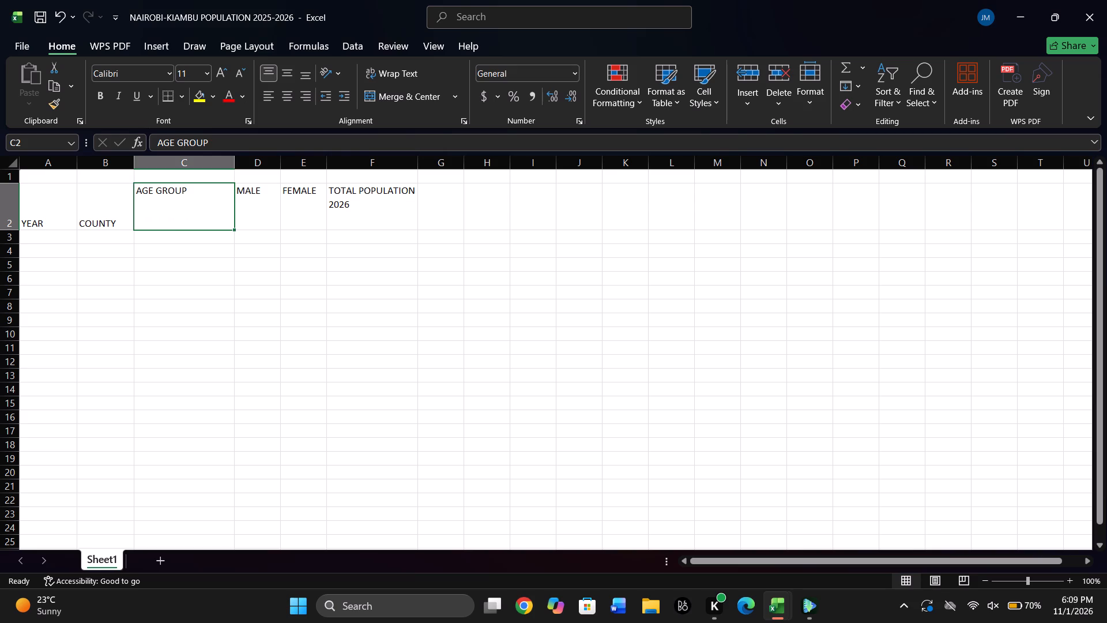
pyautogui.click(103, 226)
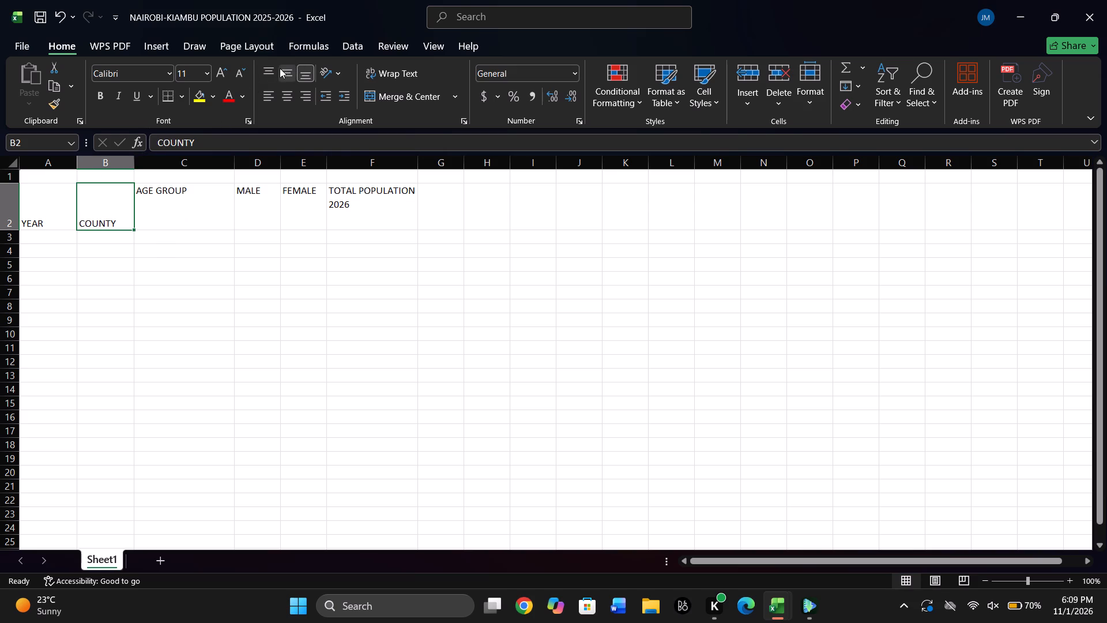
pyautogui.click(265, 64)
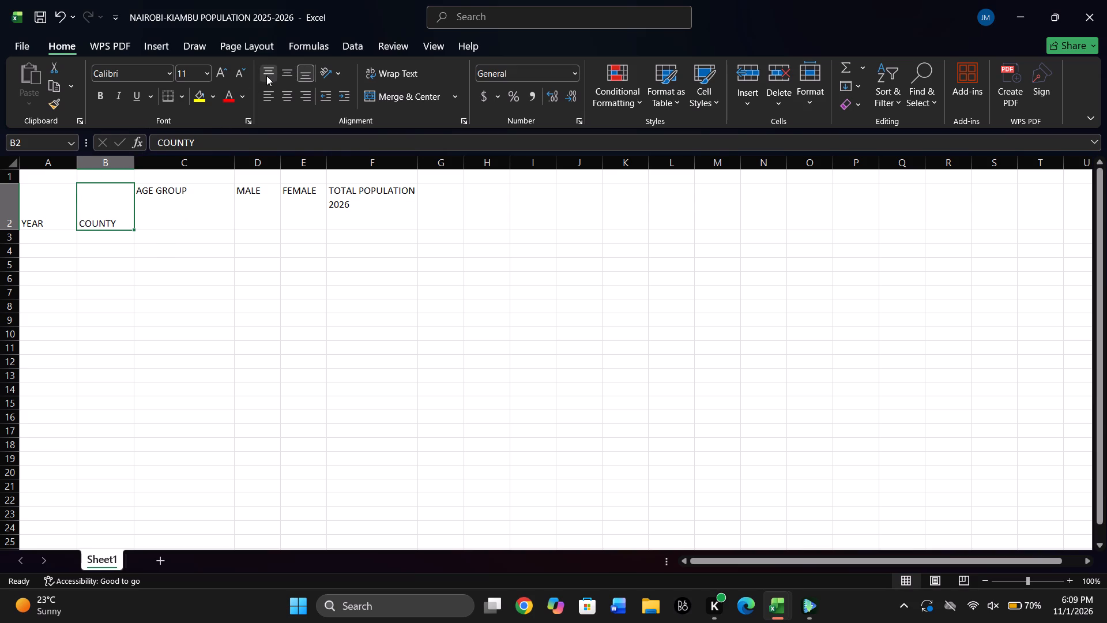
pyautogui.click(266, 76)
pyautogui.click(36, 207)
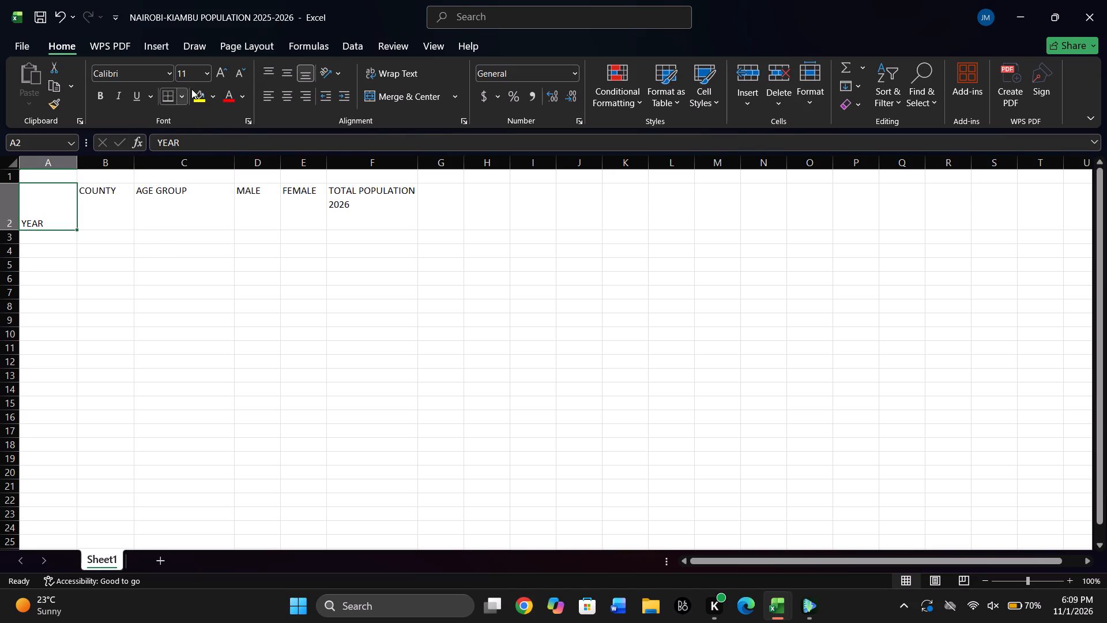
pyautogui.click(270, 70)
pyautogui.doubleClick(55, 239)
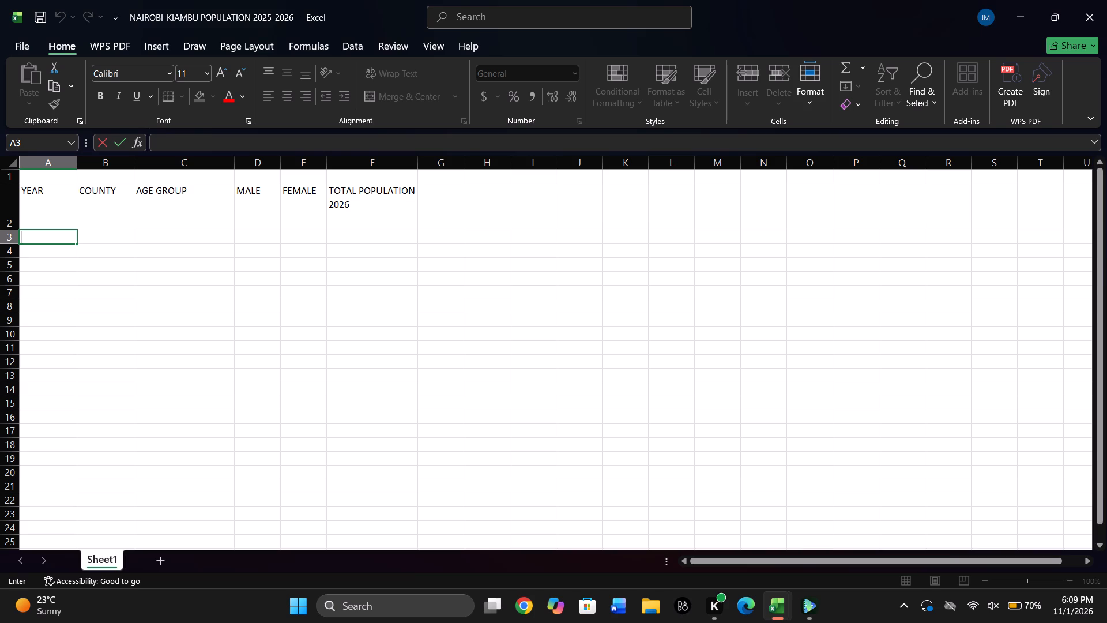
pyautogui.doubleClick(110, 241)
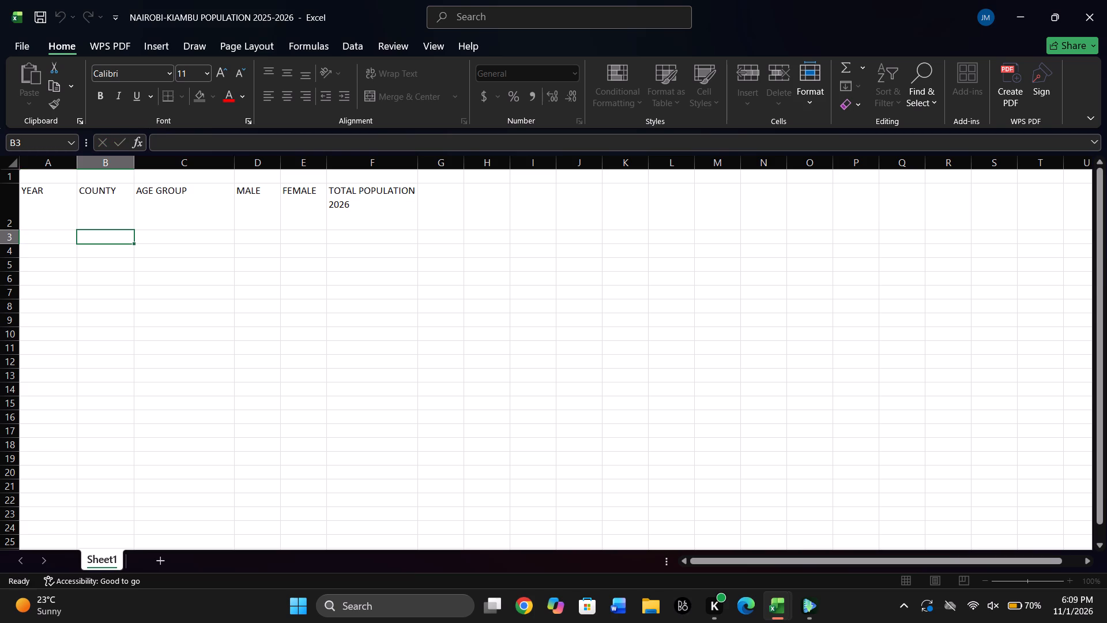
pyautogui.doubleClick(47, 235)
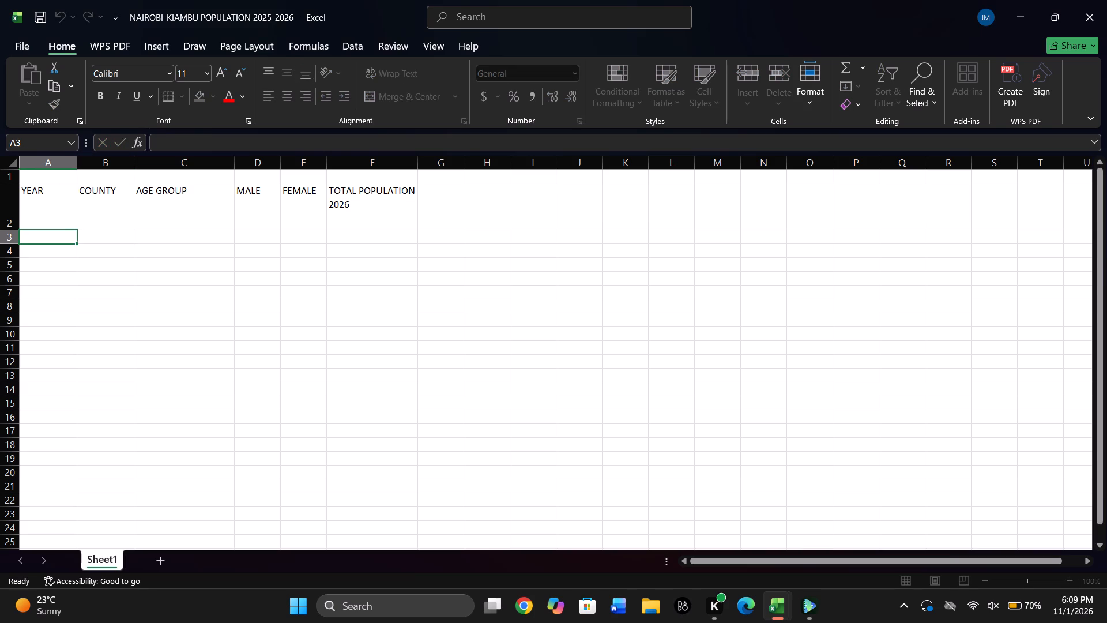
# Enter the age group INFANTS in cell C3 and check the age group's full label in the KENYA POPULATION workbook.
pyautogui.doubleClick(160, 234)
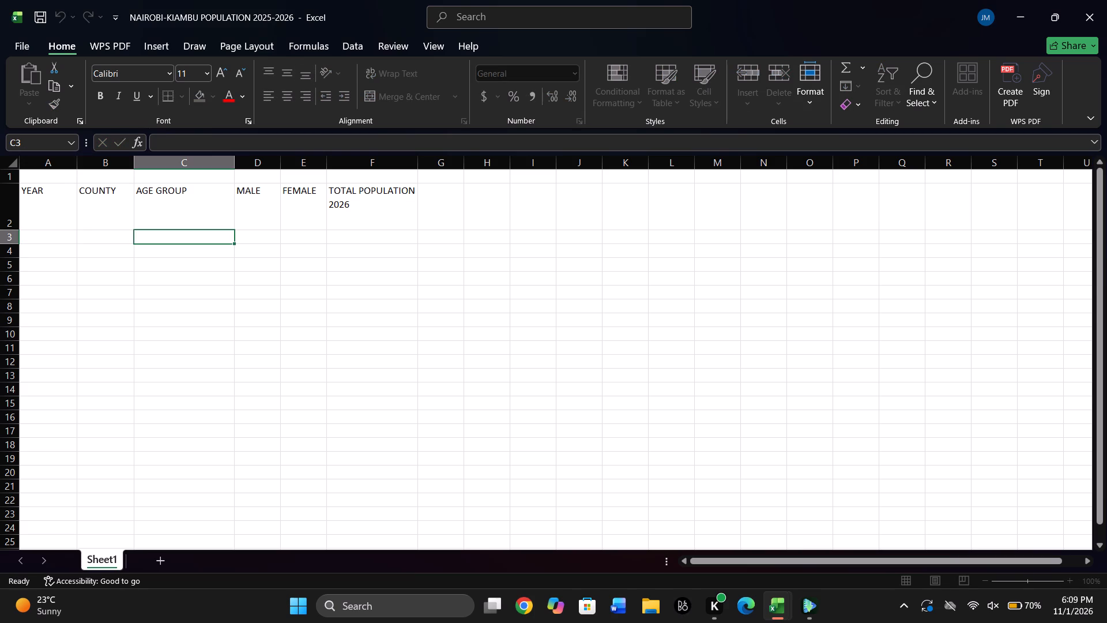
pyautogui.write('INFANT')
pyautogui.press('s')
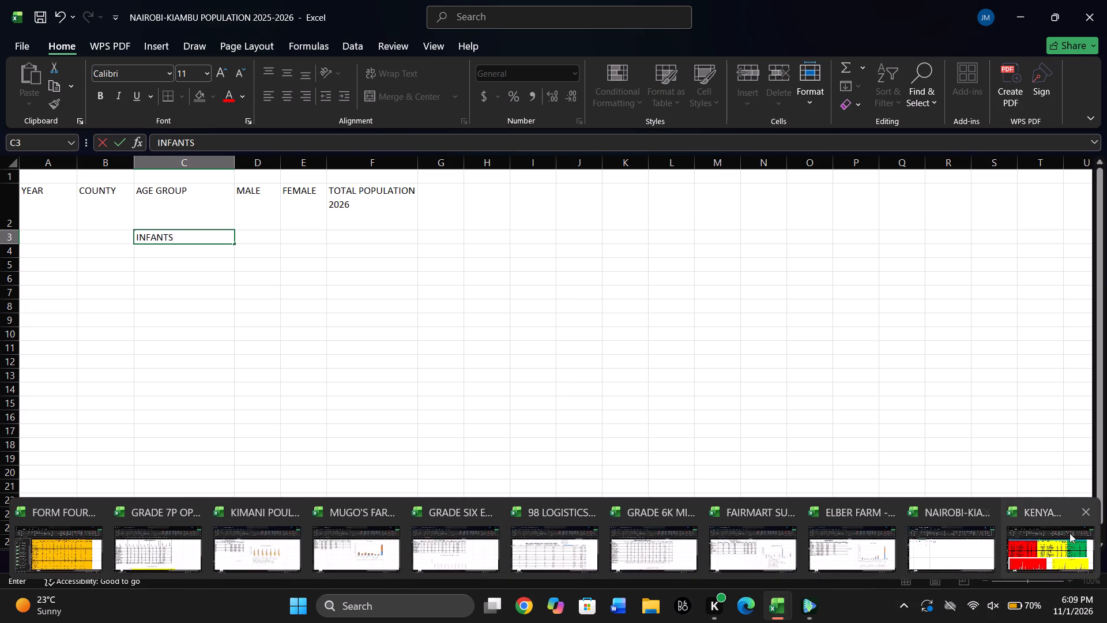
pyautogui.click(1074, 531)
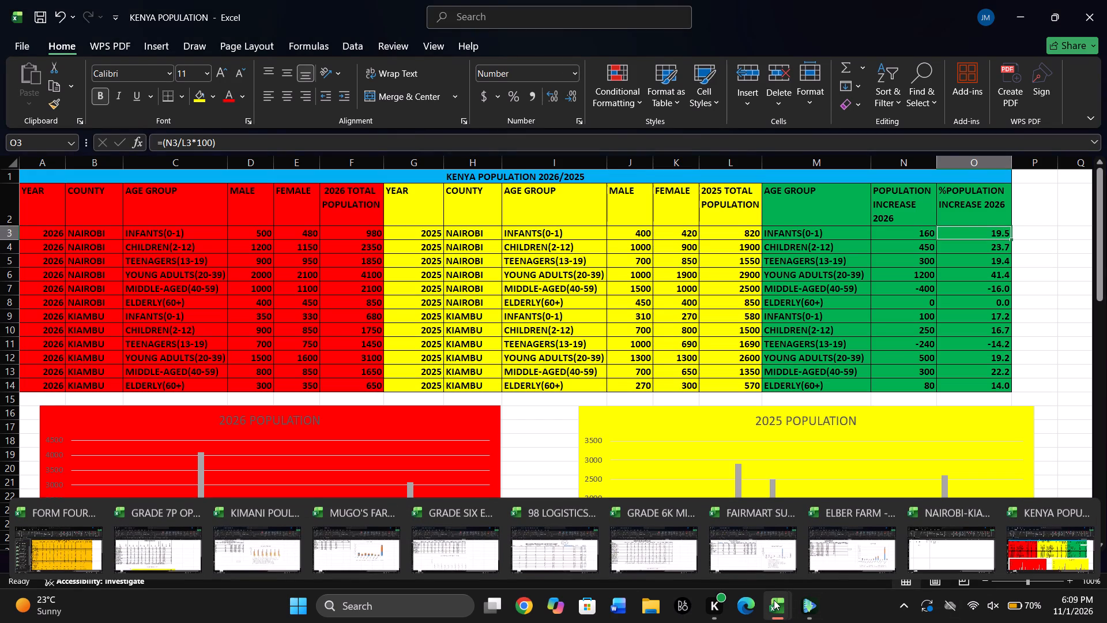
pyautogui.click(948, 550)
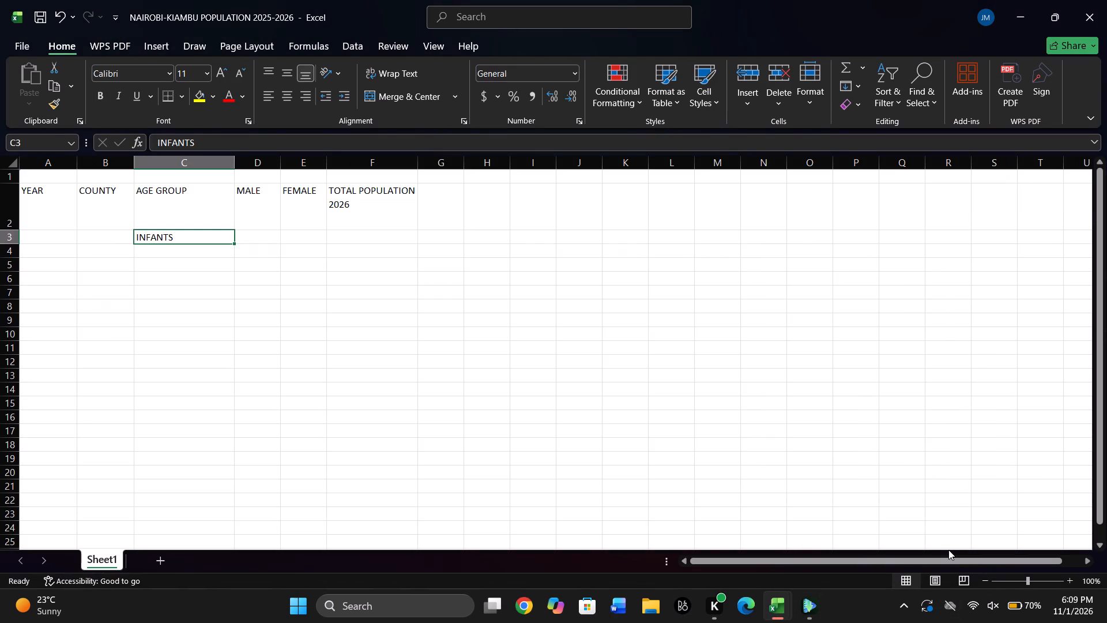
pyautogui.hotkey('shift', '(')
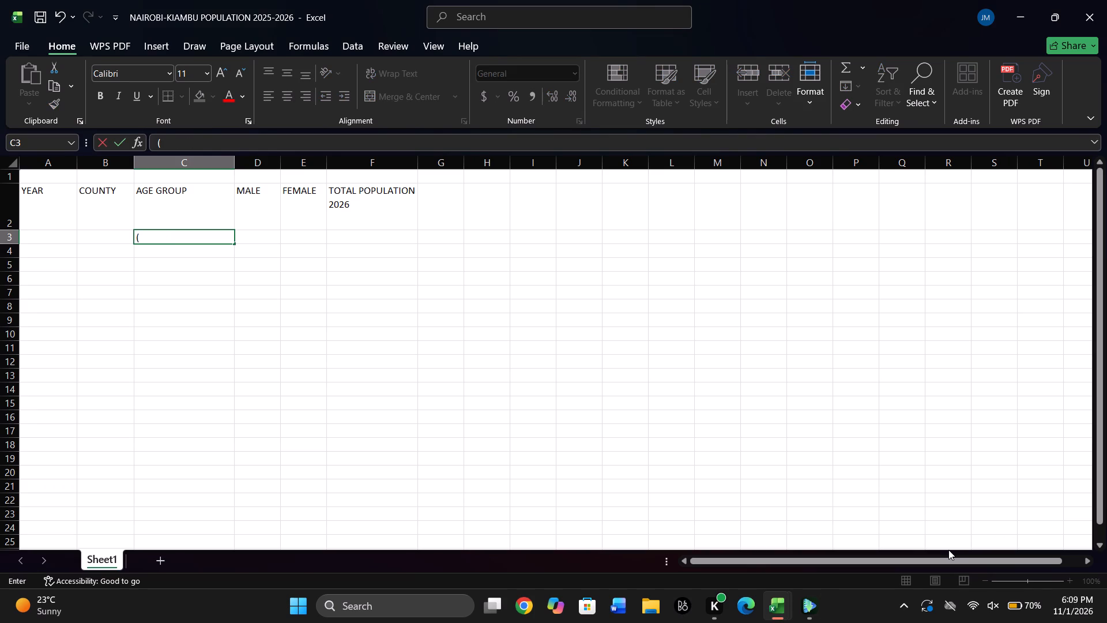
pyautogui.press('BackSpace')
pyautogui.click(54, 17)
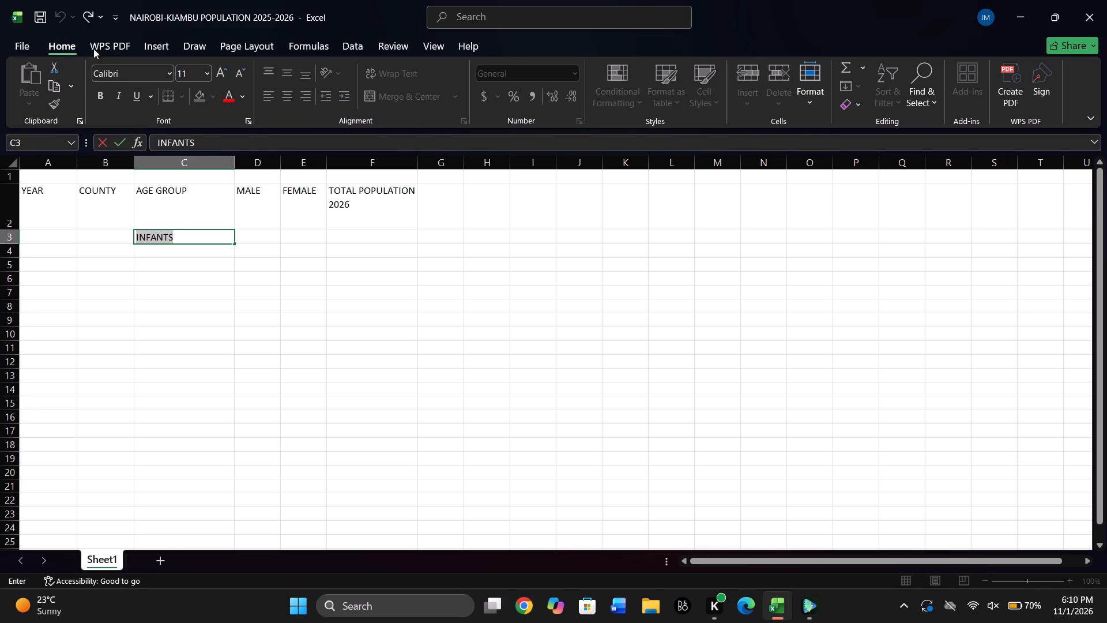
# Check the age range of the INFANTS group in the KENYA POPULATION workbook and return to the new workbook.
pyautogui.doubleClick(177, 243)
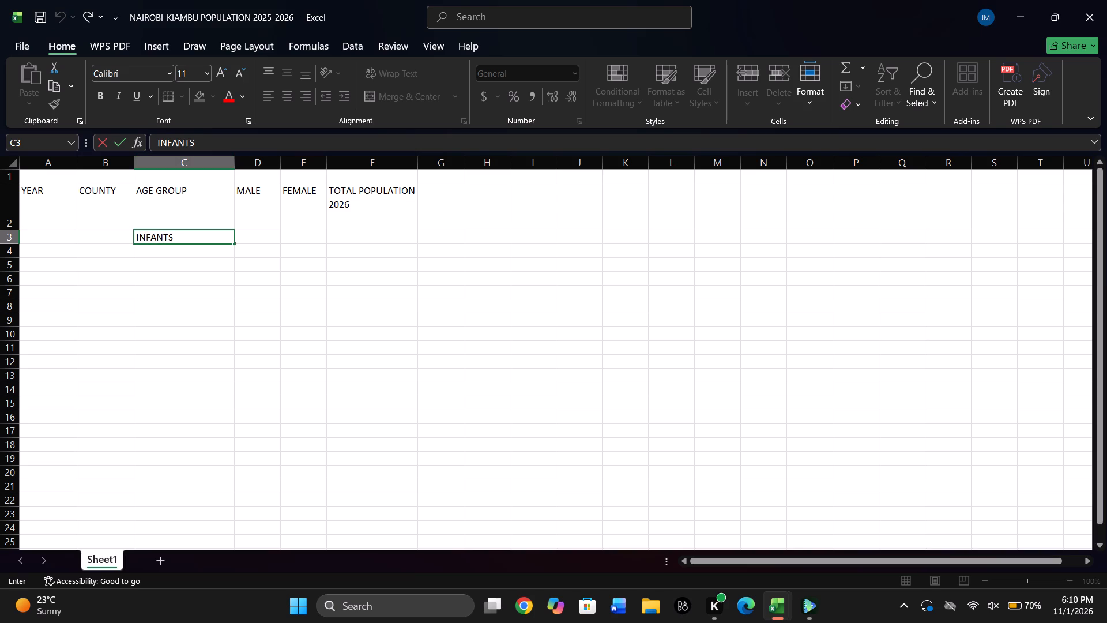
pyautogui.click(177, 240)
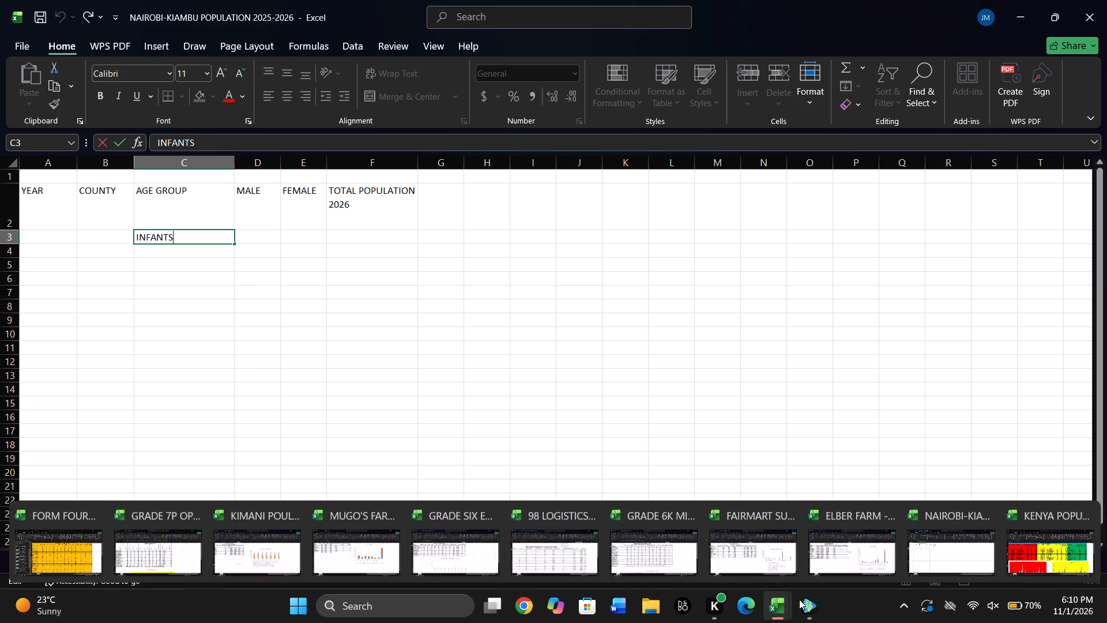
pyautogui.click(1041, 559)
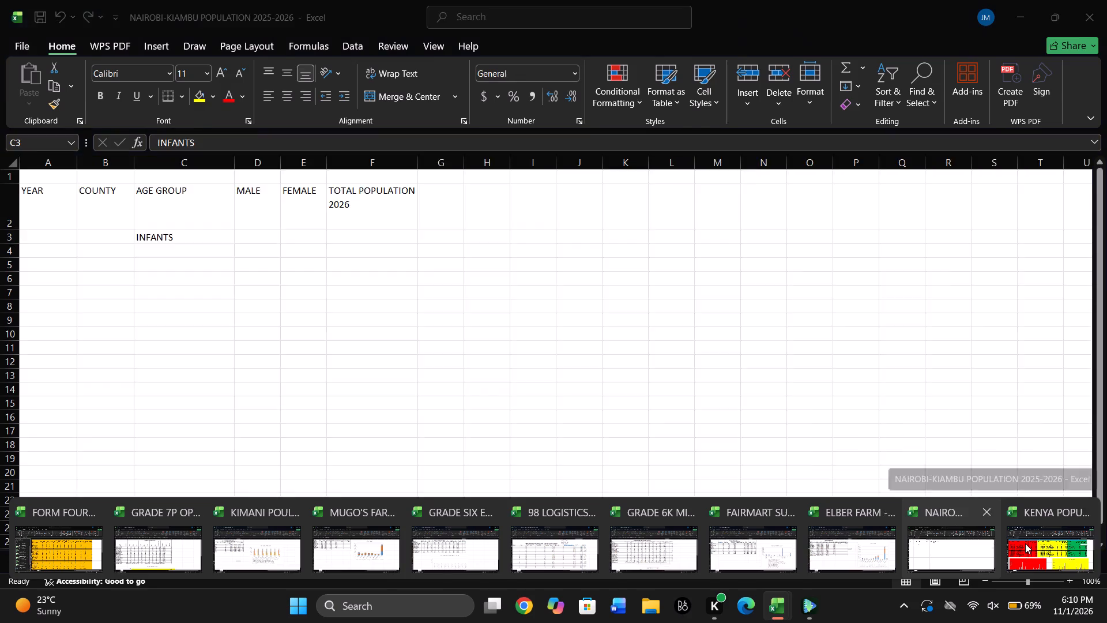
pyautogui.click(1028, 543)
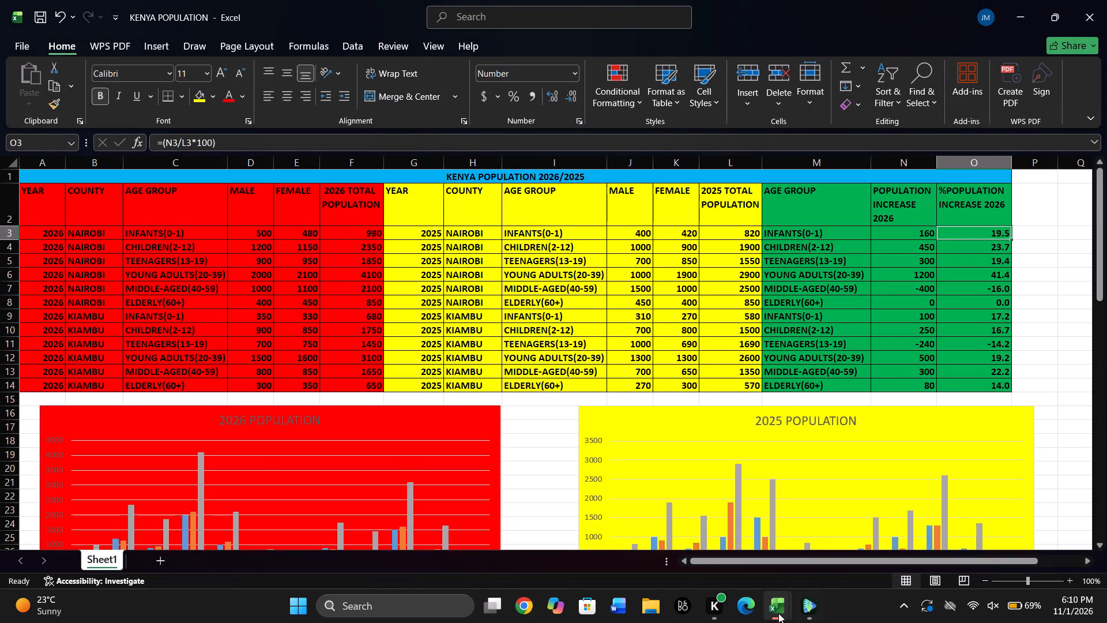
pyautogui.click(941, 542)
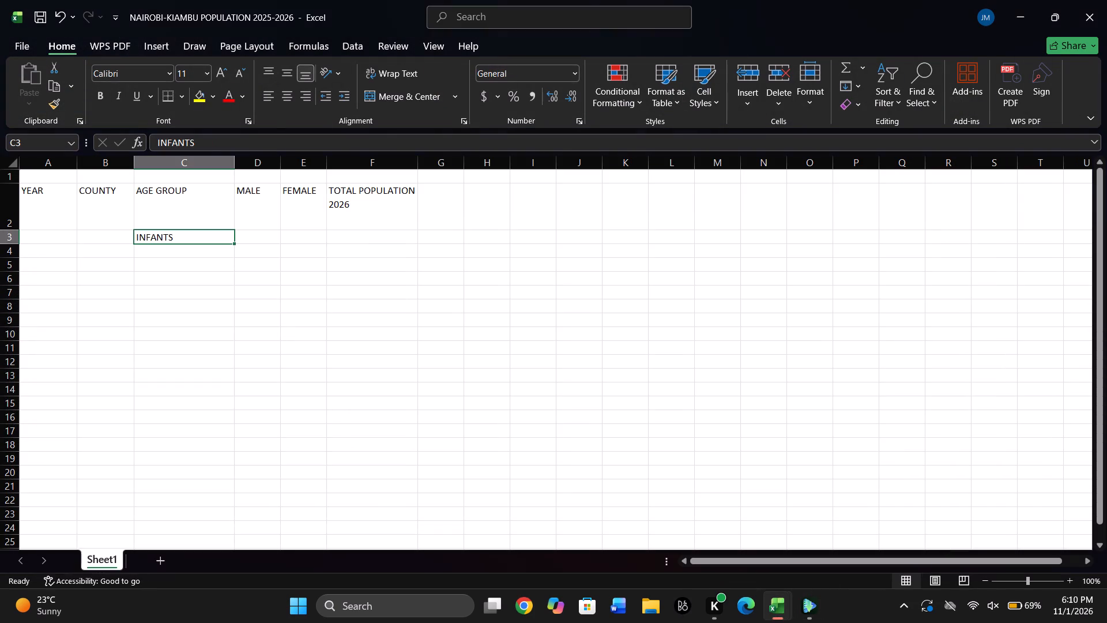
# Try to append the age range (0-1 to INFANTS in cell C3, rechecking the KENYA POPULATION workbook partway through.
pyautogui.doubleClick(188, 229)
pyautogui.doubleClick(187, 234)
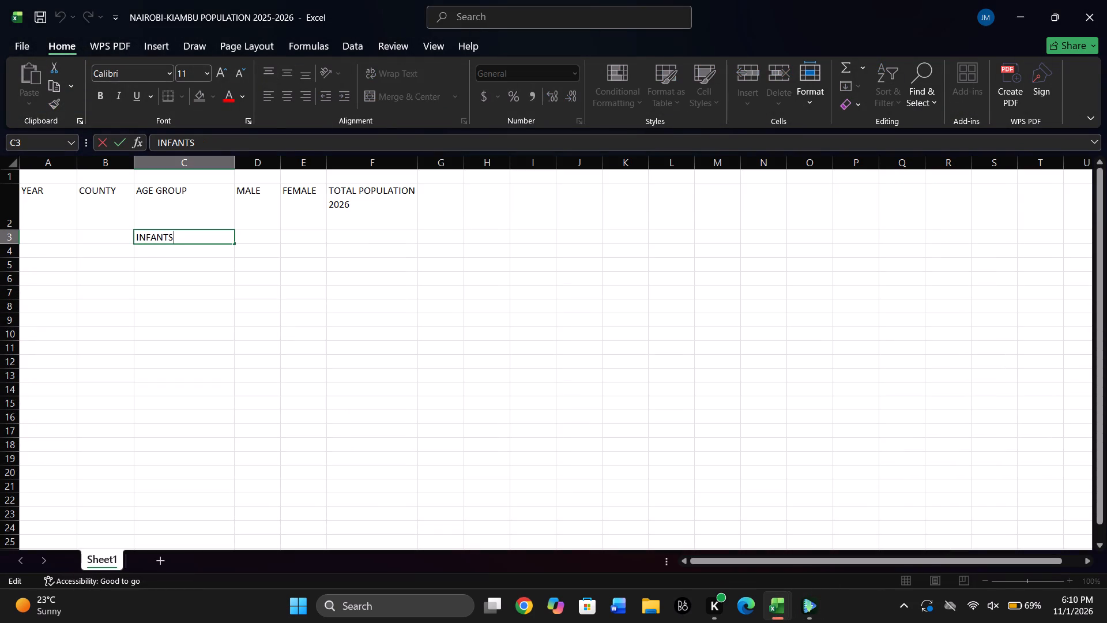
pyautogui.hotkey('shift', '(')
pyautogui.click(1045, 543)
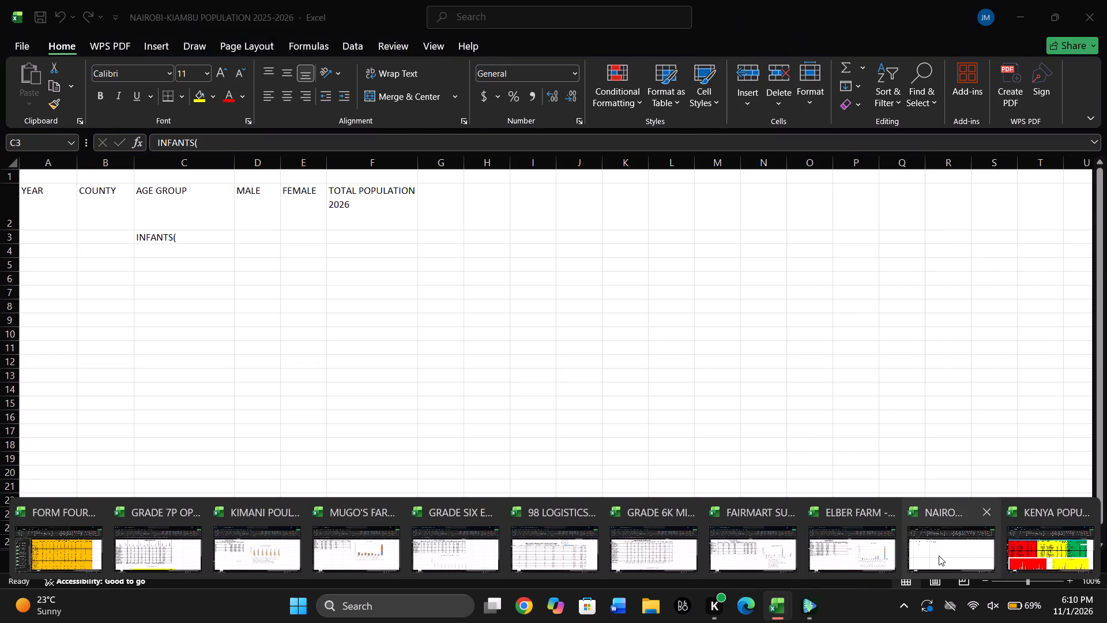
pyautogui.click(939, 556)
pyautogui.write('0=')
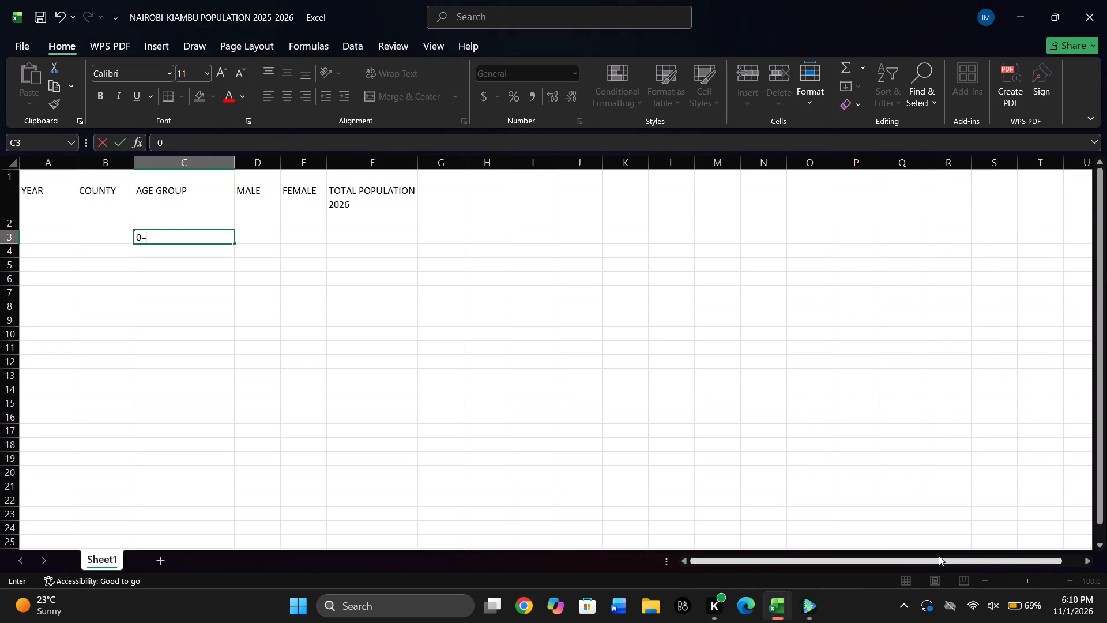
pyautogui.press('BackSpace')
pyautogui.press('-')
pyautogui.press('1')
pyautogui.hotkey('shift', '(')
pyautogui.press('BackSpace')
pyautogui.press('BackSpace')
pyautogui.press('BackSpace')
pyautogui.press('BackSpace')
# Enter the age group INFANTS(0-1) in cell C3.
pyautogui.write('INFANT')
pyautogui.press('s')
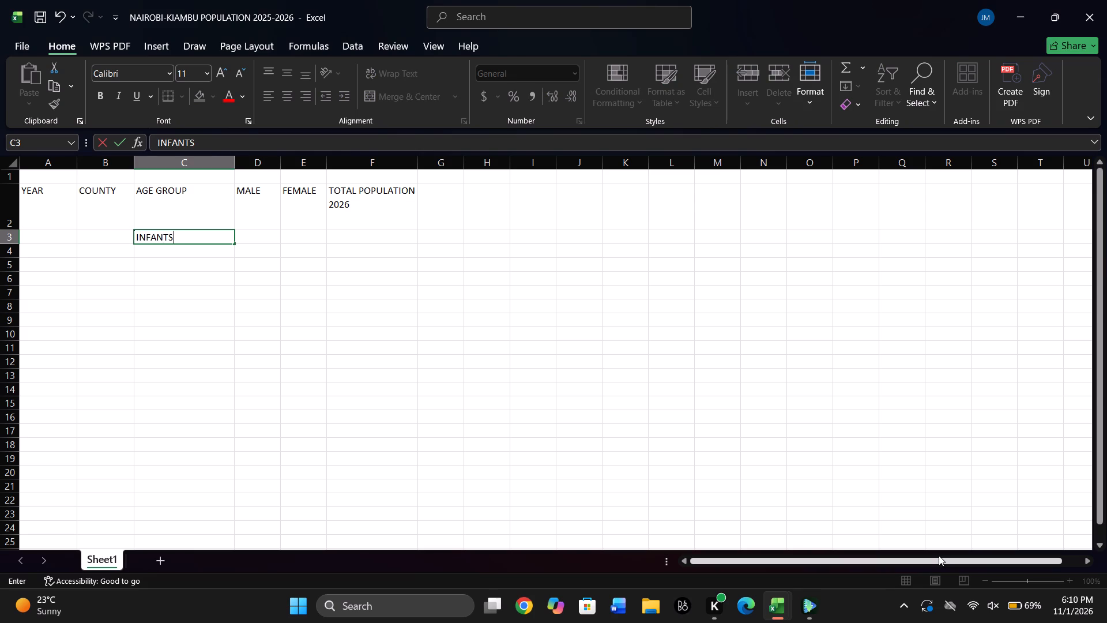
pyautogui.hotkey('shift', '(')
pyautogui.press('0')
pyautogui.press('-')
pyautogui.press('1')
pyautogui.hotkey('shift', ')')
pyautogui.press('Return')
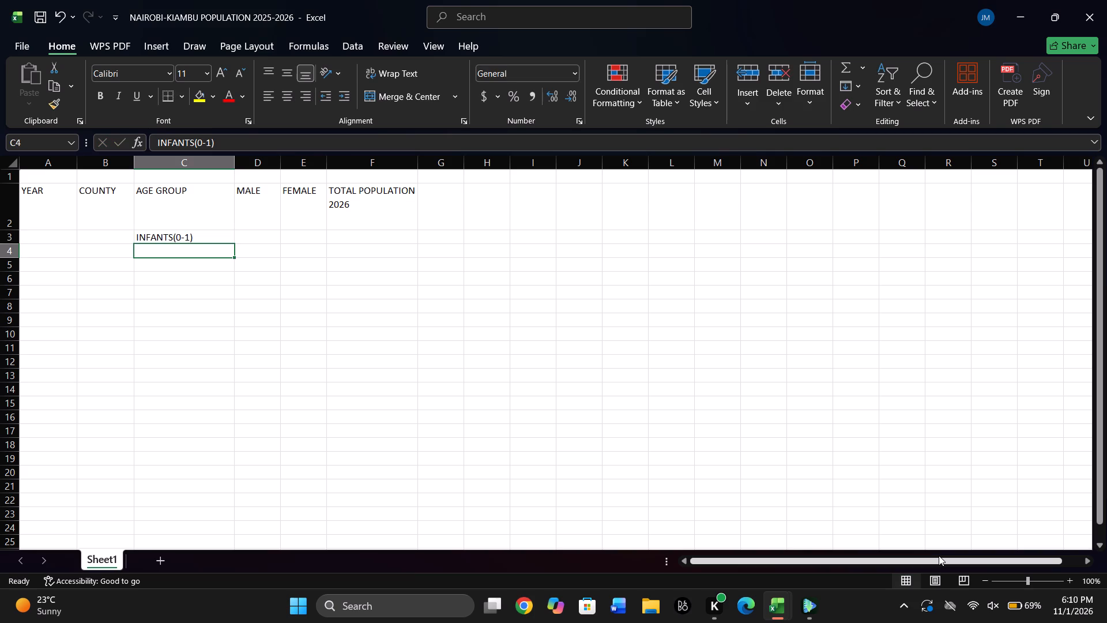
# Enter the age group CHILDREN(2-12) in cell C4.
pyautogui.write('CHILDRE')
pyautogui.press('n')
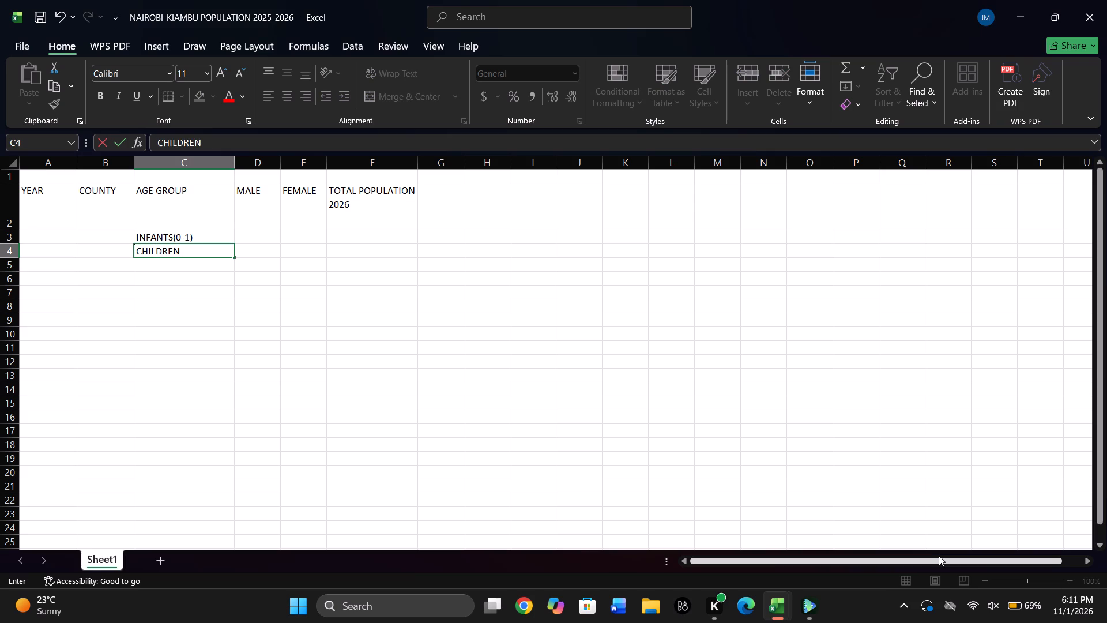
pyautogui.hotkey('shift', '(')
pyautogui.press('2')
pyautogui.write('-12')
pyautogui.hotkey('shift', '(')
pyautogui.press('BackSpace')
pyautogui.hotkey('shift', ')')
pyautogui.press('Down')
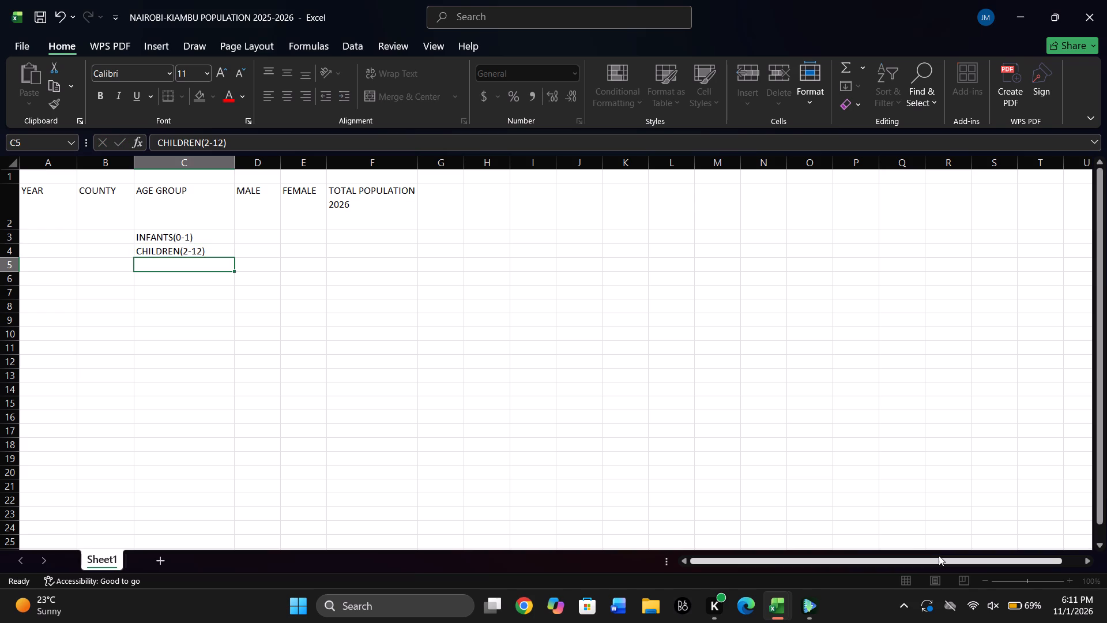
# Enter the age group TEENAGERS(13-19) in cell C5.
pyautogui.write('TEE')
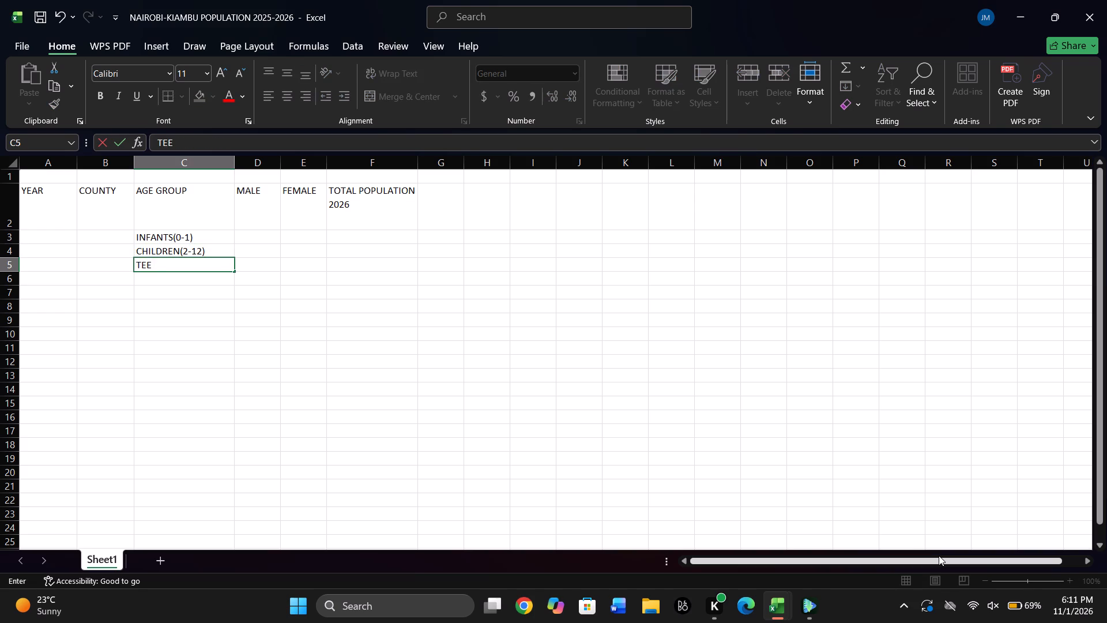
pyautogui.write('NAGER')
pyautogui.press('s')
pyautogui.hotkey('shift', '(')
pyautogui.write('13')
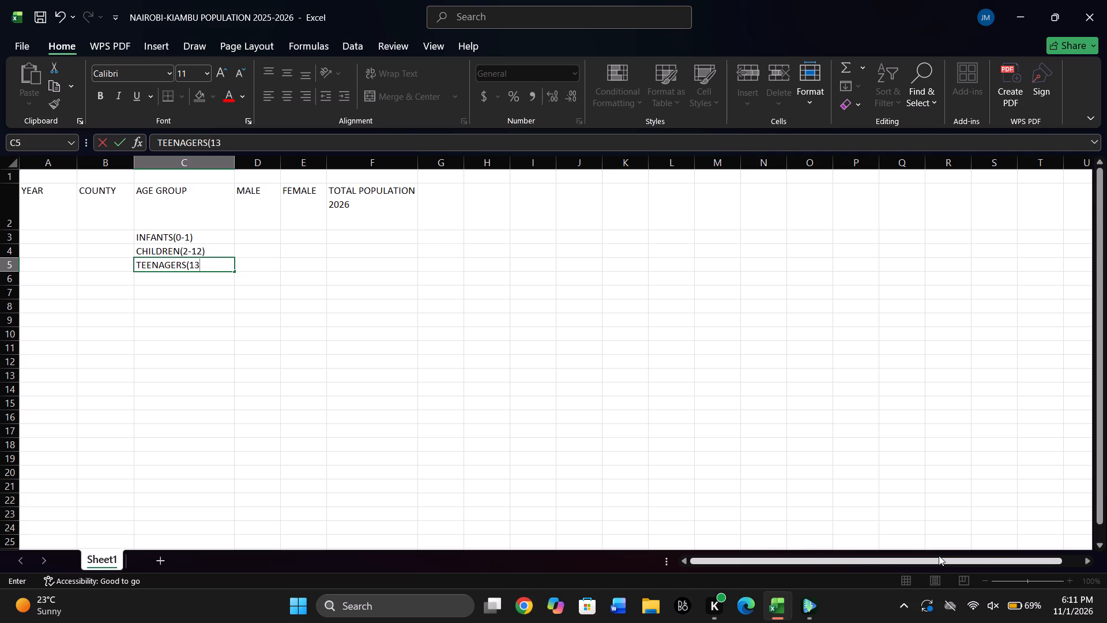
pyautogui.press('-')
pyautogui.write('19')
pyautogui.hotkey('shift', ')')
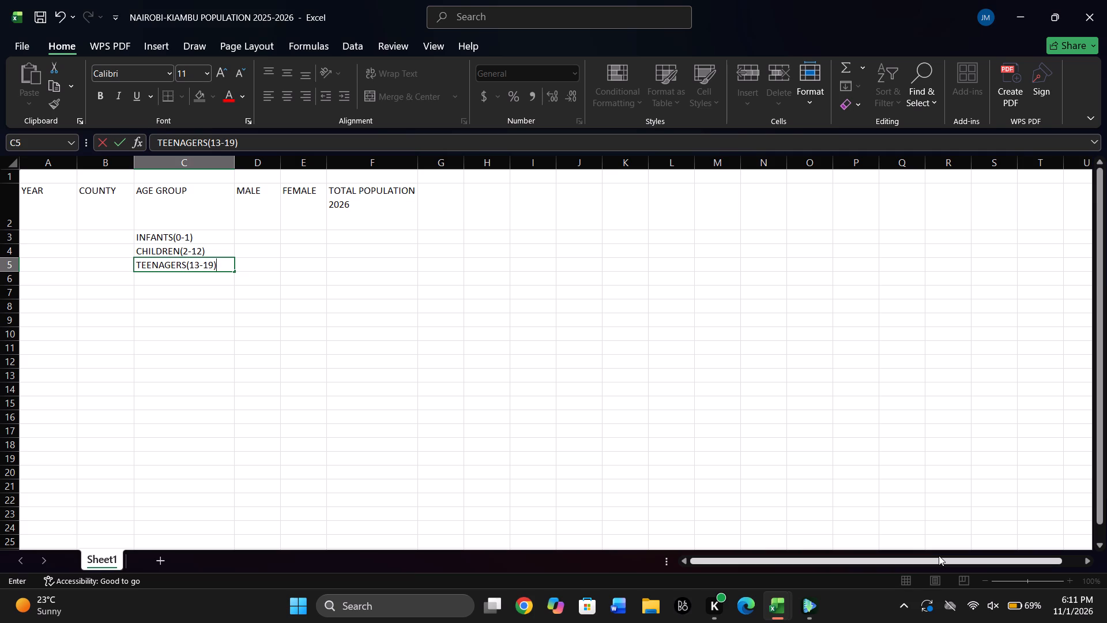
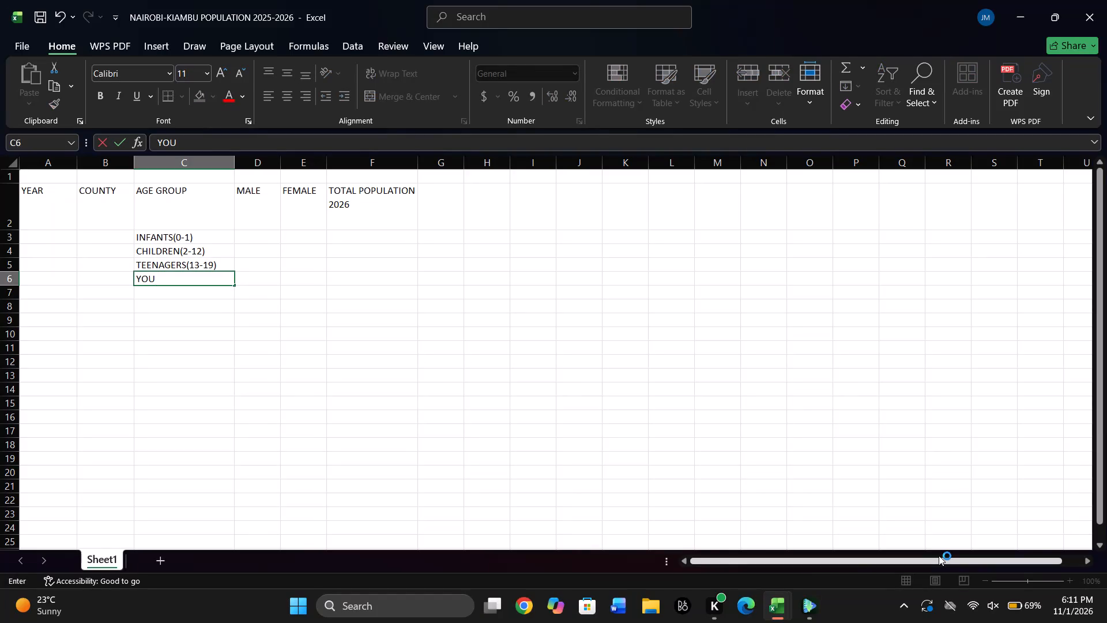
# Enter the start of the young adults label, YOUNG ADULTS(, in cell C6.
pyautogui.write('ADULTS')
pyautogui.hotkey('shift', '(')
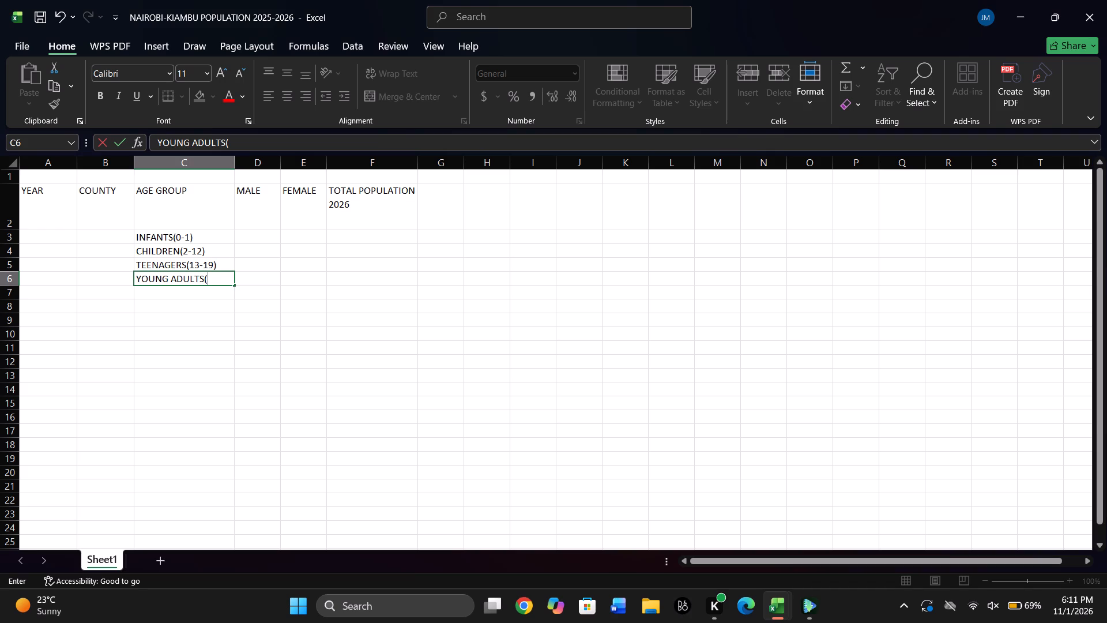
pyautogui.click(216, 202)
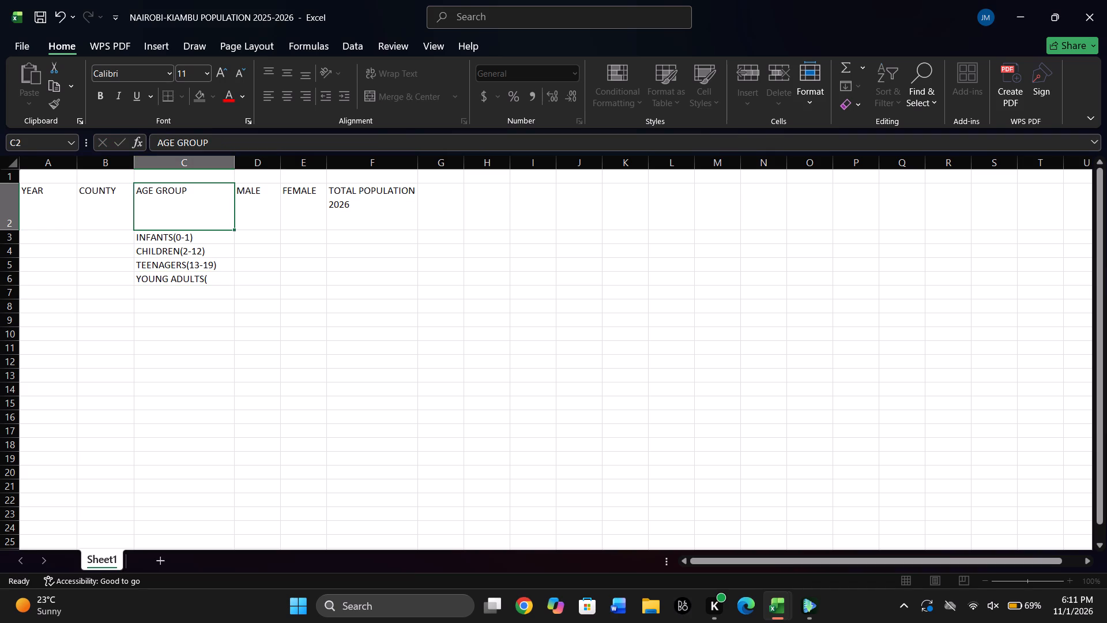
# Widen the AGE GROUP column (column C) slightly to make room for longer age group labels.
pyautogui.moveTo(235, 161); pyautogui.dragTo(238, 161)
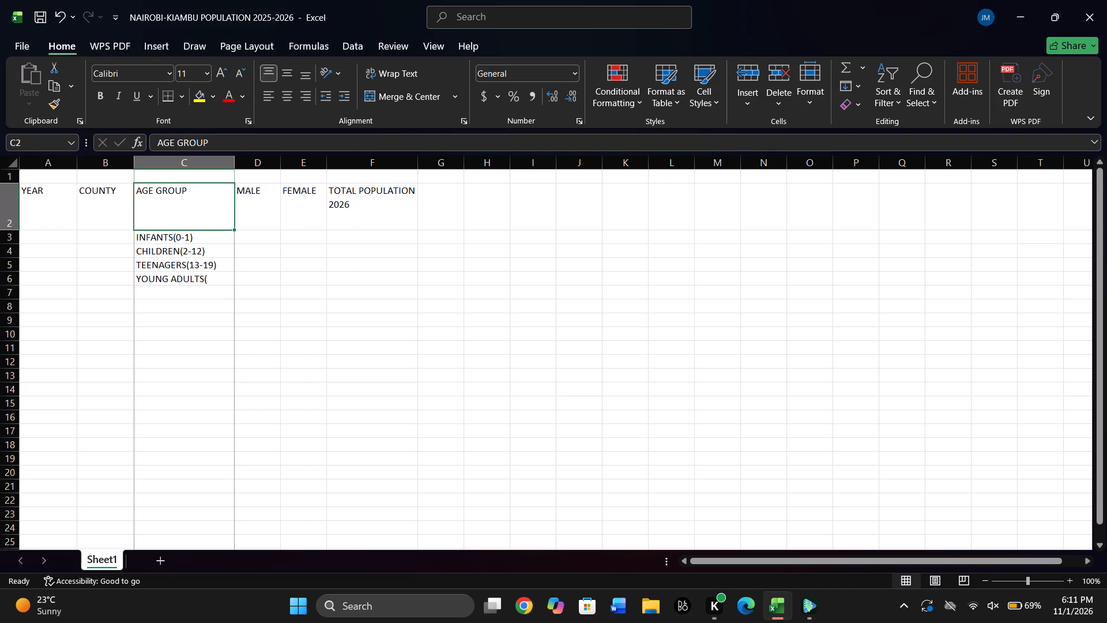
pyautogui.moveTo(238, 161); pyautogui.dragTo(258, 162)
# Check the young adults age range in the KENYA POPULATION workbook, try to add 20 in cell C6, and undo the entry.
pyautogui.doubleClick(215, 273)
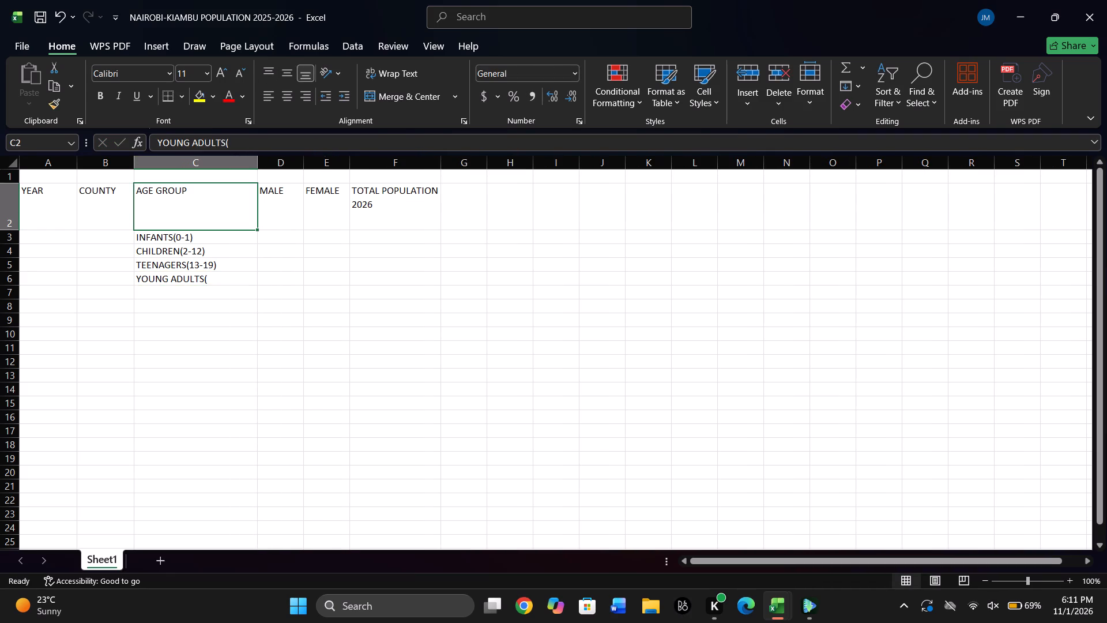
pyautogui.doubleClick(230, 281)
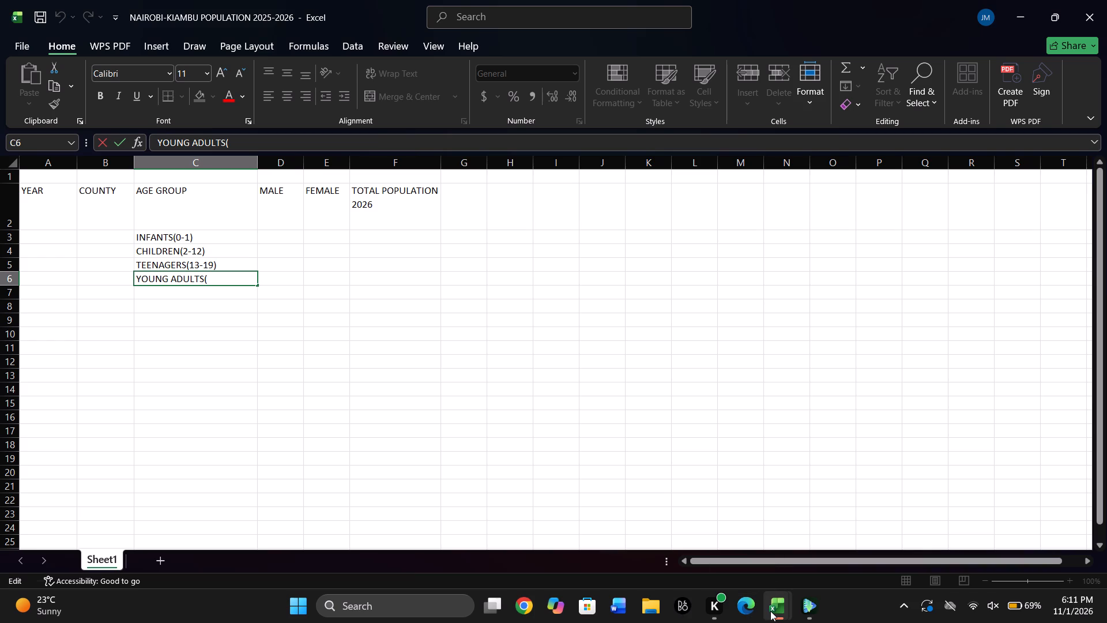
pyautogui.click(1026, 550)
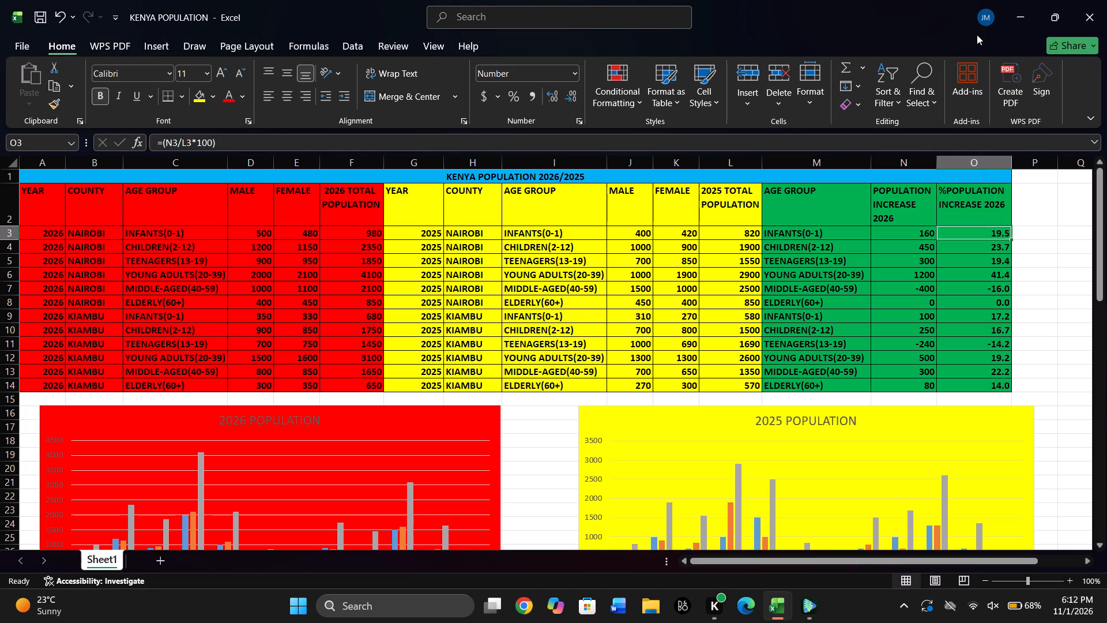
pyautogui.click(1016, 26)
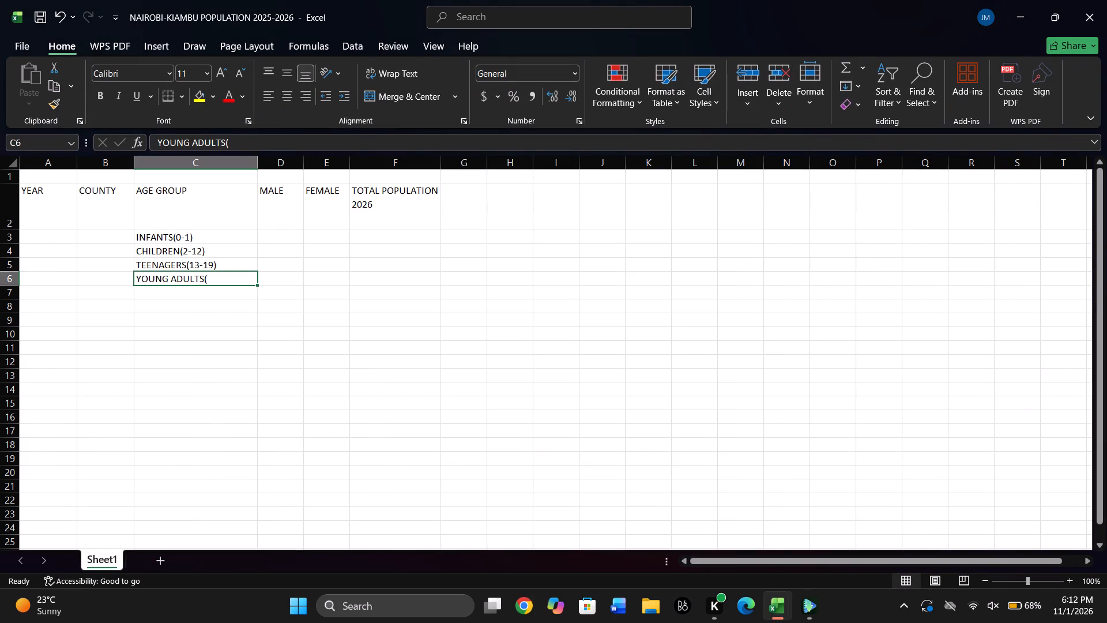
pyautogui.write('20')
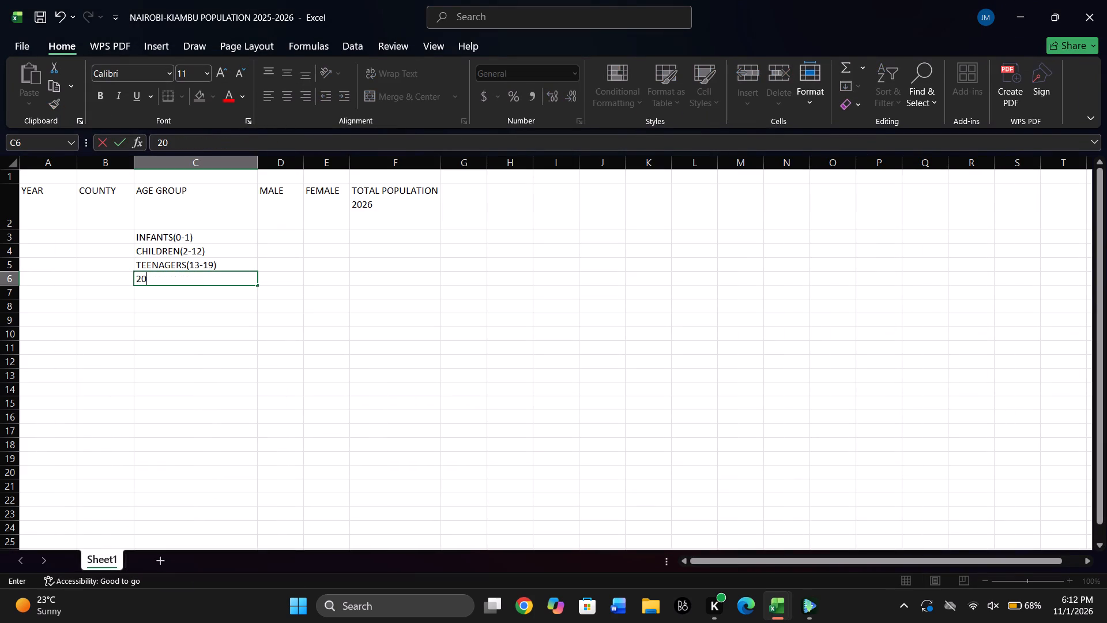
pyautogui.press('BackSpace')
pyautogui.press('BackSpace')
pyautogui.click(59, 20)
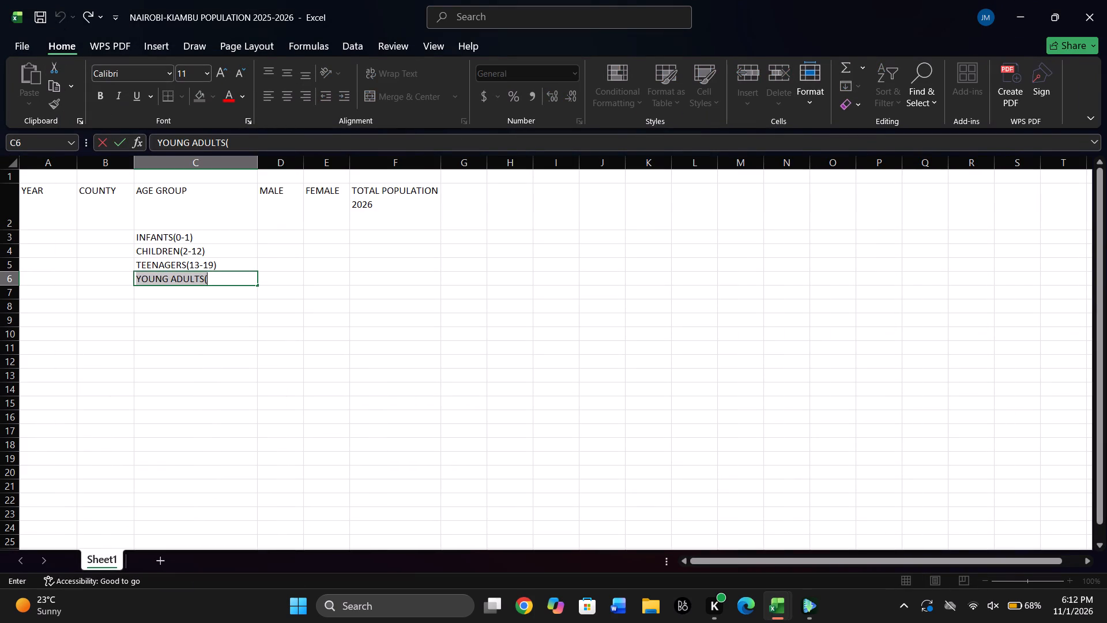
# Append 20- to the YOUNG ADULTS( label in cell C6.
pyautogui.doubleClick(218, 283)
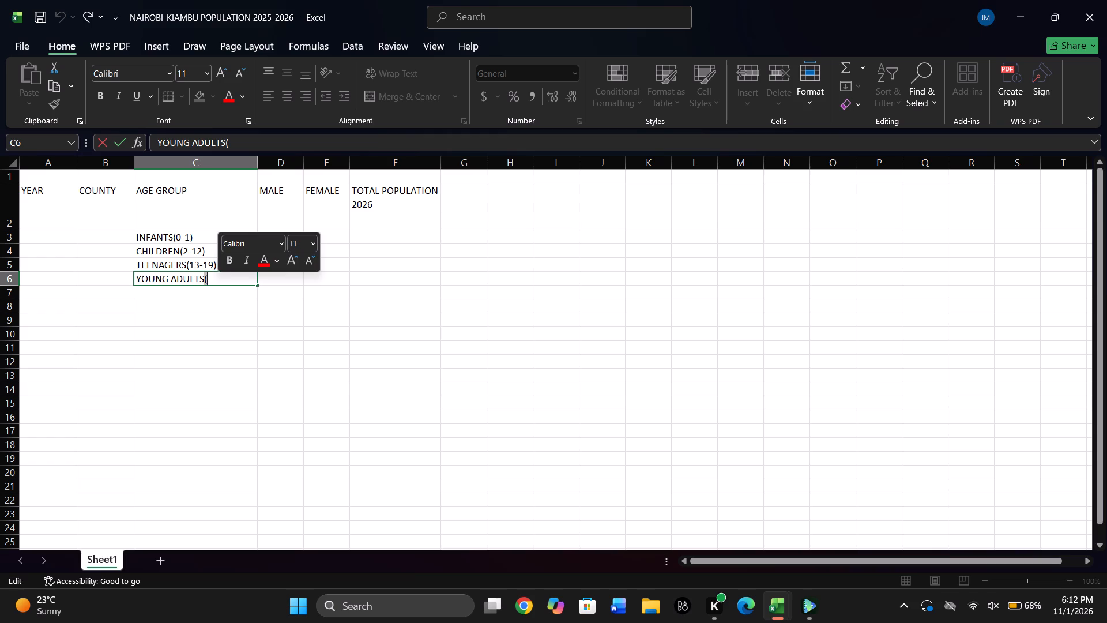
pyautogui.doubleClick(211, 282)
pyautogui.click(211, 282)
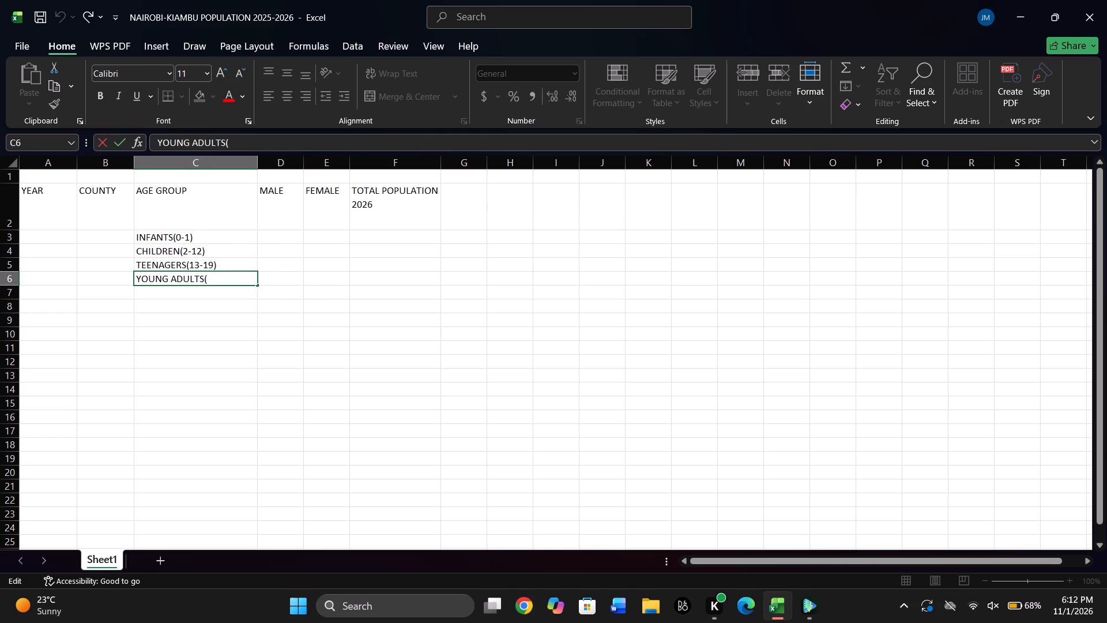
pyautogui.press('2')
pyautogui.press('0')
pyautogui.press('-')
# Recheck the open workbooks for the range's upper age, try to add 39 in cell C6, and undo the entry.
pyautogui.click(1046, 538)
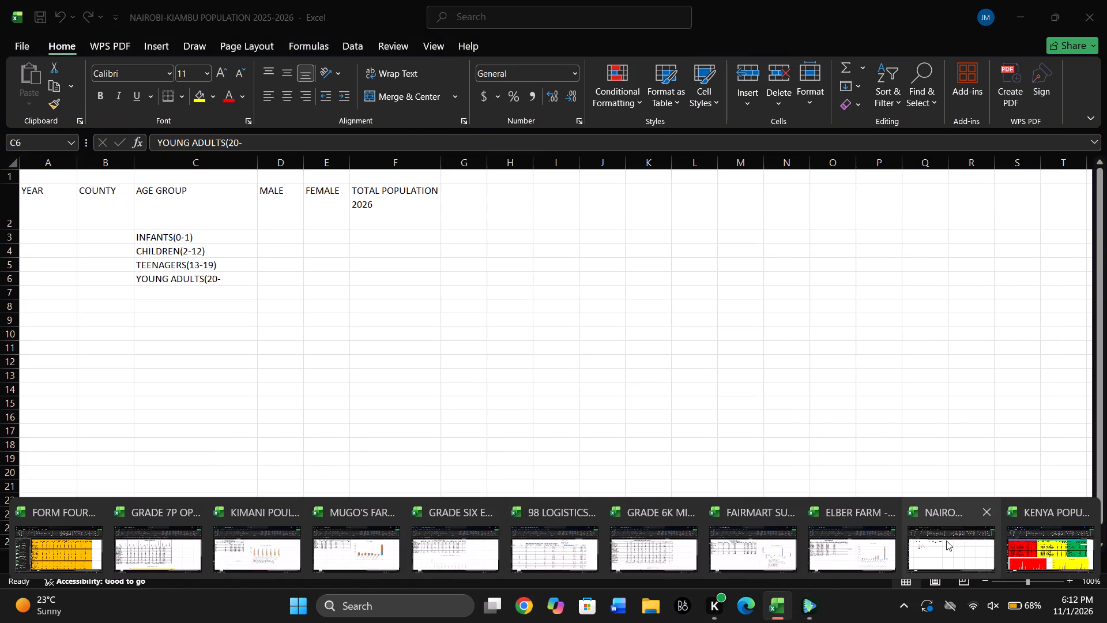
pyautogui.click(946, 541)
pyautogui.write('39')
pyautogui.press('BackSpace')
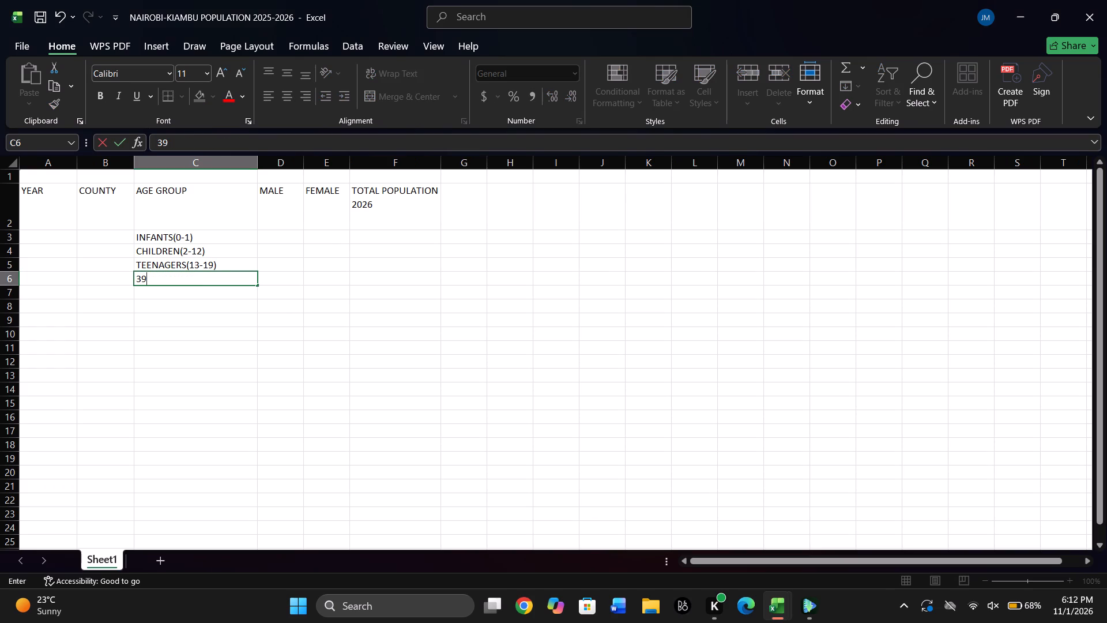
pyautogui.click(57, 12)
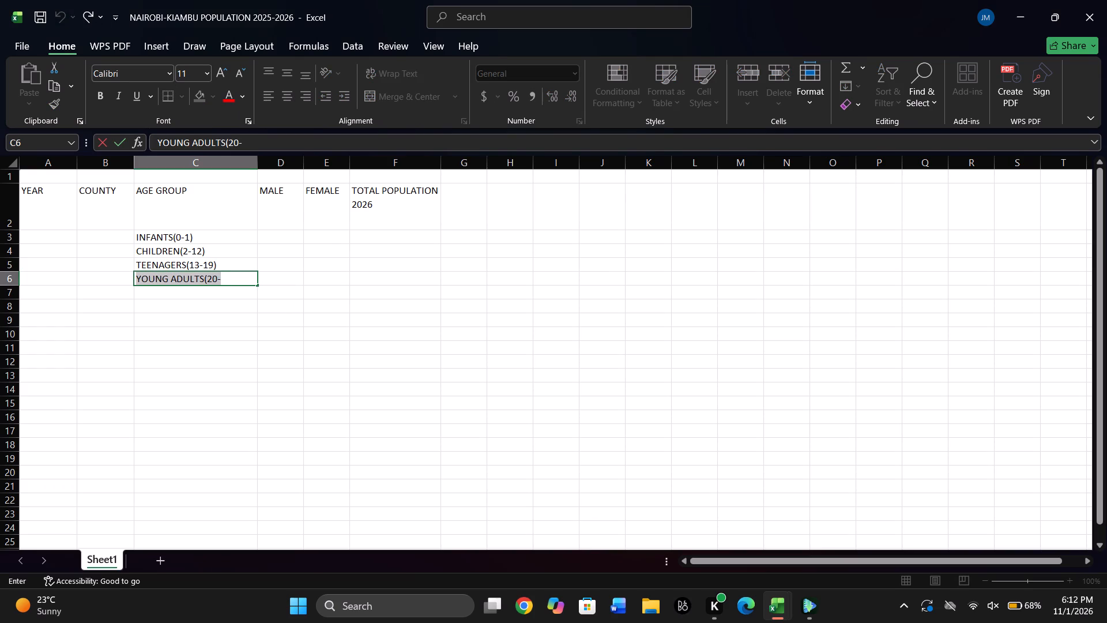
# Complete the age group label in cell C6 as YOUNG ADULTS(20-39).
pyautogui.doubleClick(224, 277)
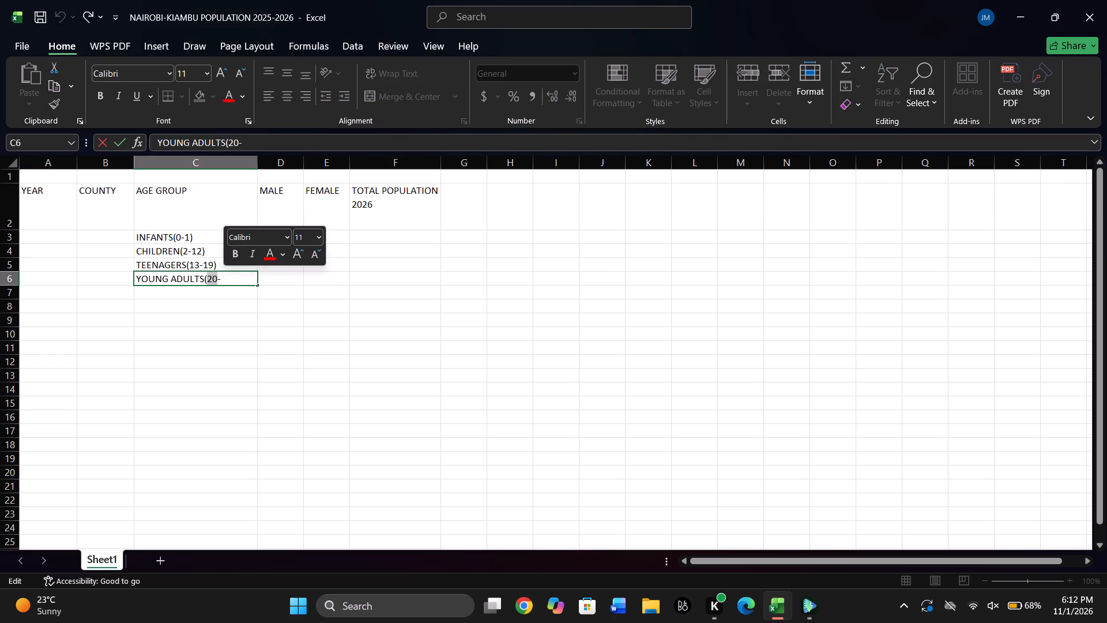
pyautogui.click(224, 277)
pyautogui.write('39')
pyautogui.hotkey('shift', ')')
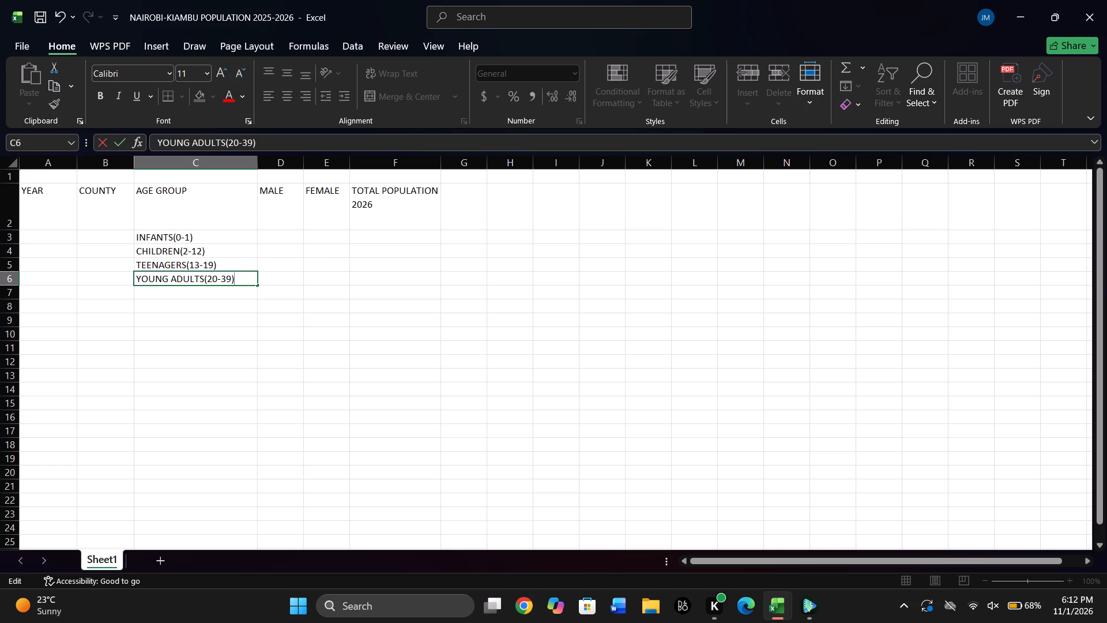
# Enter the age group MIDDLE AGE(40-59) in cell C7.
pyautogui.click(190, 292)
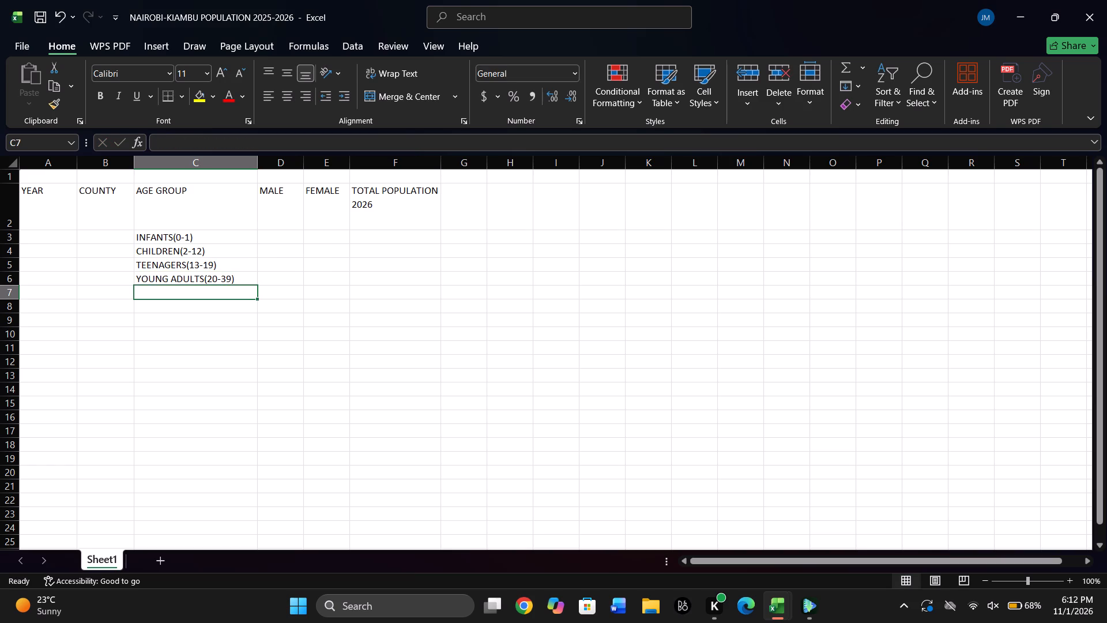
pyautogui.press('m')
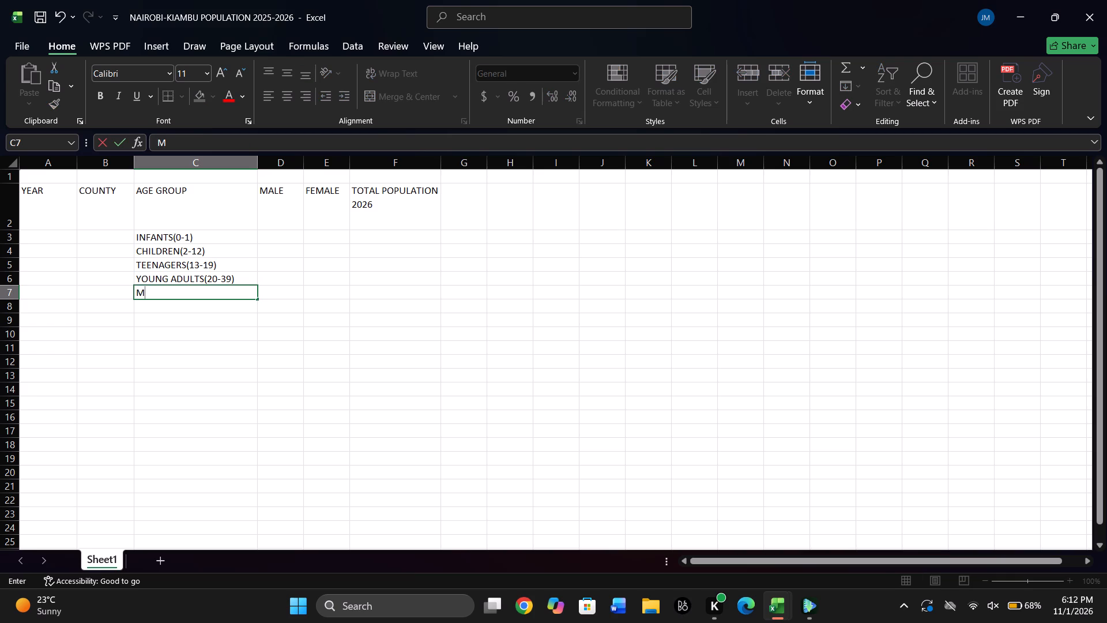
pyautogui.write('IDDLE A')
pyautogui.write('GE')
pyautogui.hotkey('shift', '(')
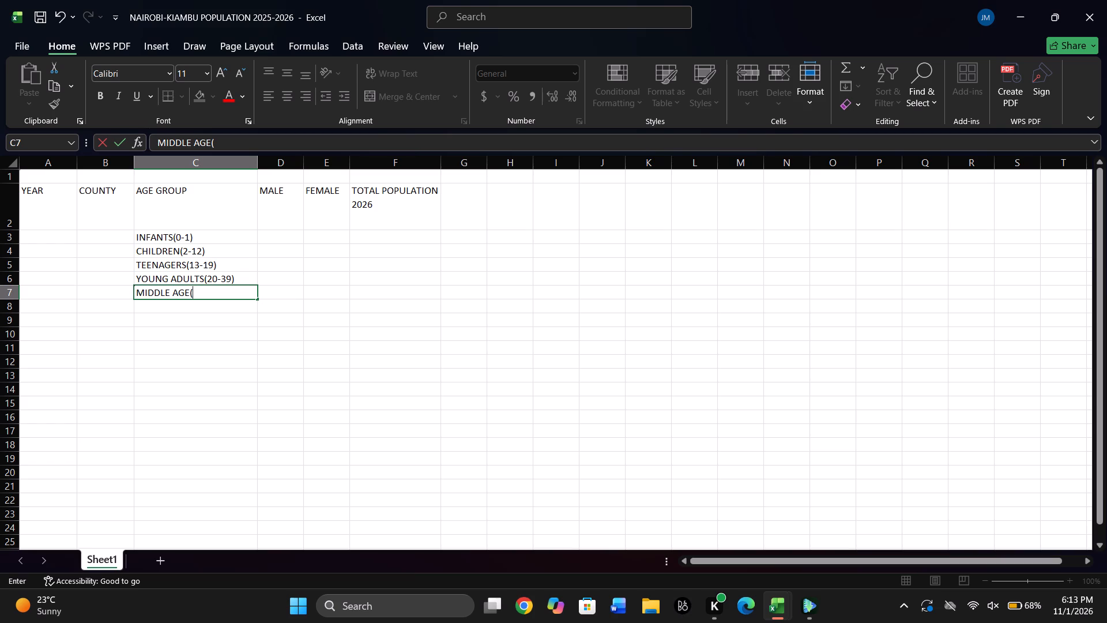
pyautogui.write('40/')
pyautogui.press('BackSpace')
pyautogui.press('-')
pyautogui.write('59')
pyautogui.hotkey('shift', ')')
pyautogui.press('Down')
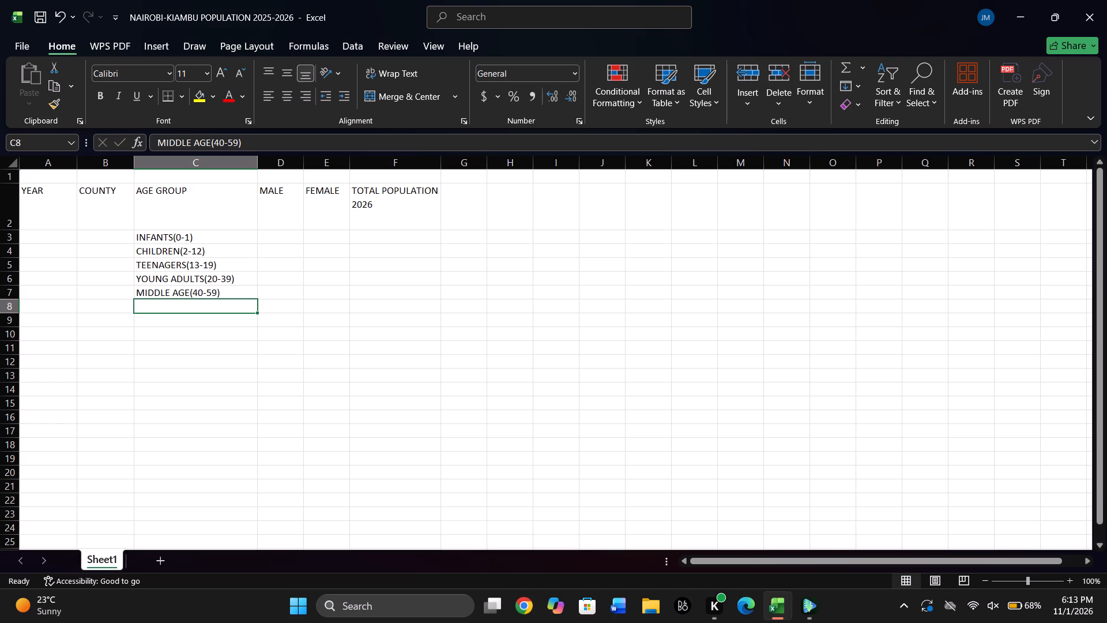
# Enter the age group ELDERY(60+) in cell C8.
pyautogui.write('ELDERT')
pyautogui.press('BackSpace')
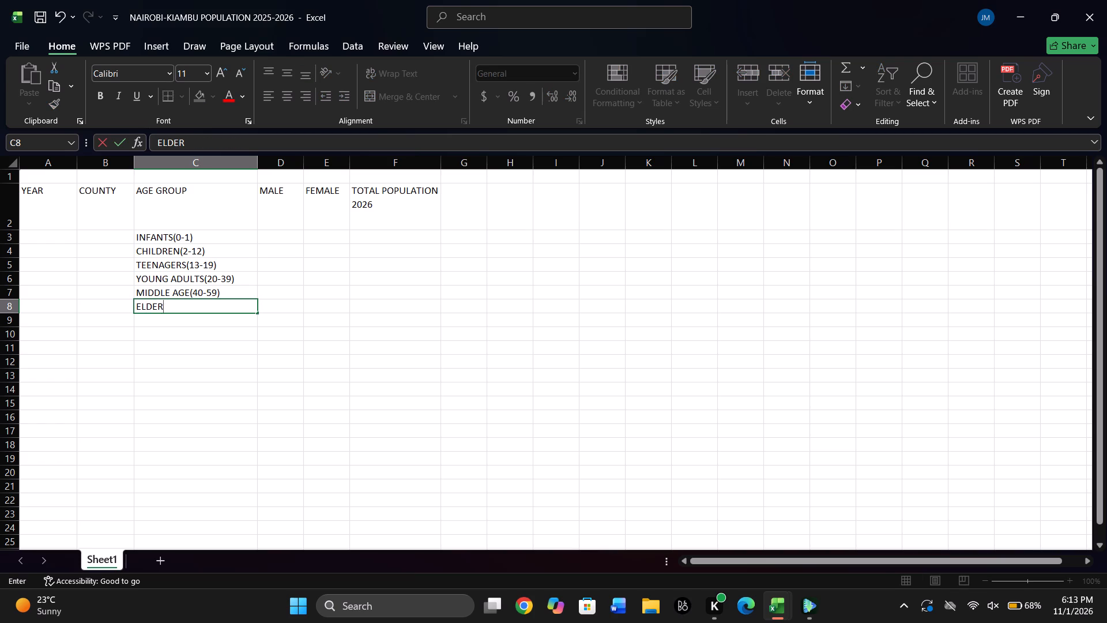
pyautogui.press('y')
pyautogui.hotkey('shift', '(')
pyautogui.write('60')
pyautogui.hotkey('shift', '+')
pyautogui.hotkey('shift', '(')
pyautogui.press('BackSpace')
pyautogui.hotkey('shift', ')')
# Enter the year 2025 in cell A3 for the INFANTS(0-1) row.
pyautogui.click(39, 235)
pyautogui.doubleClick(39, 235)
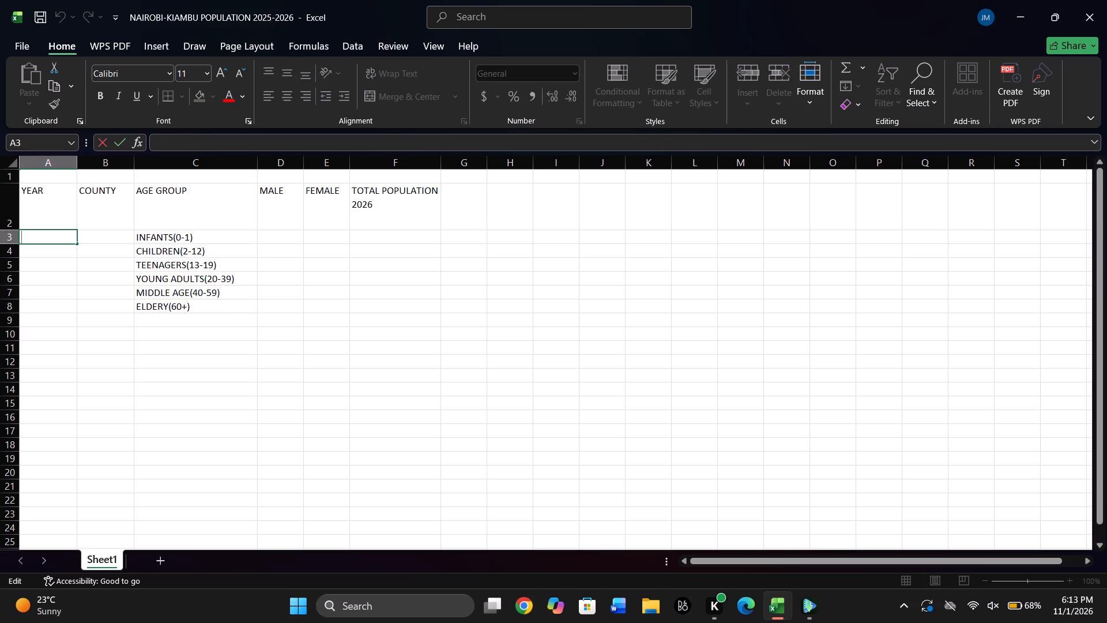
pyautogui.write('2026')
pyautogui.press('BackSpace')
pyautogui.press('5')
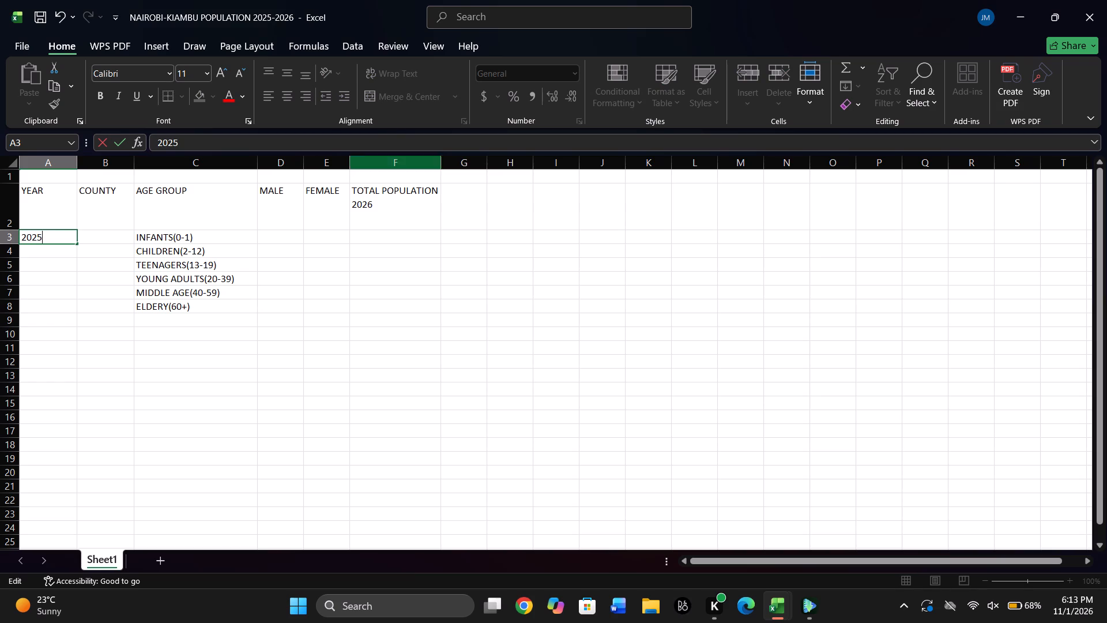
# Change the column heading in cell F2 to TOTAL POPULATION 2025.
pyautogui.doubleClick(382, 207)
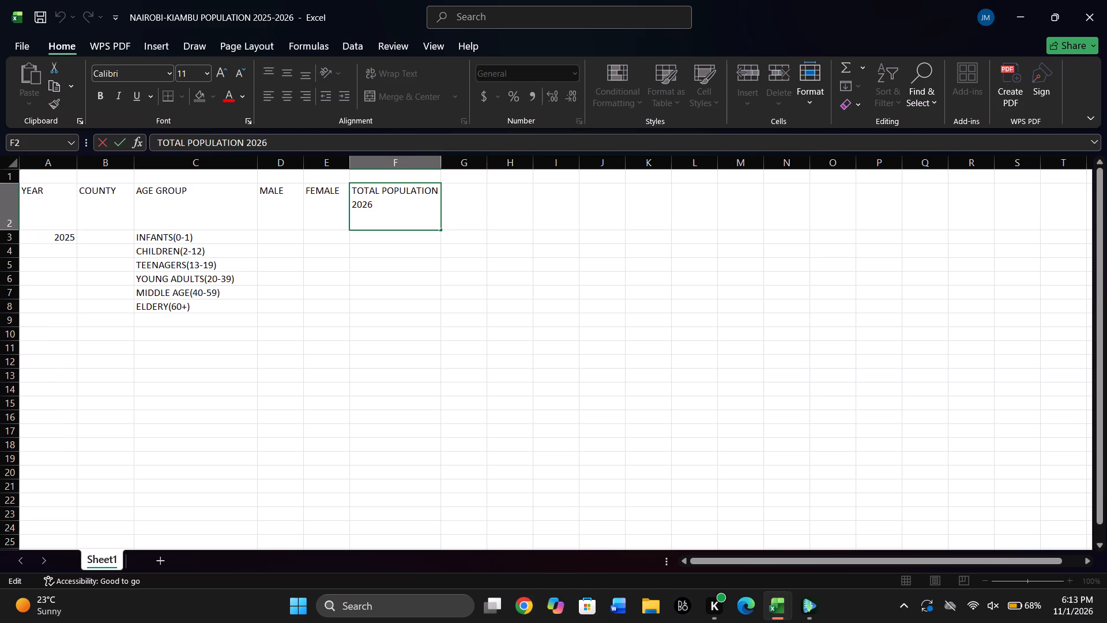
pyautogui.press('BackSpace')
pyautogui.press('5')
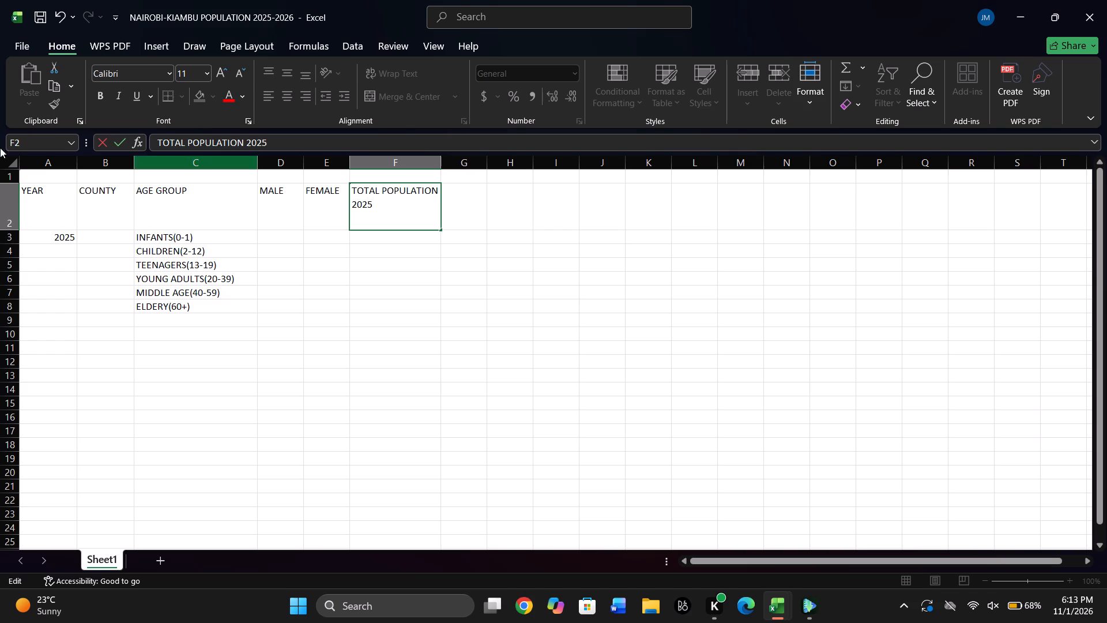
# Enter the county NAIROBI in cell B3 and fill it down through B8 for all age groups.
pyautogui.doubleClick(96, 241)
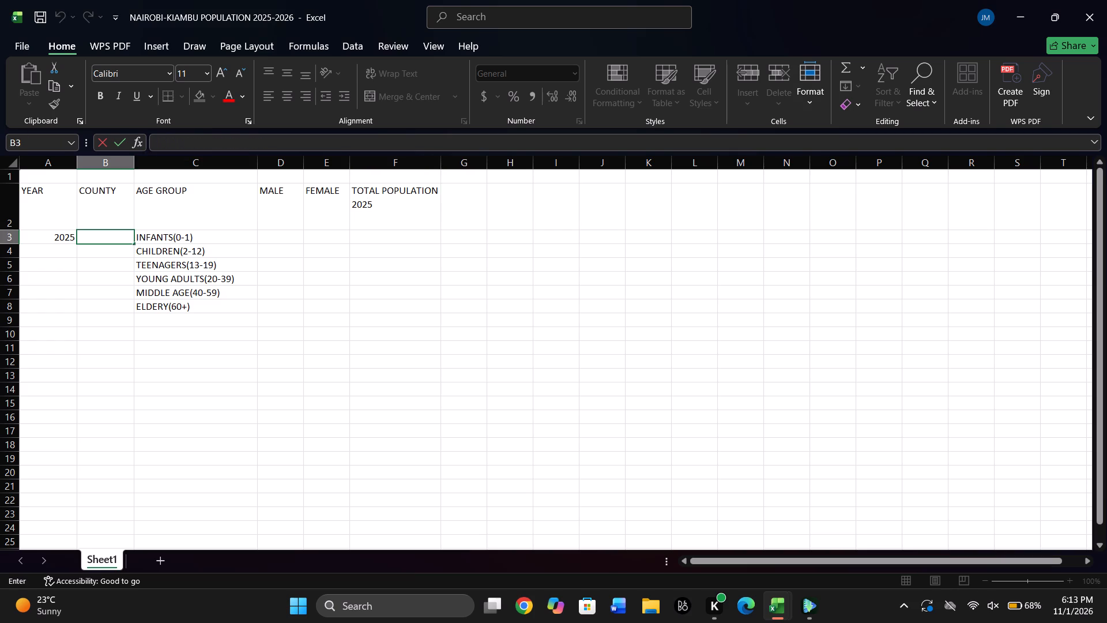
pyautogui.write('NAIROBI')
pyautogui.moveTo(136, 245); pyautogui.dragTo(142, 312)
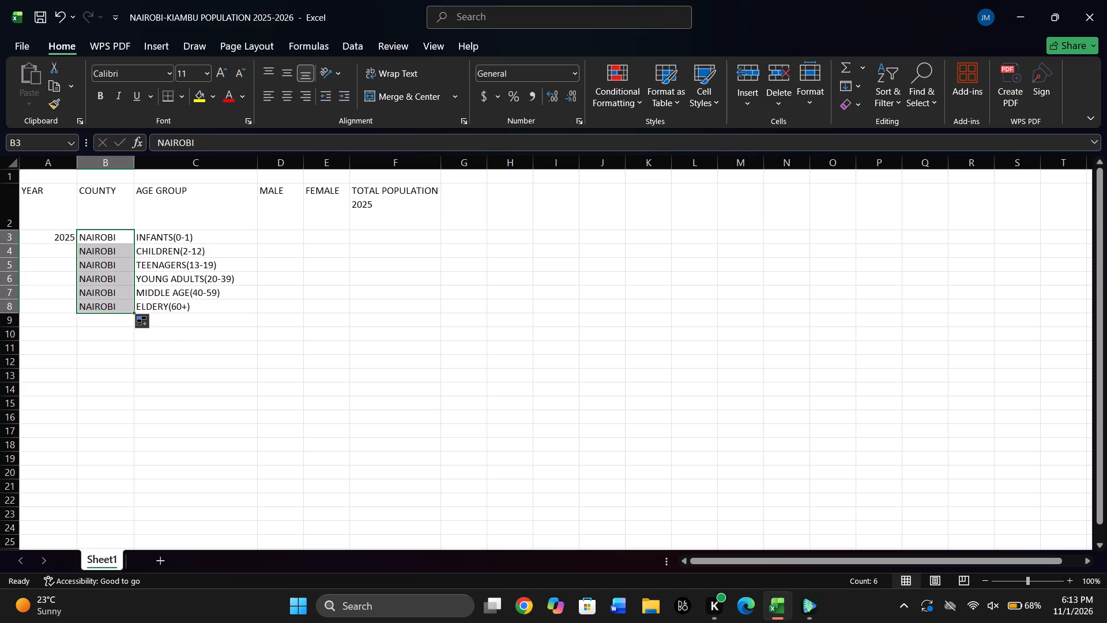
# Fill the year 2025 from cell A3 down through A8 alongside the NAIROBI rows.
pyautogui.doubleClick(55, 249)
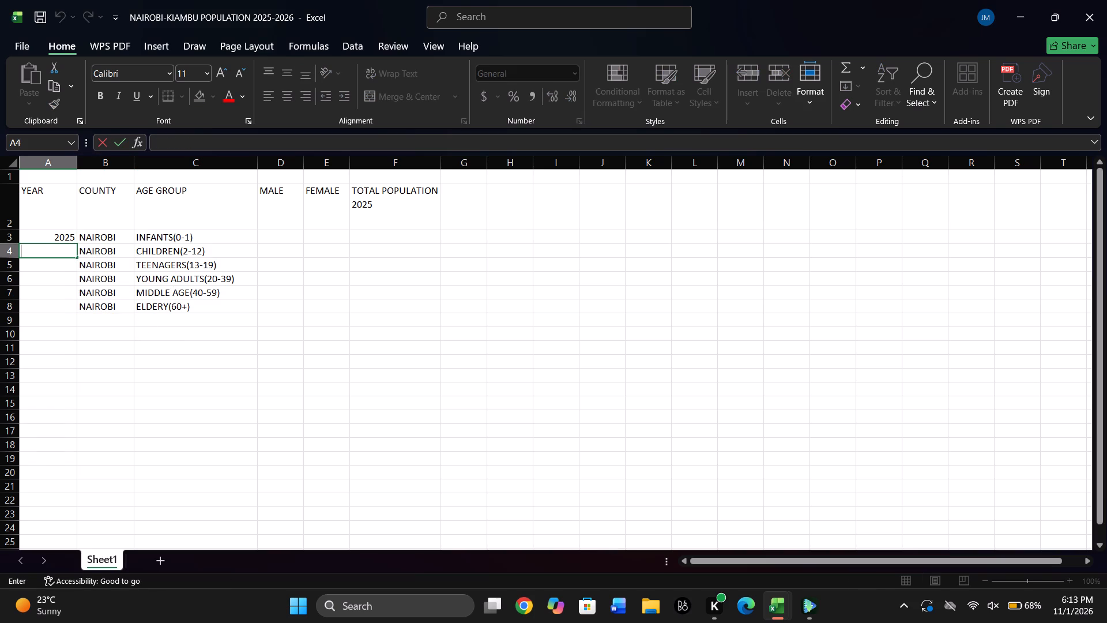
pyautogui.click(61, 241)
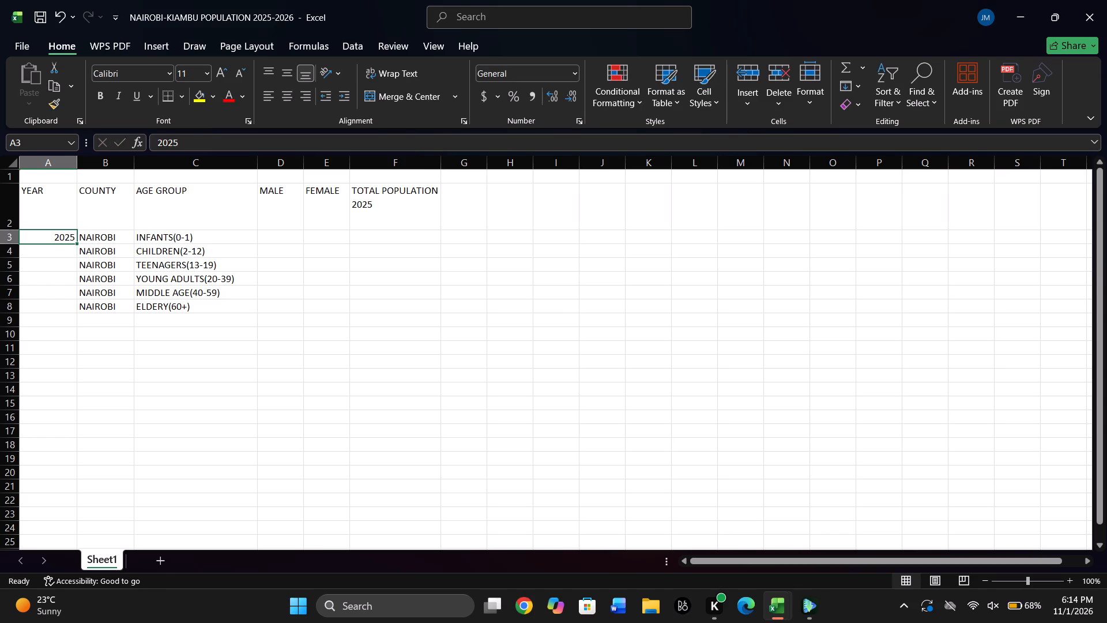
pyautogui.moveTo(74, 244); pyautogui.dragTo(74, 310)
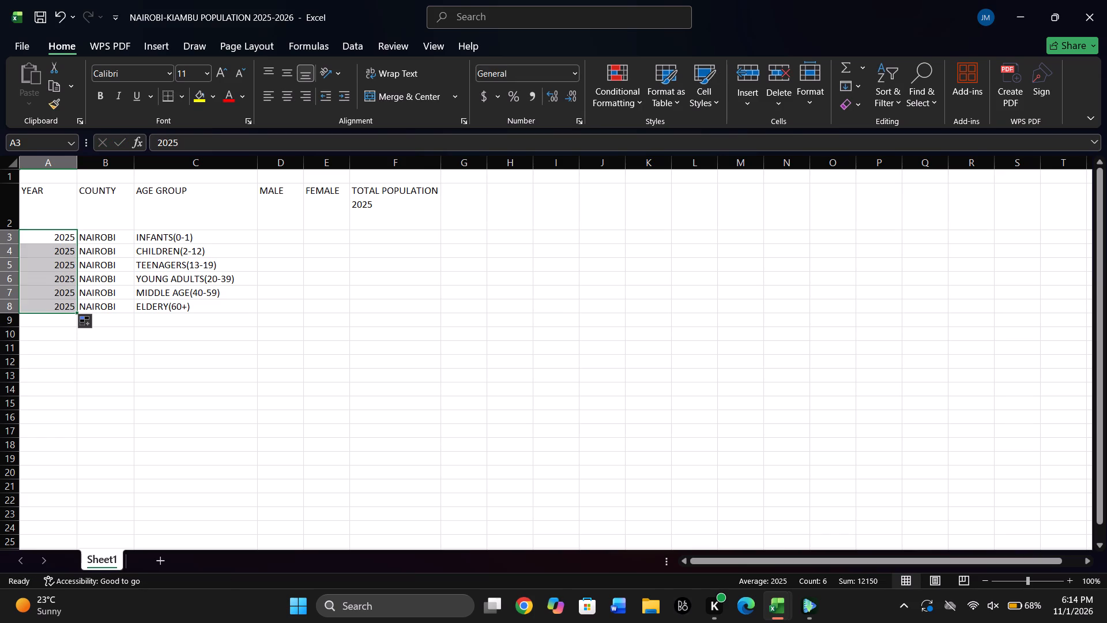
# Narrow column F so its heading wraps onto three lines with the word POPULATION kept whole.
pyautogui.doubleClick(285, 234)
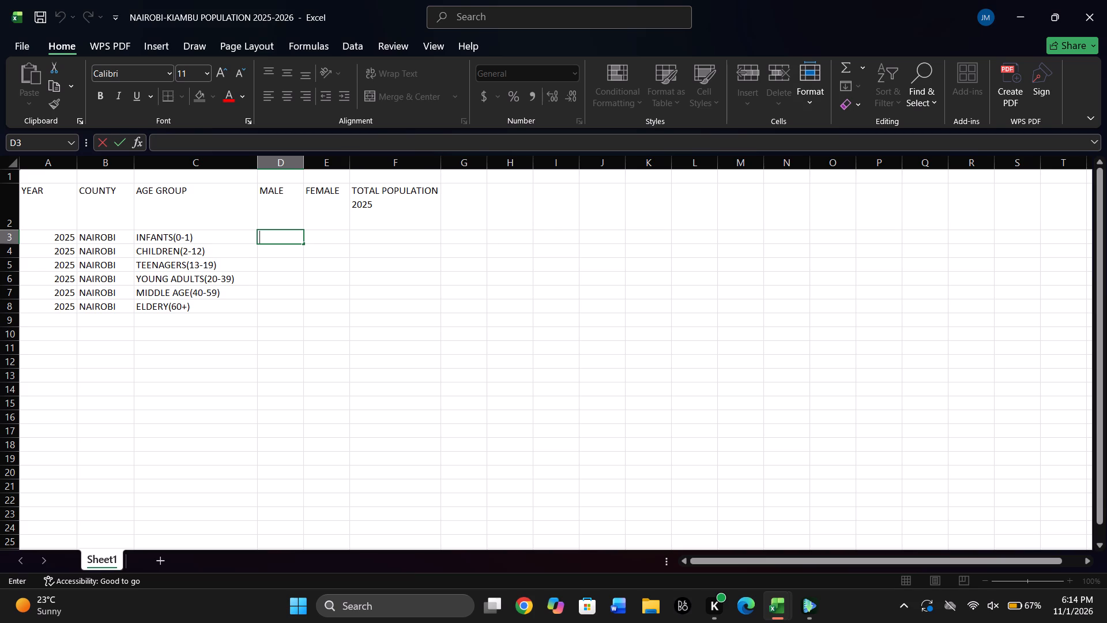
pyautogui.click(429, 211)
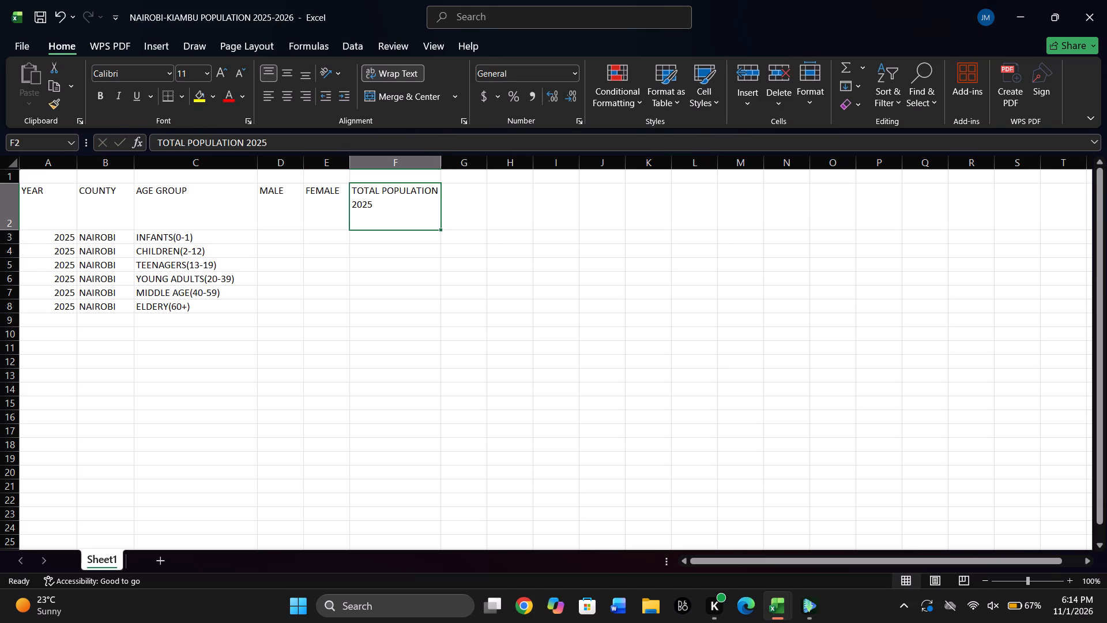
pyautogui.moveTo(443, 163); pyautogui.dragTo(409, 164)
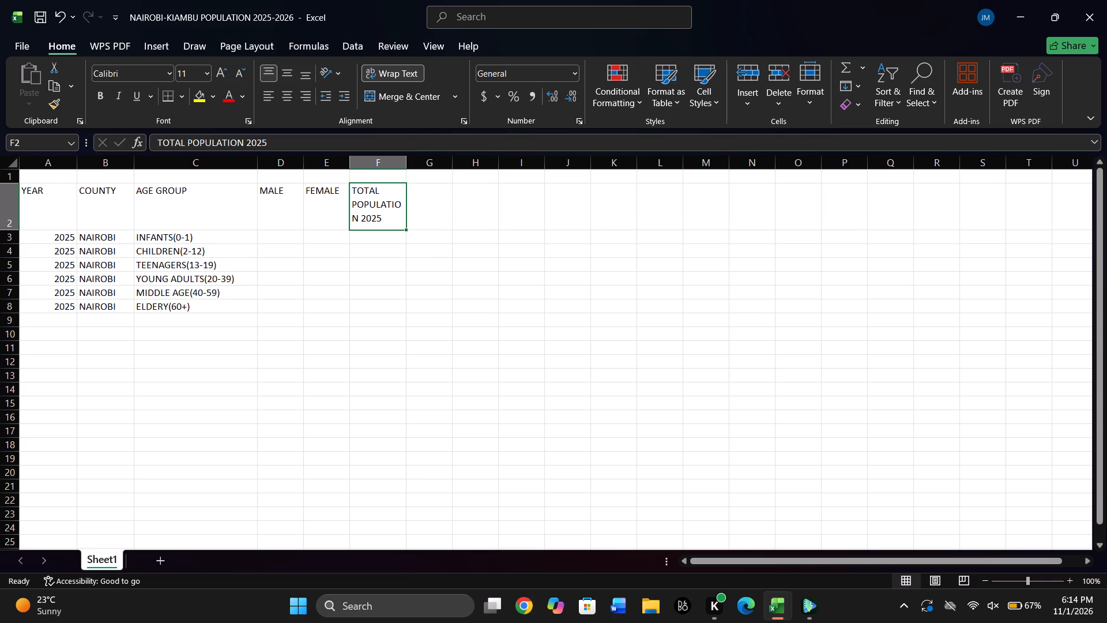
pyautogui.click(410, 164)
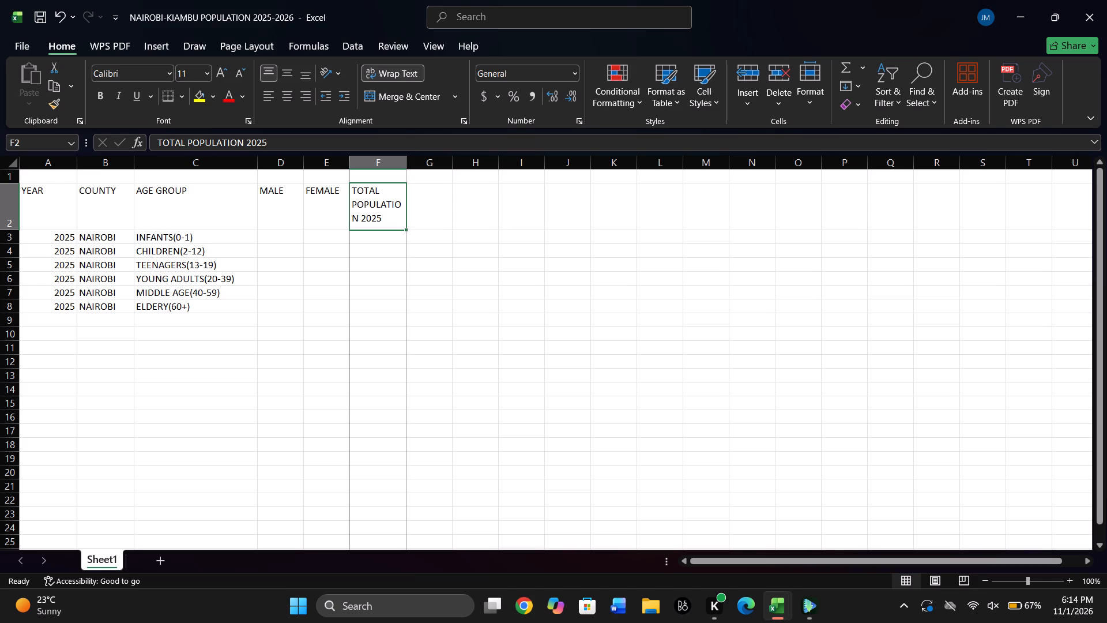
pyautogui.moveTo(413, 163); pyautogui.dragTo(419, 163)
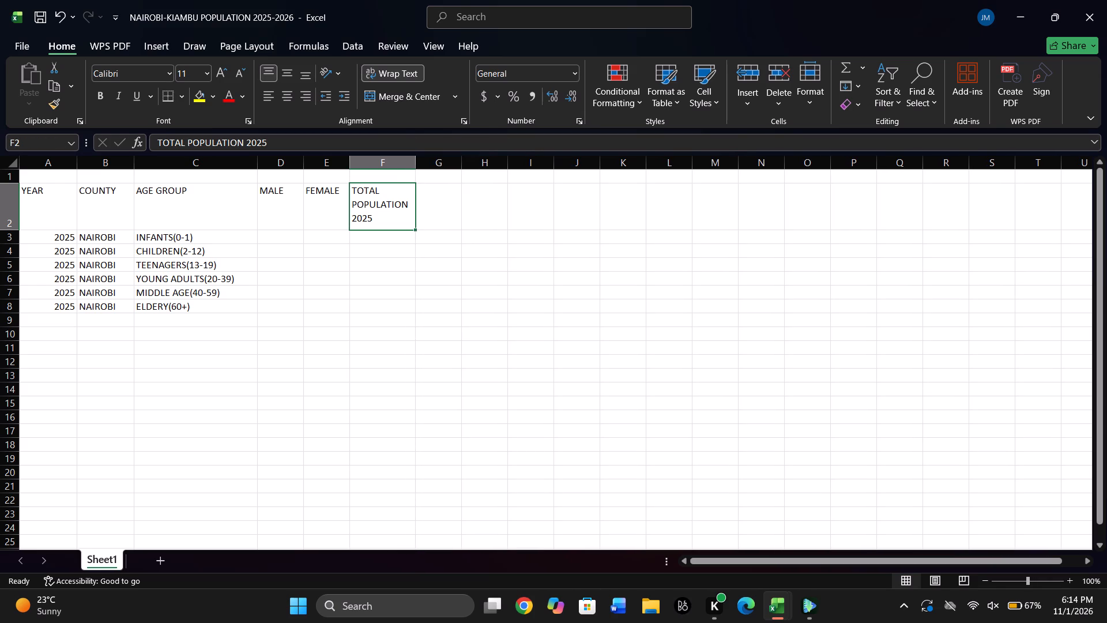
# Open cell D3 for entering the male population of the NAIROBI infants row.
pyautogui.click(267, 238)
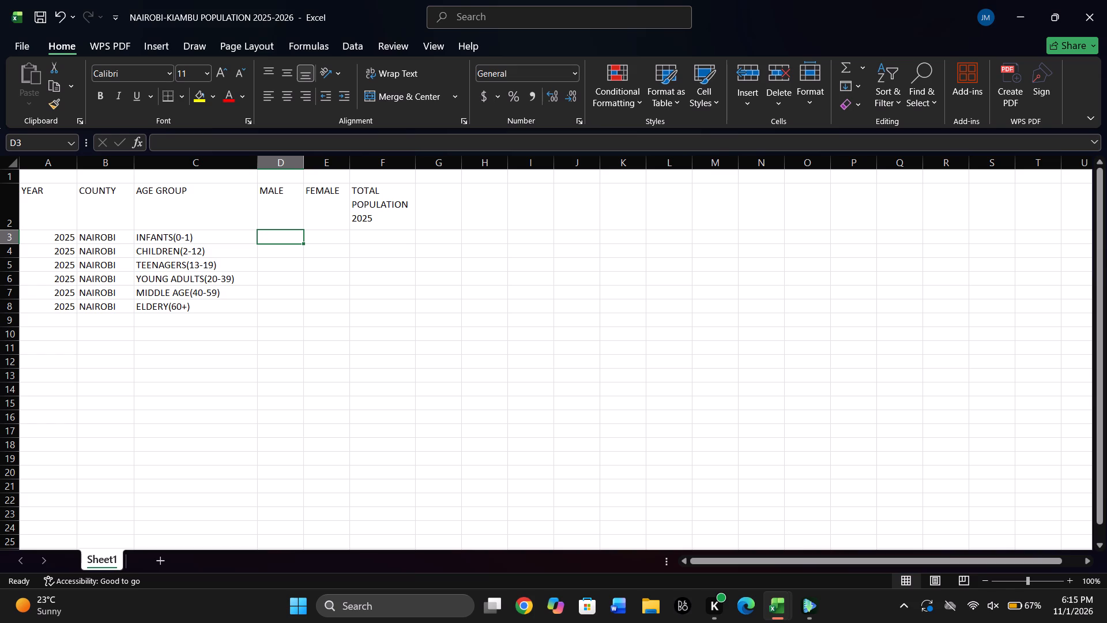
pyautogui.doubleClick(279, 238)
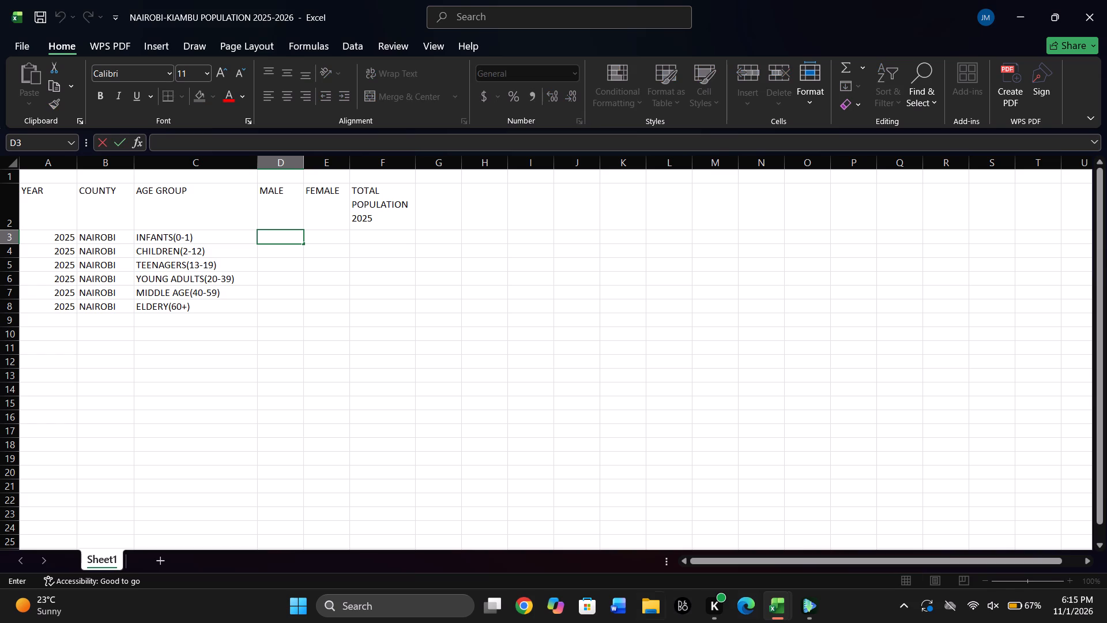
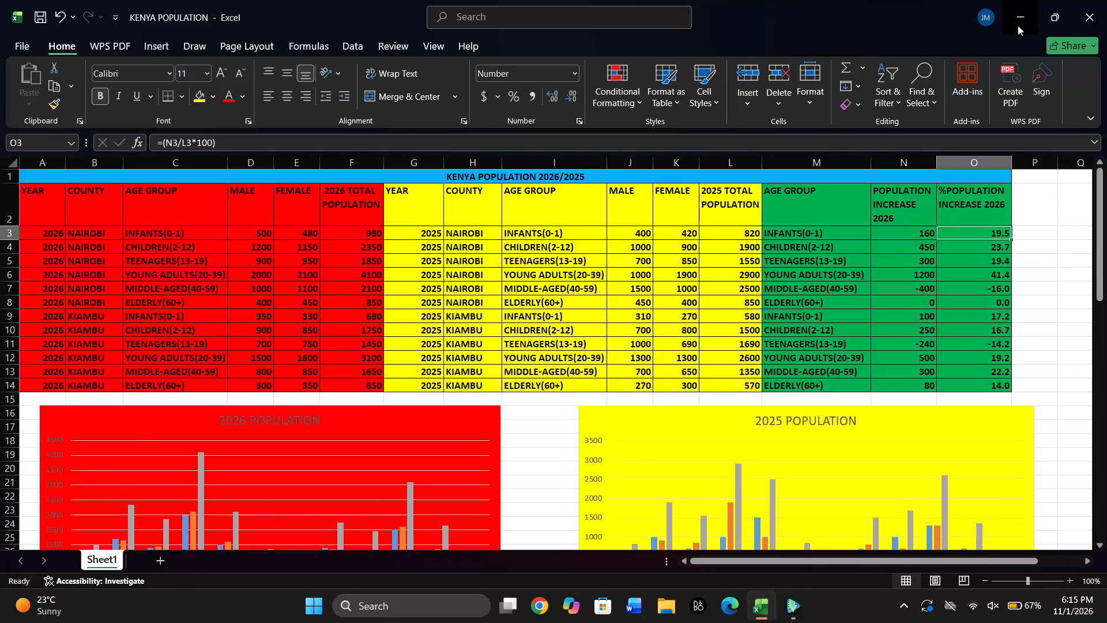
# Minimize the KENYA POPULATION workbook and open the Kuro app from the desktop.
pyautogui.click(1018, 25)
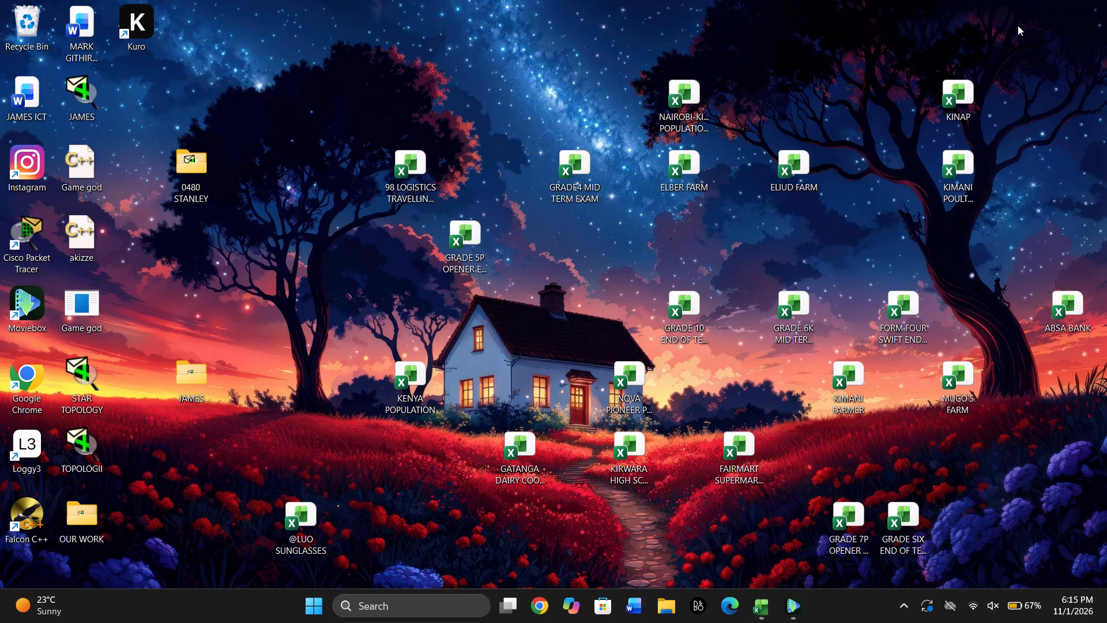
pyautogui.tripleClick(146, 20)
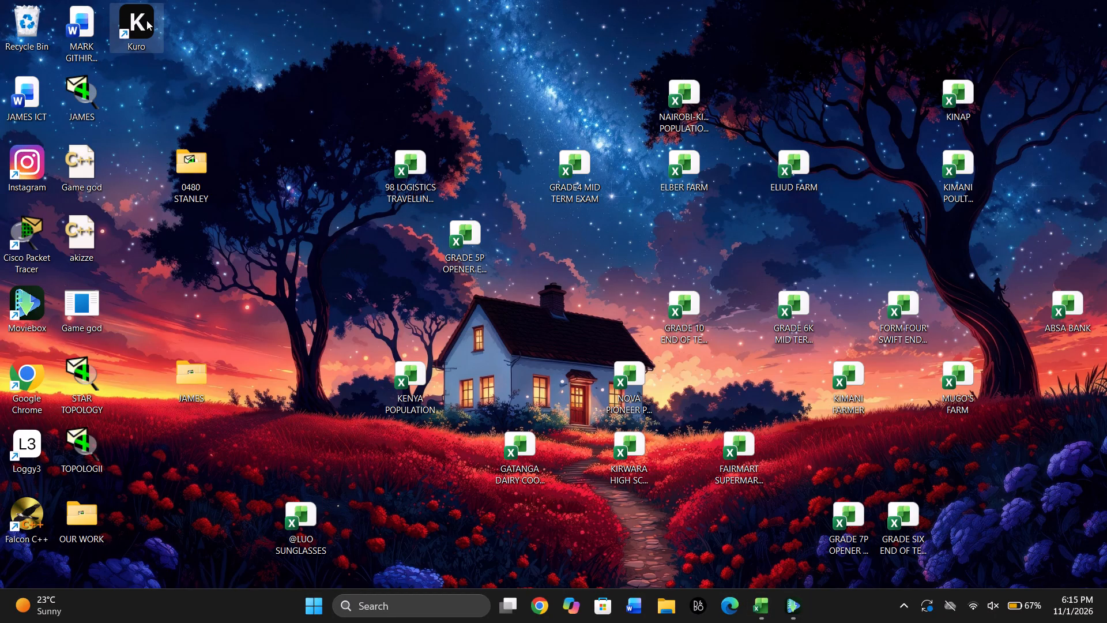
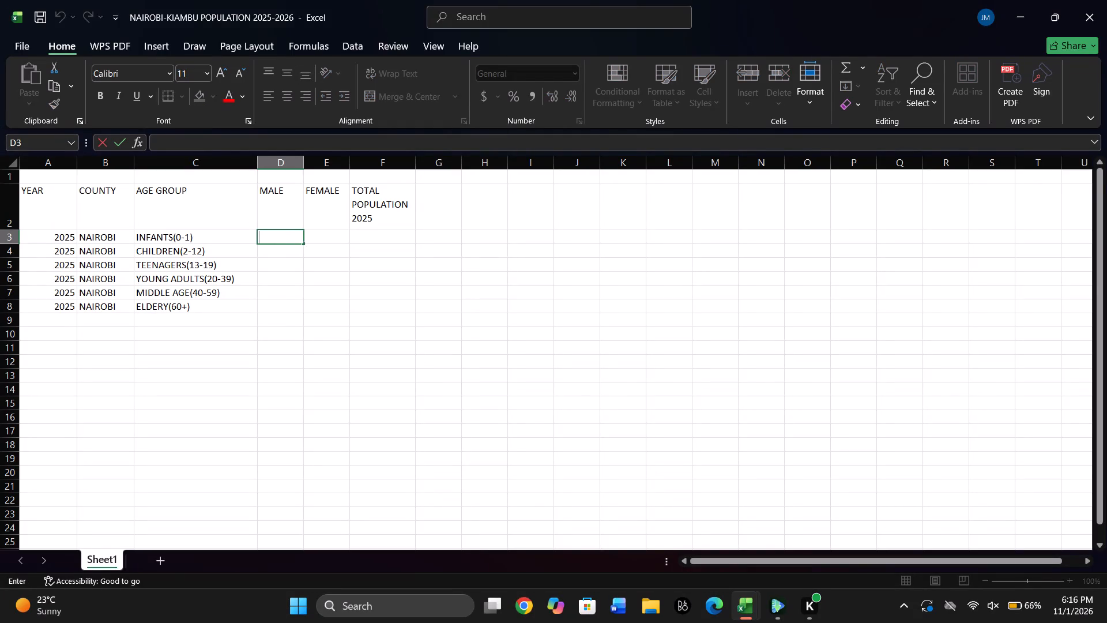
# Enter 1000 as the 2025 Nairobi male population for INFANTS(0-1).
pyautogui.write('12')
pyautogui.press('BackSpace')
pyautogui.press('BackSpace')
pyautogui.write('100')
pyautogui.press('Down')
pyautogui.press('BackSpace')
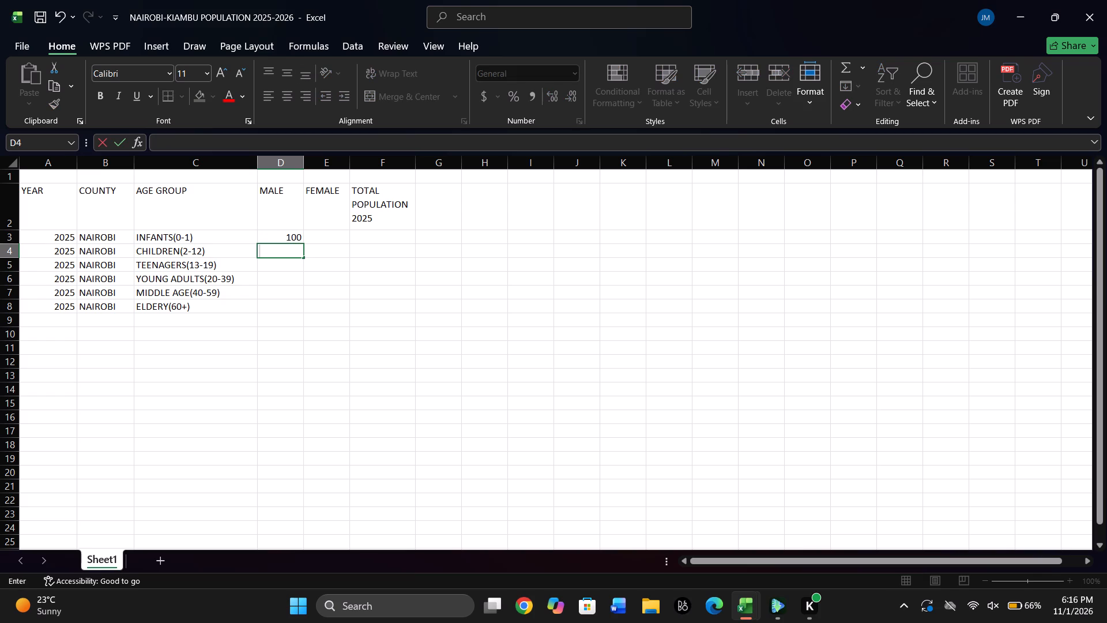
pyautogui.doubleClick(287, 239)
pyautogui.press('Right')
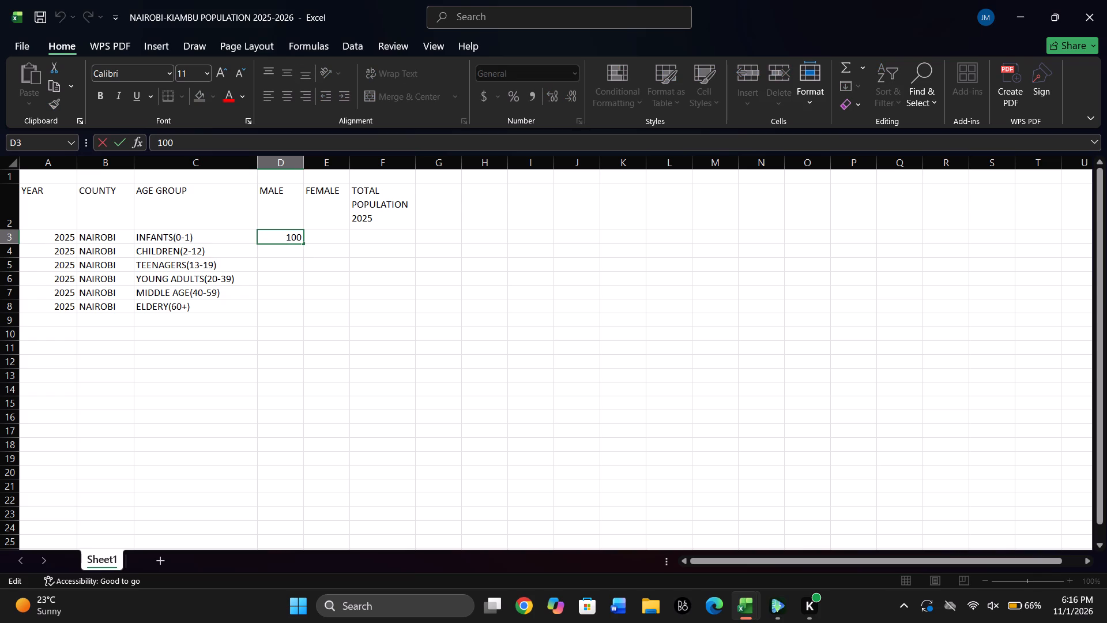
pyautogui.press('Right')
pyautogui.press('BackSpace')
pyautogui.press('BackSpace')
pyautogui.press('BackSpace')
pyautogui.press('Right')
pyautogui.press('BackSpace')
pyautogui.write('100')
pyautogui.press('0')
pyautogui.press('Down')
# Fill in the Nairobi male populations: 1200 for children, 1500 for teenagers and 1000 for young adults.
pyautogui.click(286, 251)
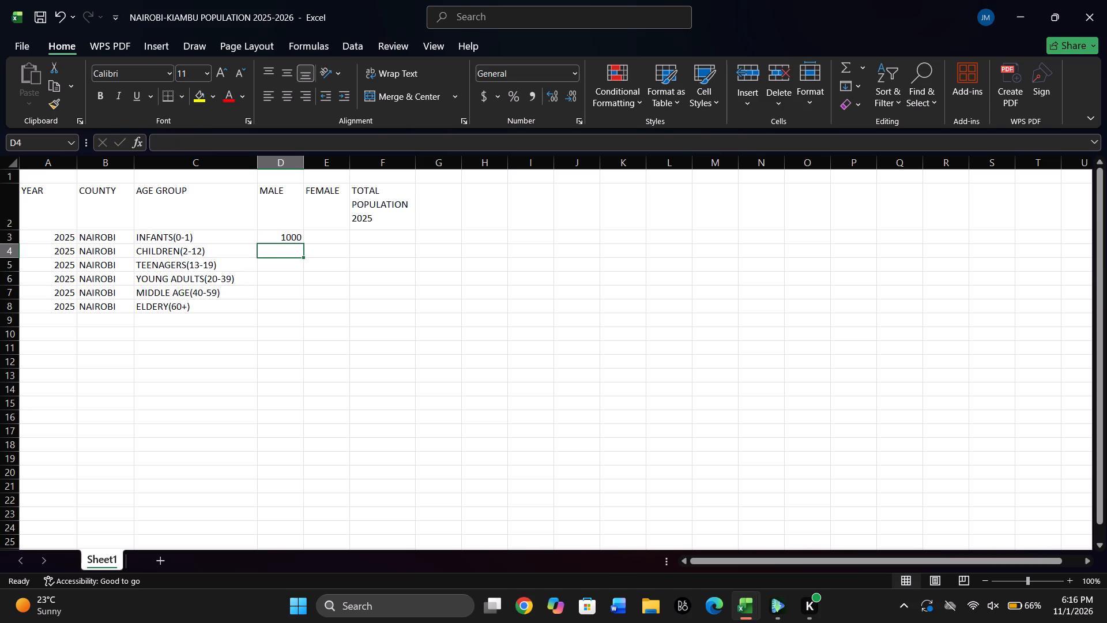
pyautogui.write('1200')
pyautogui.press('Down')
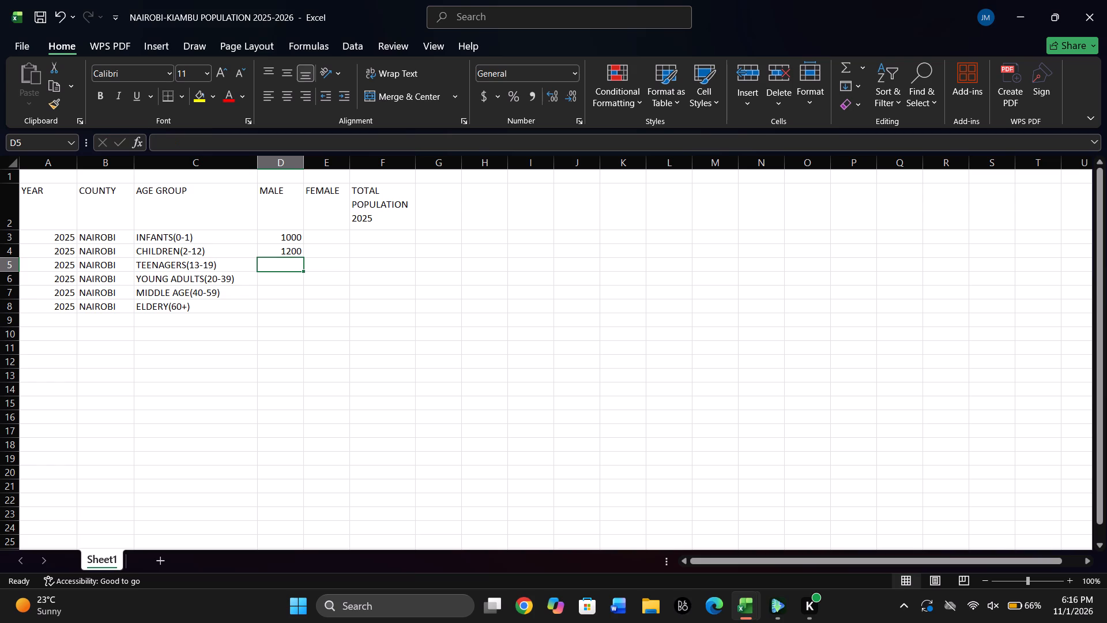
pyautogui.press('1')
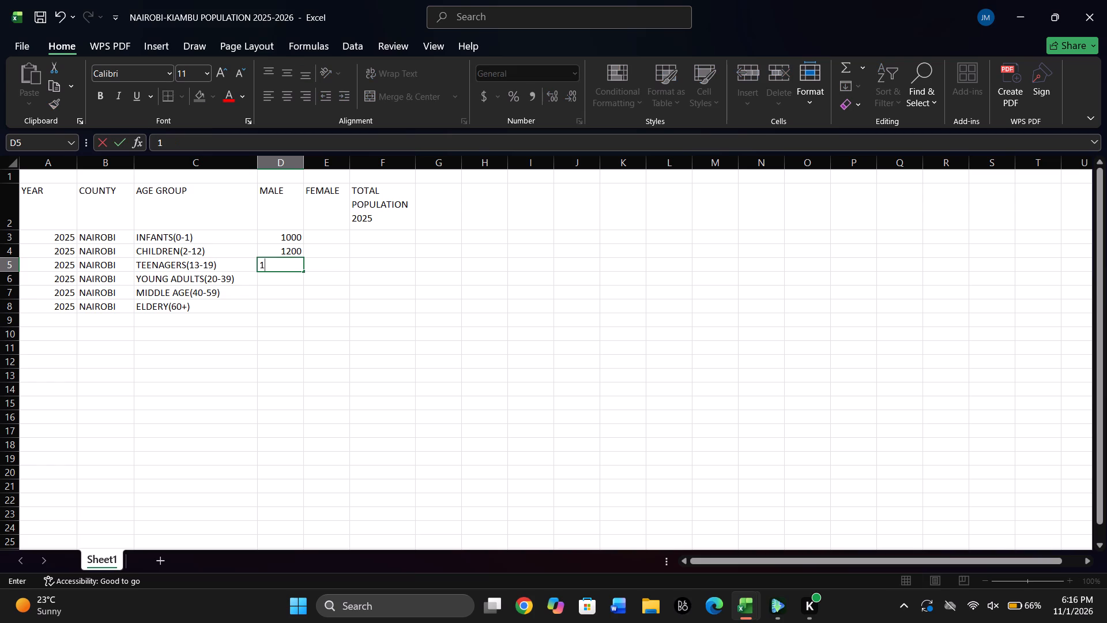
pyautogui.write('500')
pyautogui.press('Down')
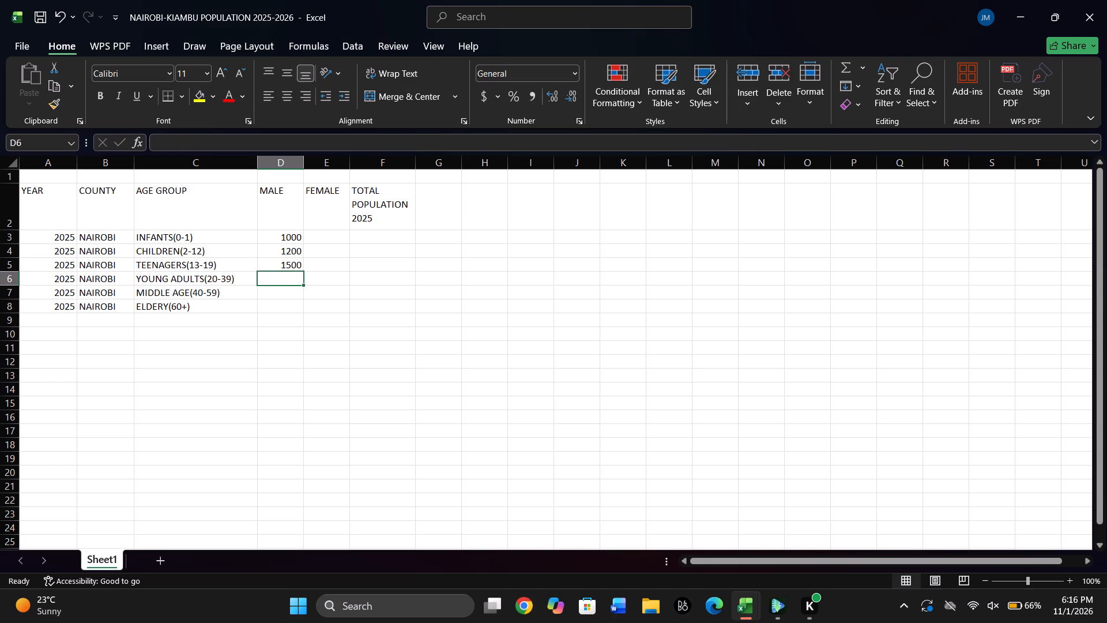
pyautogui.write('1000')
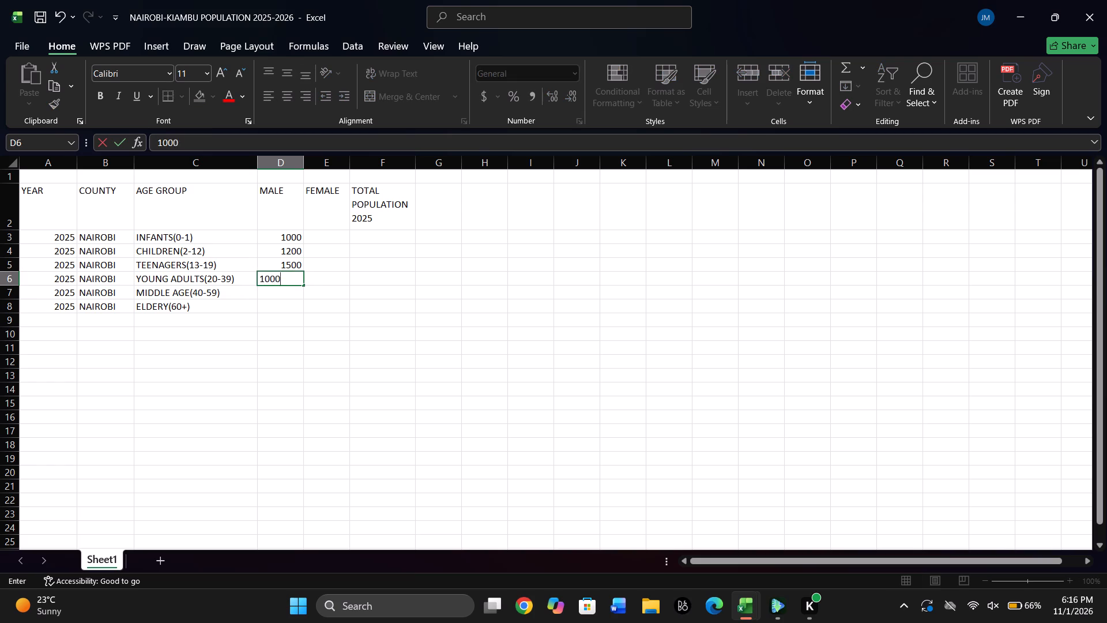
pyautogui.press('Down')
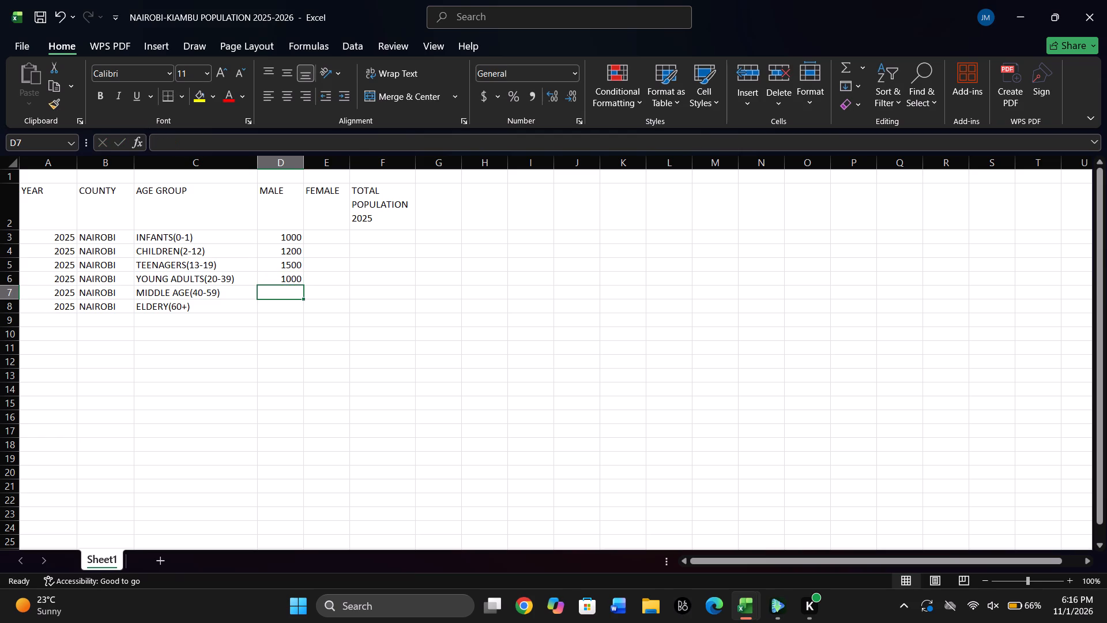
# Complete the Nairobi male column with 1100 for middle age and 700 for the elderly group.
pyautogui.write('1200')
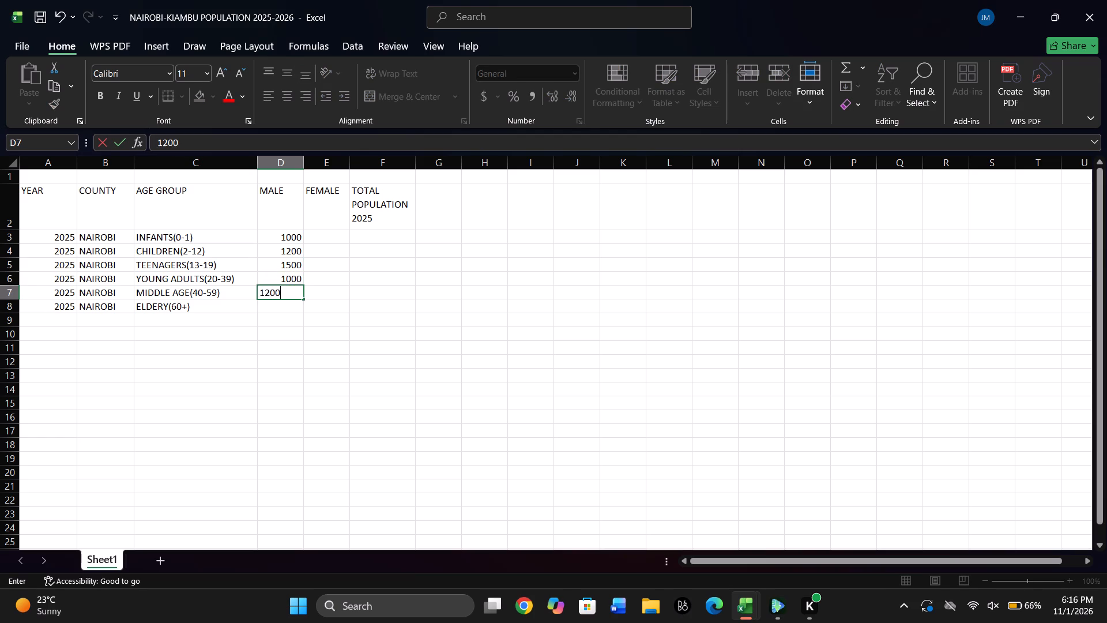
pyautogui.press('BackSpace')
pyautogui.press('BackSpace')
pyautogui.press('BackSpace')
pyautogui.press('1')
pyautogui.write('00')
pyautogui.press('Down')
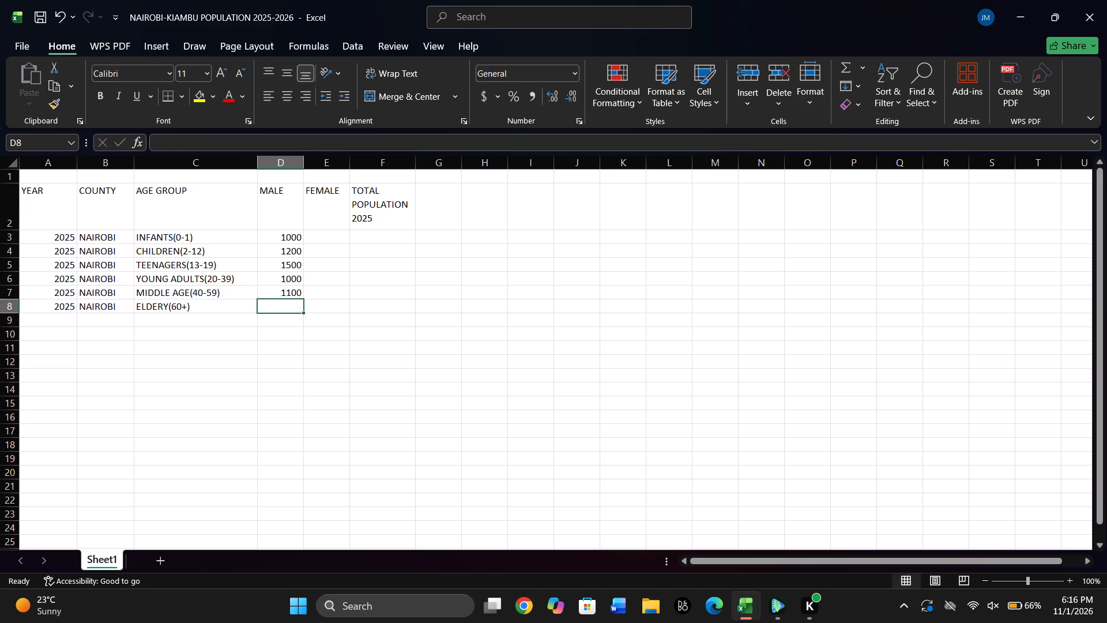
pyautogui.write('700')
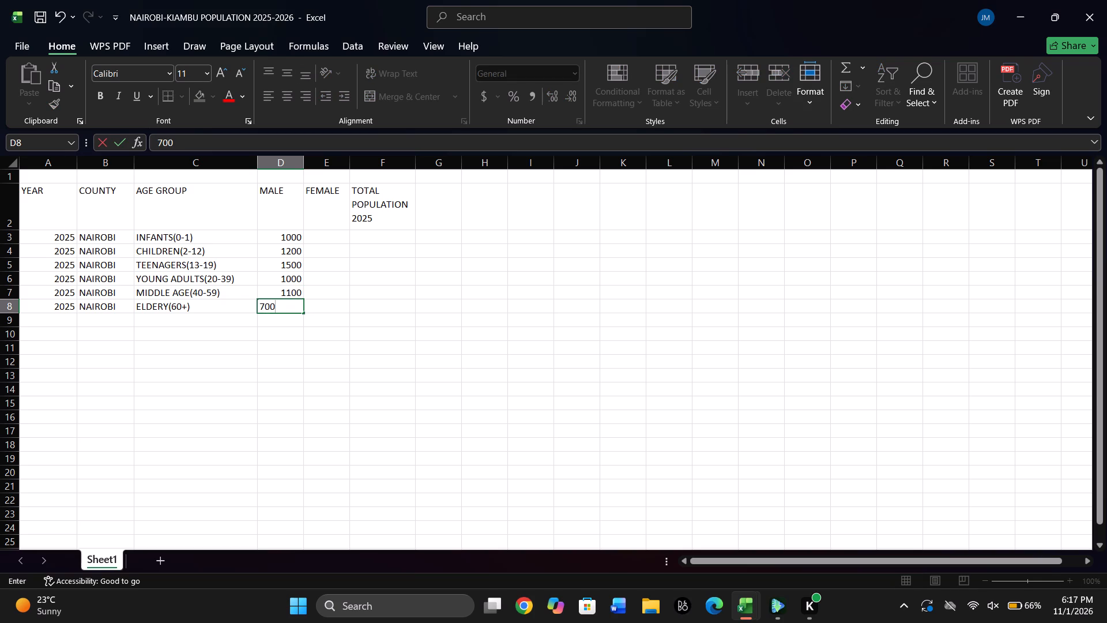
pyautogui.press('Down')
# Start the Nairobi female column with 1300 for infants and 1500 for children.
pyautogui.press('Left')
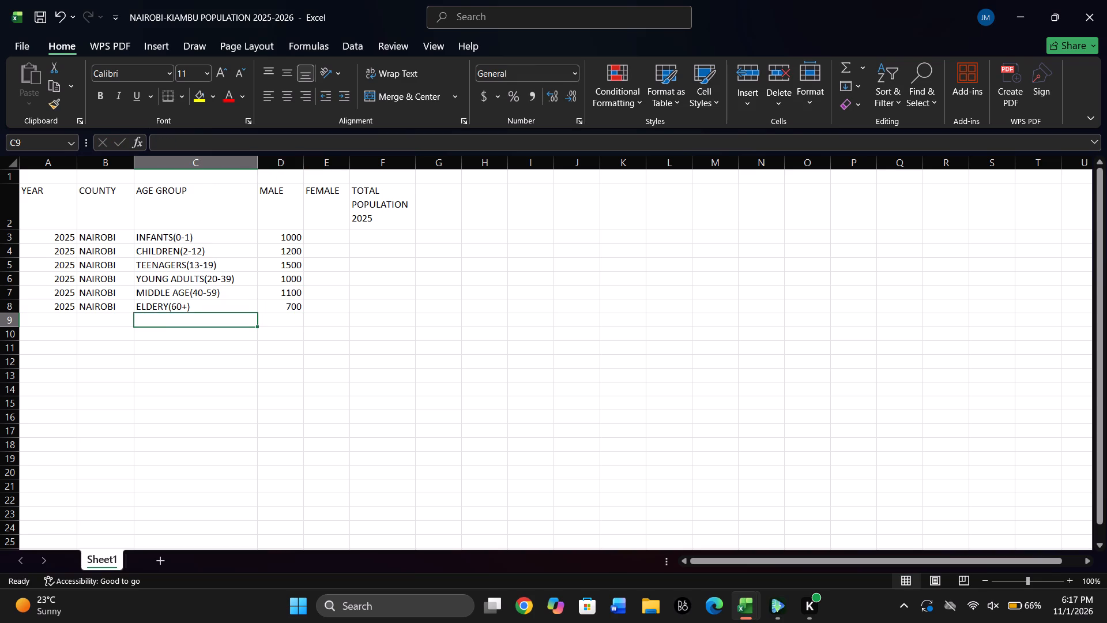
pyautogui.press('Left')
pyautogui.press('Right')
pyautogui.press('Right')
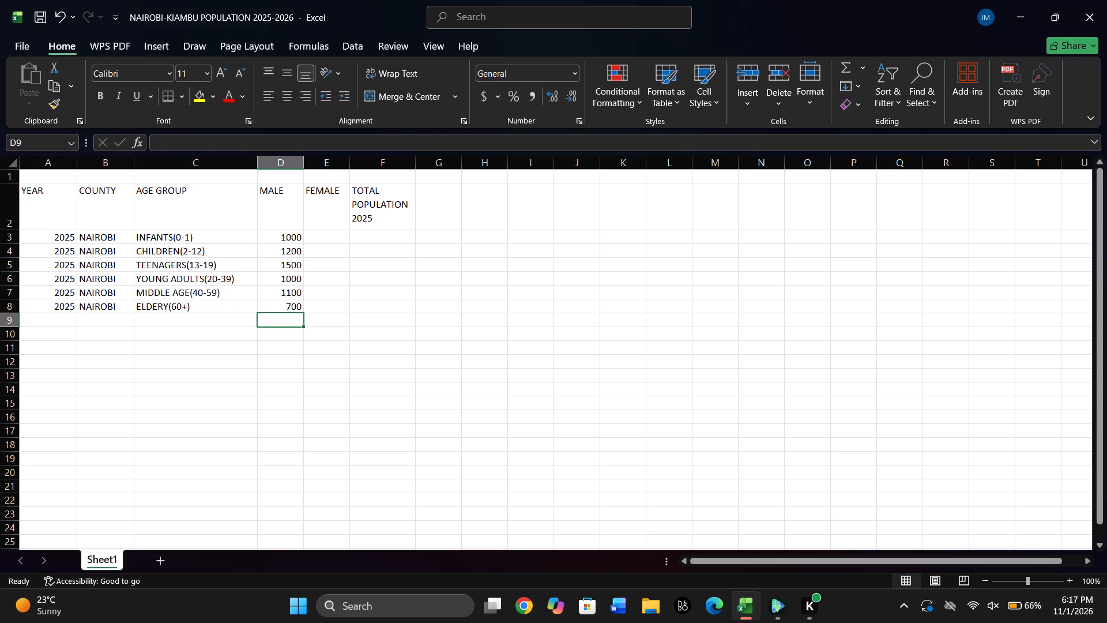
pyautogui.press('Right')
pyautogui.press('Up')
pyautogui.press('Up')
pyautogui.press('Up')
pyautogui.press('Up')
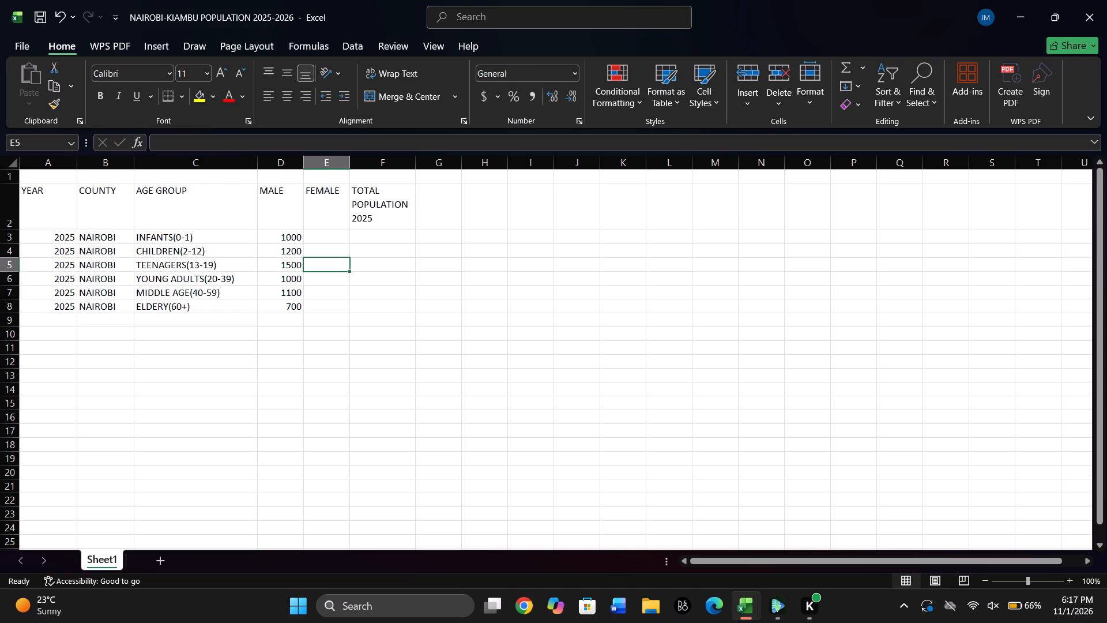
pyautogui.press('Up')
pyautogui.press('Up')
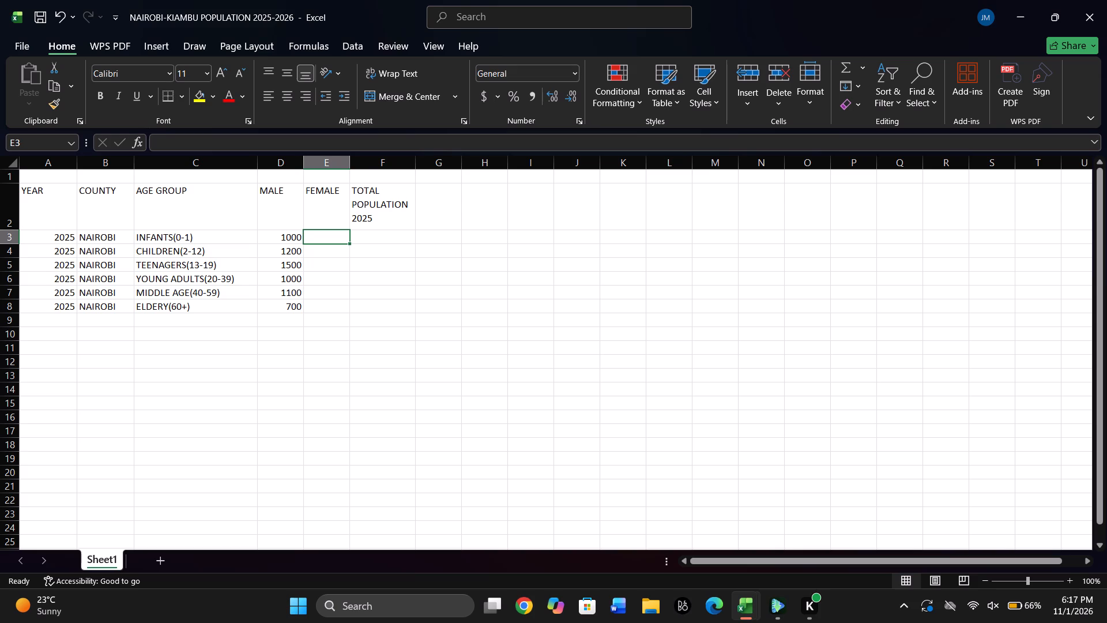
pyautogui.press('1')
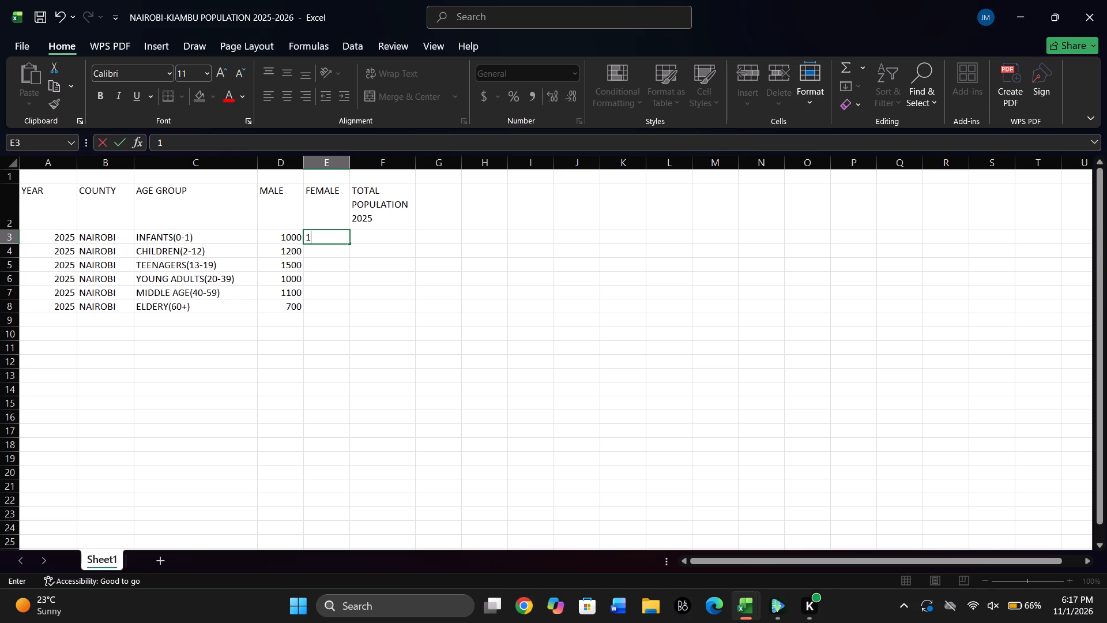
pyautogui.write('300')
pyautogui.press('Down')
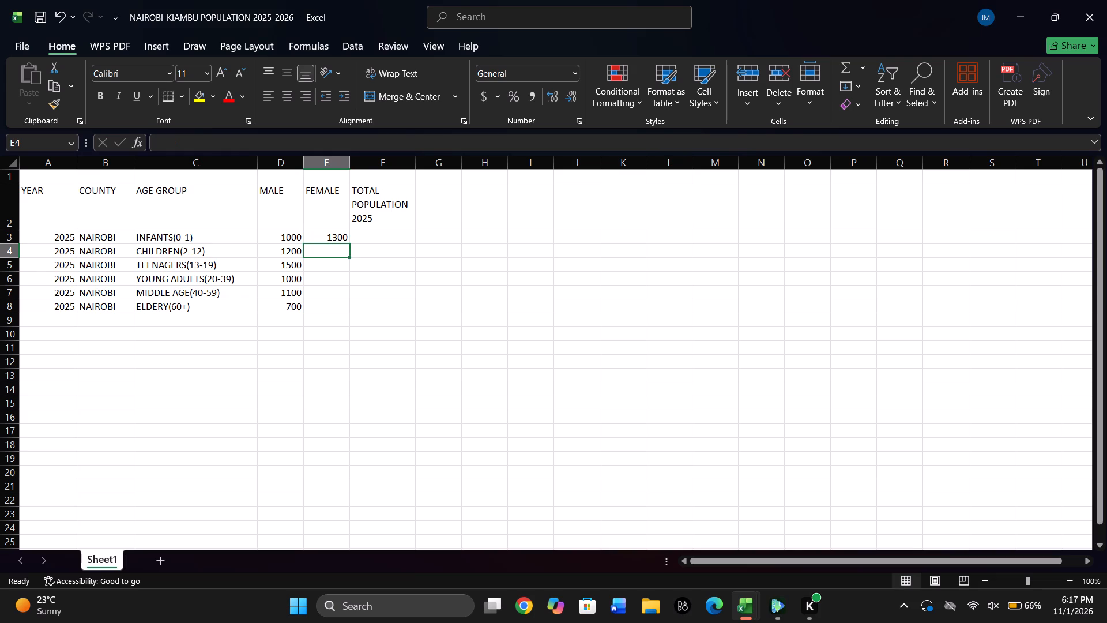
pyautogui.write('1500')
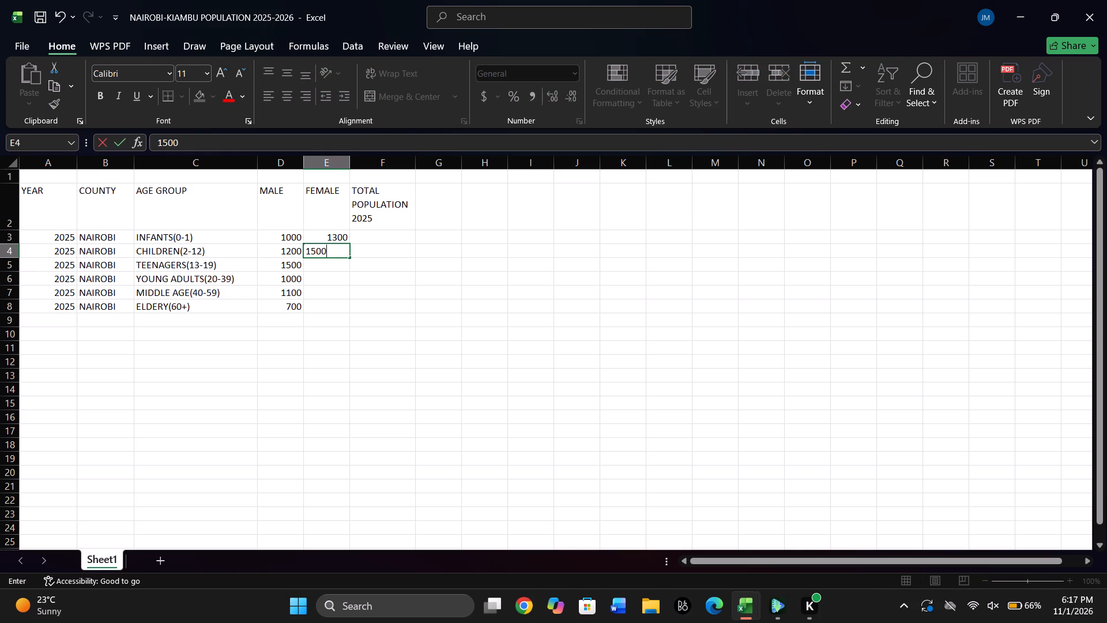
pyautogui.press('Down')
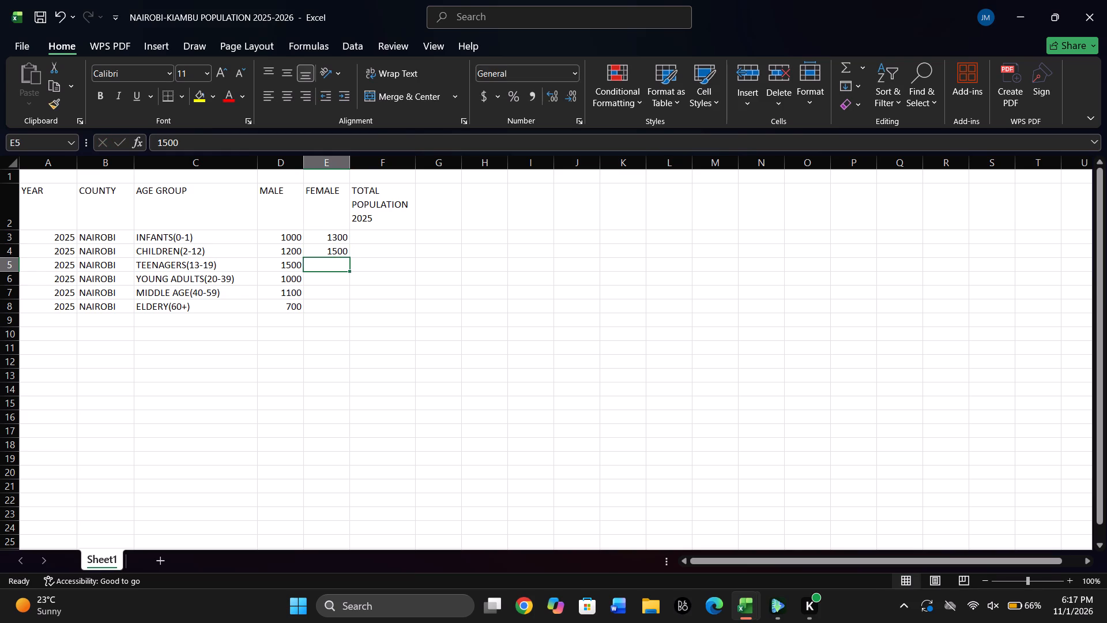
# Complete the Nairobi female column with 2000 for teenagers, 2500 for young adults, 2000 for middle age and 1000 for the elderly.
pyautogui.write('2000')
pyautogui.press('Down')
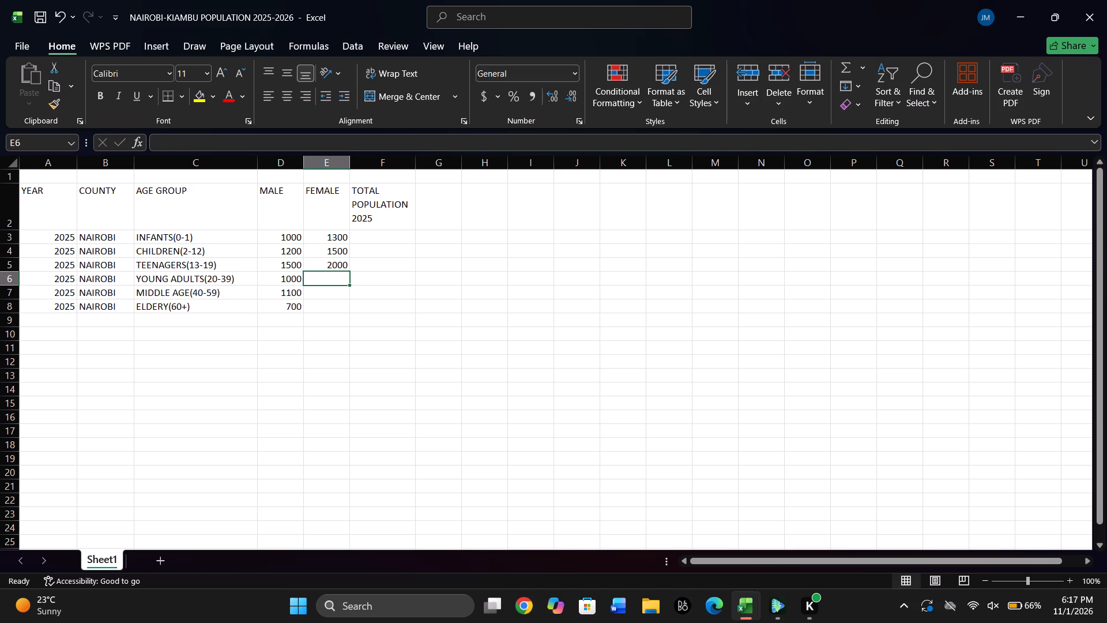
pyautogui.write('2500')
pyautogui.press('Down')
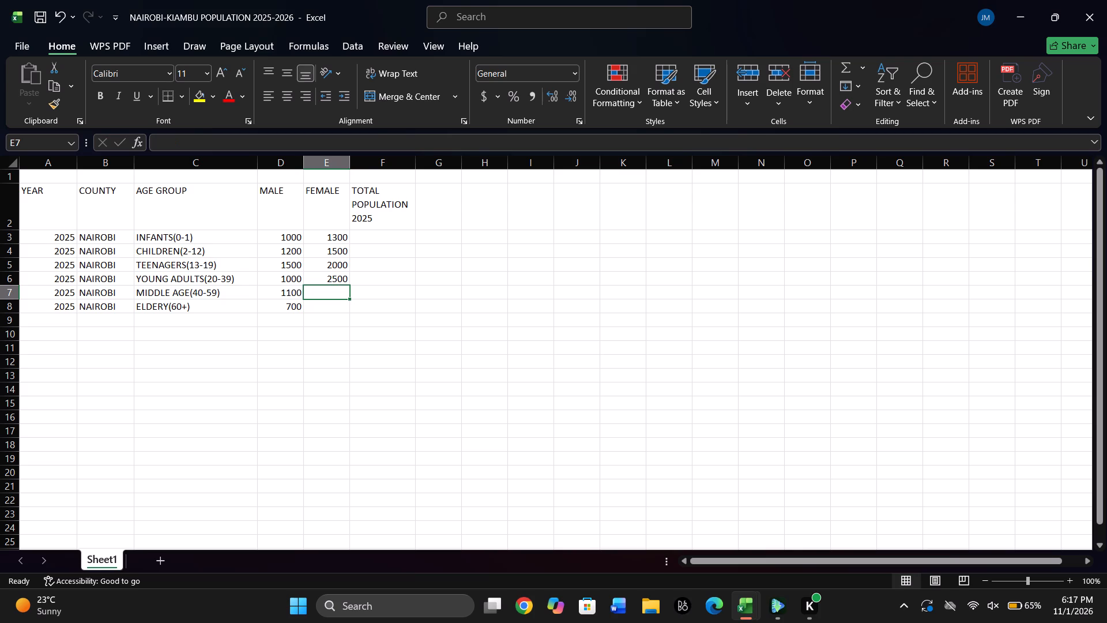
pyautogui.press('1')
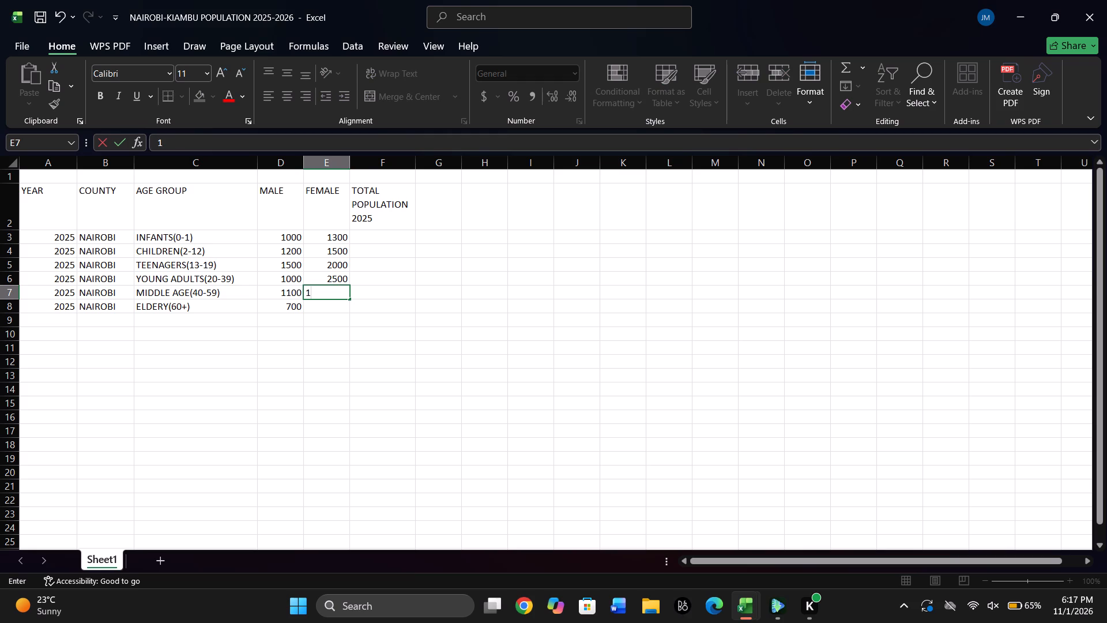
pyautogui.press('BackSpace')
pyautogui.press('2')
pyautogui.write('000')
pyautogui.press('Down')
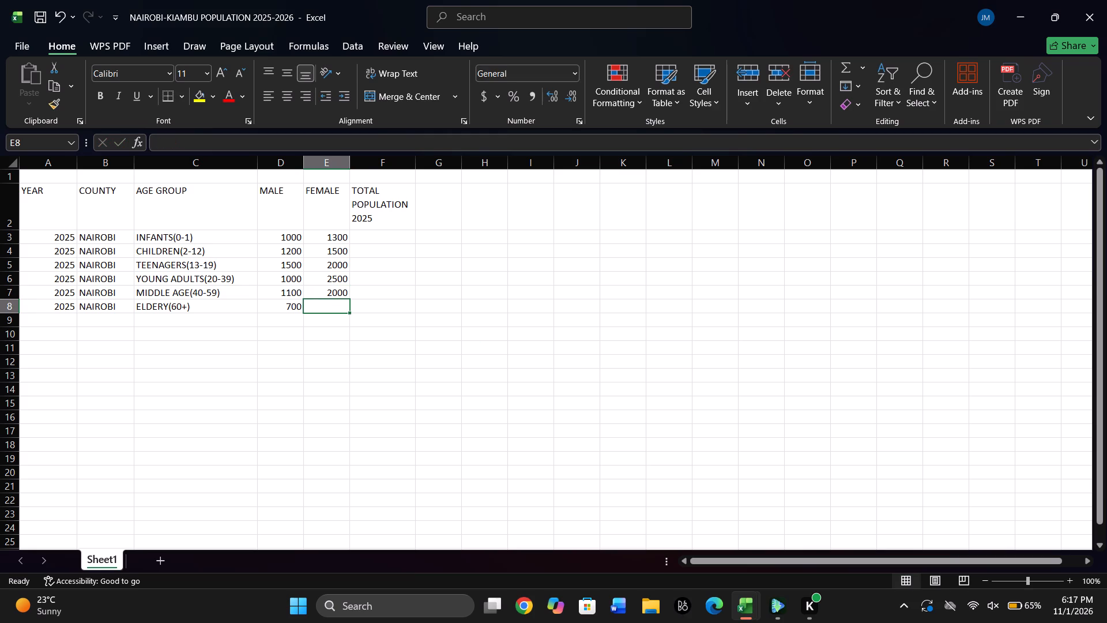
pyautogui.write('1000')
pyautogui.press('Down')
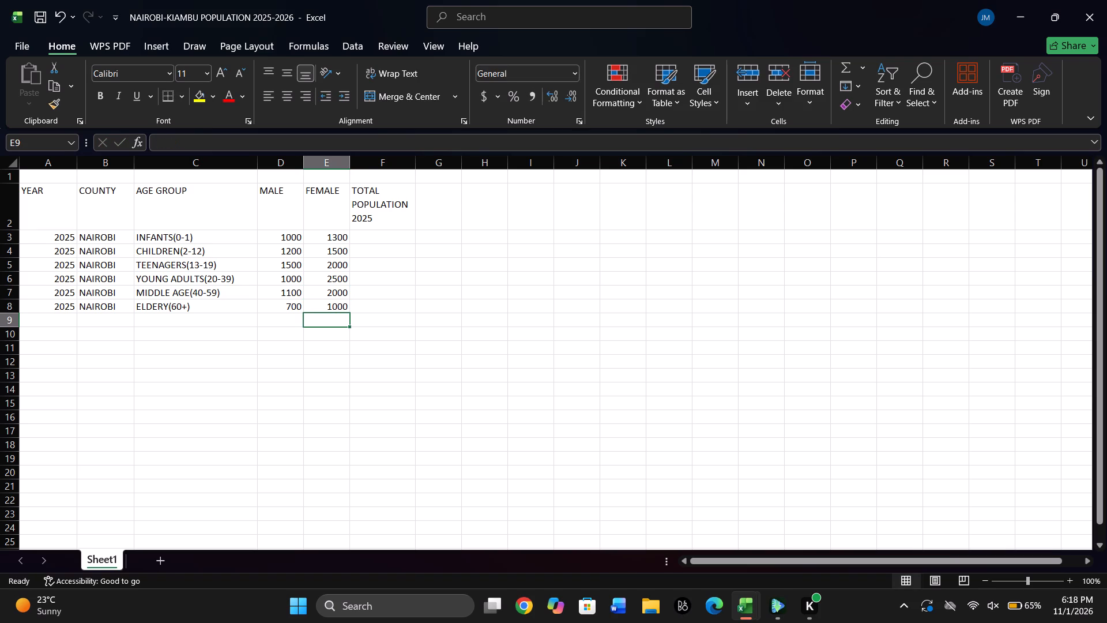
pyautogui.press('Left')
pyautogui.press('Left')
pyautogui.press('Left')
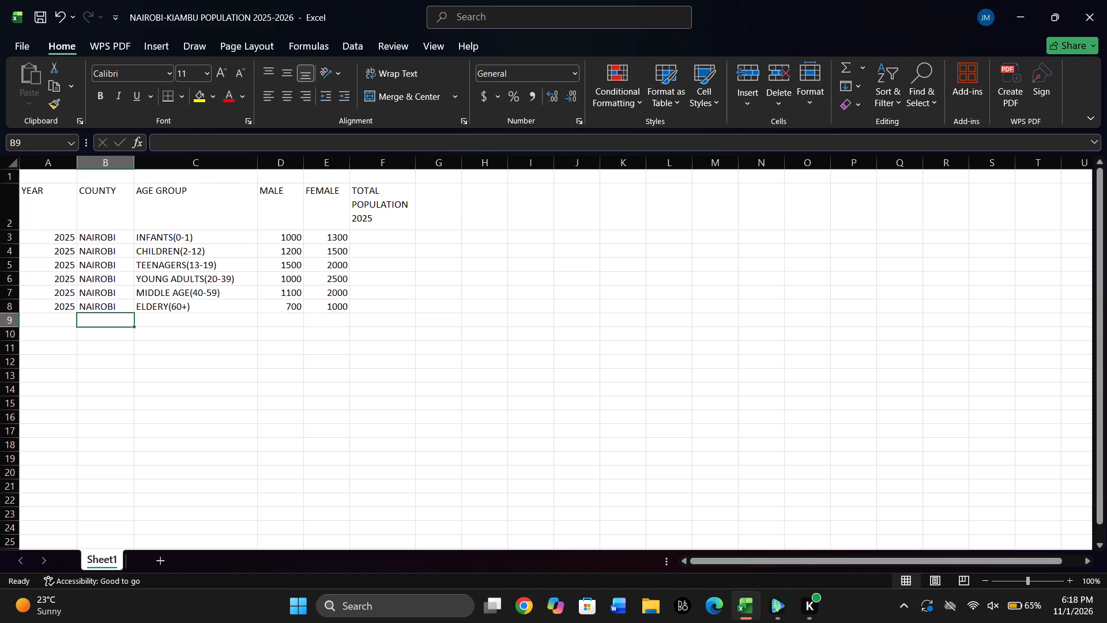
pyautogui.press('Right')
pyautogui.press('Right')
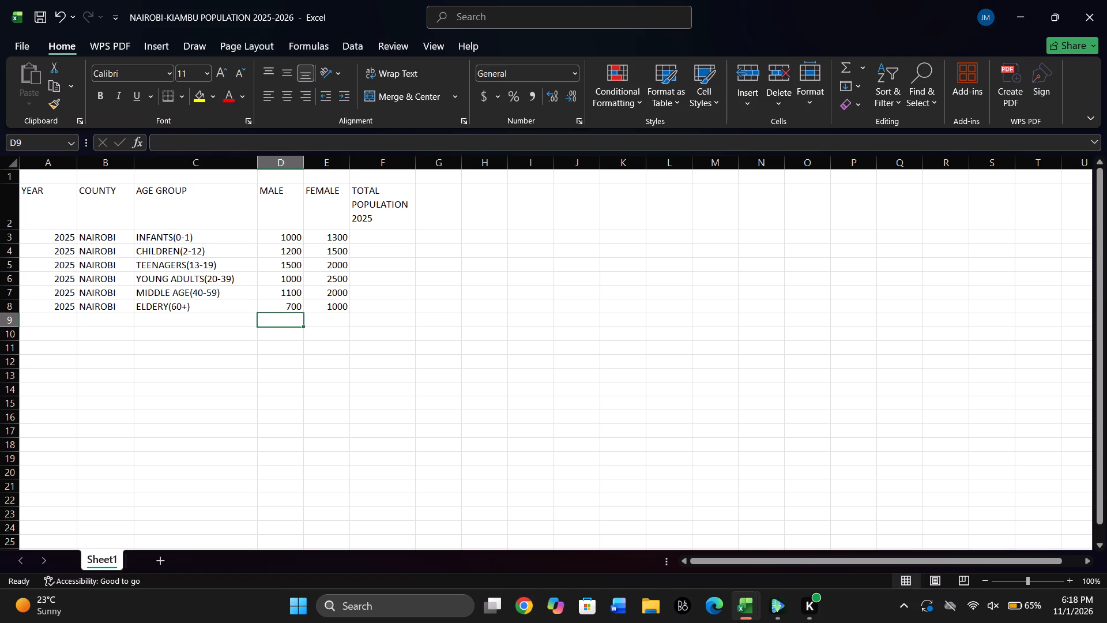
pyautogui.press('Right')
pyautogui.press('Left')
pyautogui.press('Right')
# Set the Nairobi male infants population to 10000.
pyautogui.press('Up')
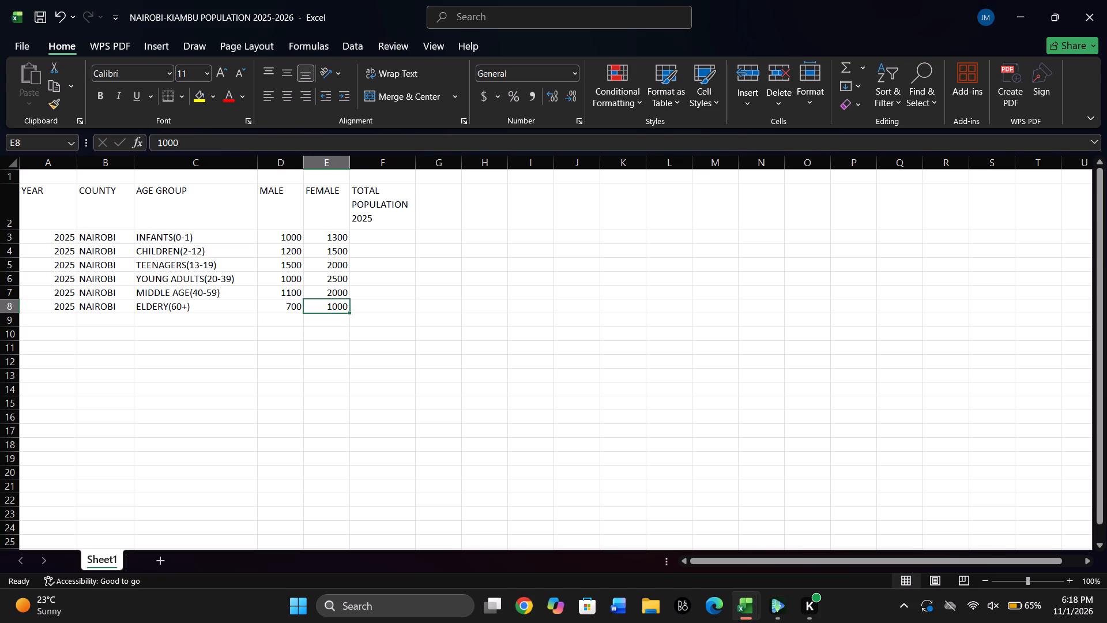
pyautogui.press('Up')
pyautogui.press('Up')
pyautogui.press('Up')
pyautogui.press('Up')
pyautogui.press('Up')
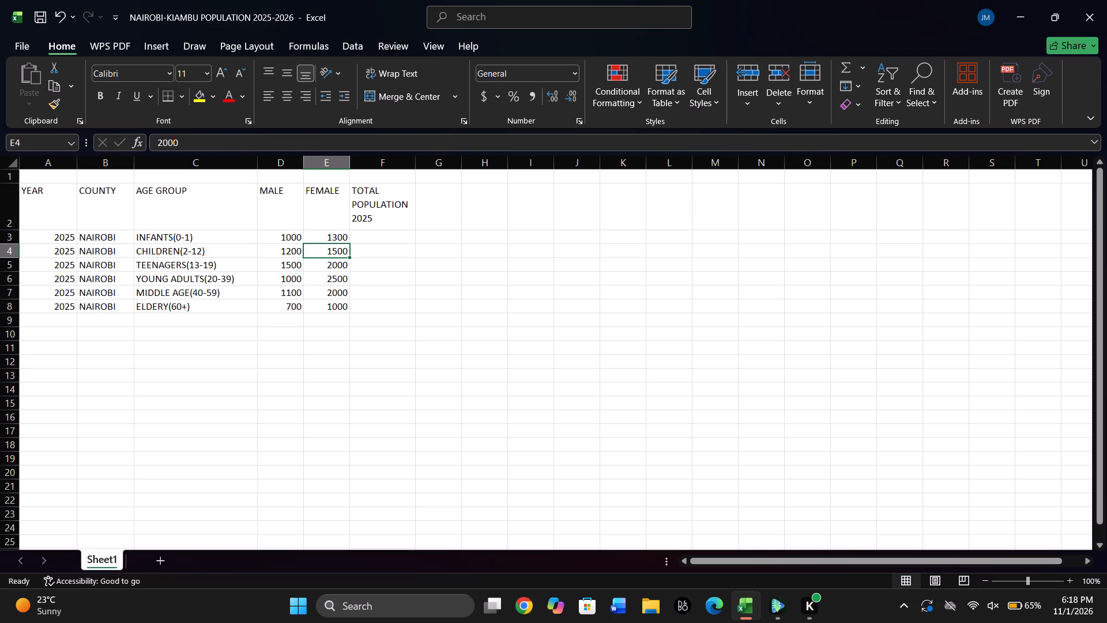
pyautogui.press('Left')
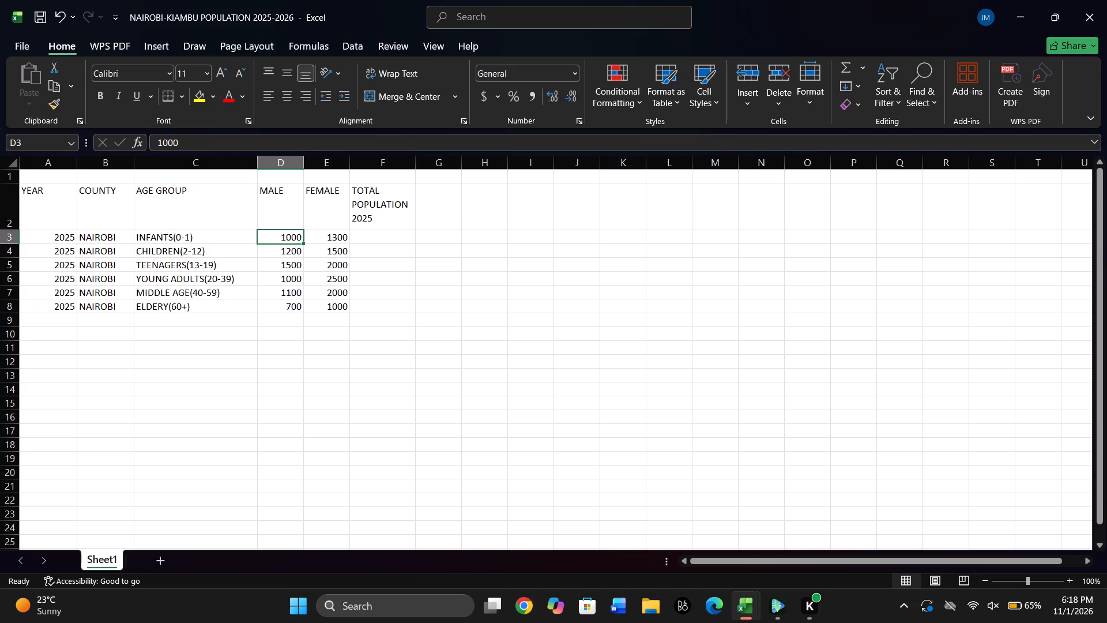
pyautogui.click(290, 236)
pyautogui.tripleClick(290, 236)
pyautogui.doubleClick(290, 236)
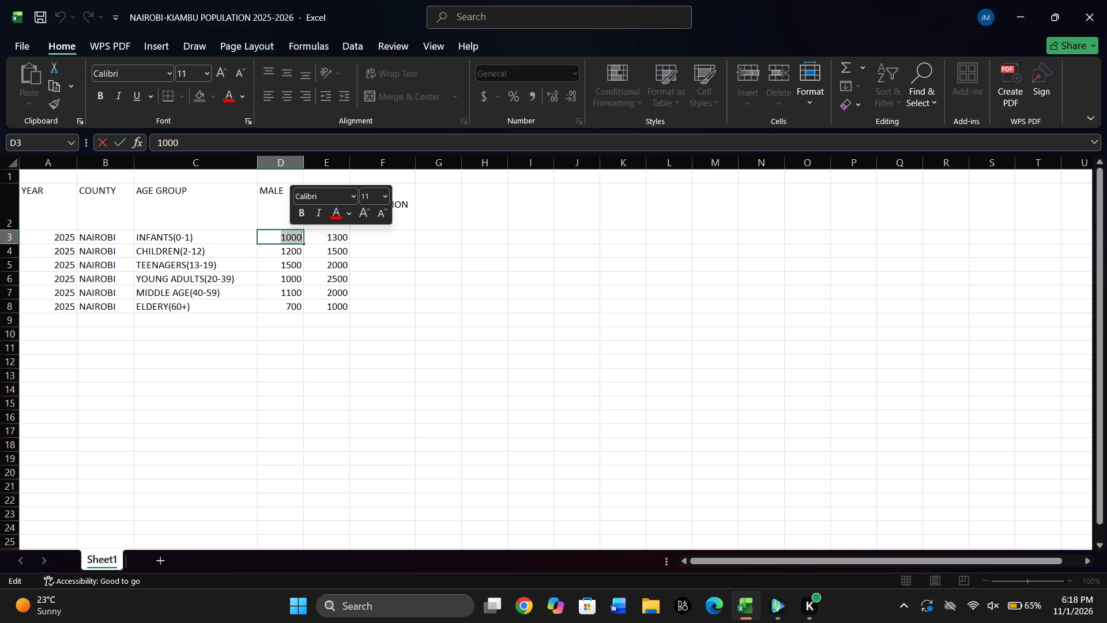
pyautogui.click(274, 232)
pyautogui.click(274, 232)
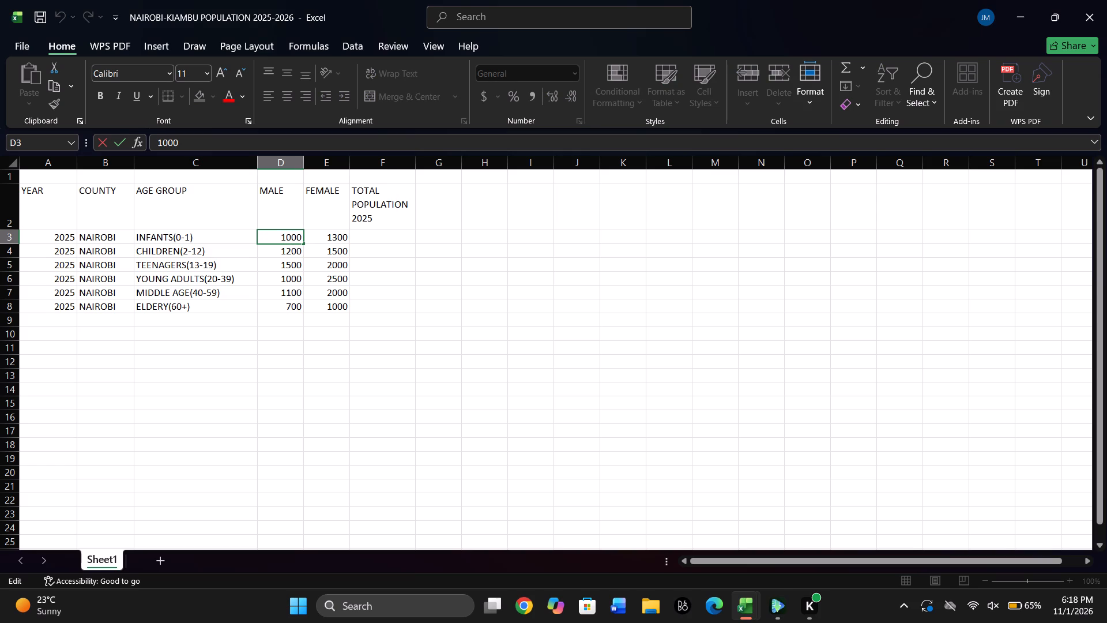
pyautogui.press('Right')
pyautogui.press('Right')
pyautogui.press('Right')
pyautogui.press('Right')
pyautogui.press('0')
pyautogui.press('Down')
# Update the remaining Nairobi male populations: 12000 for children, 15000 for teenagers, 10000 for young adults, 11000 for middle age and 7000 for the elderly.
pyautogui.doubleClick(292, 253)
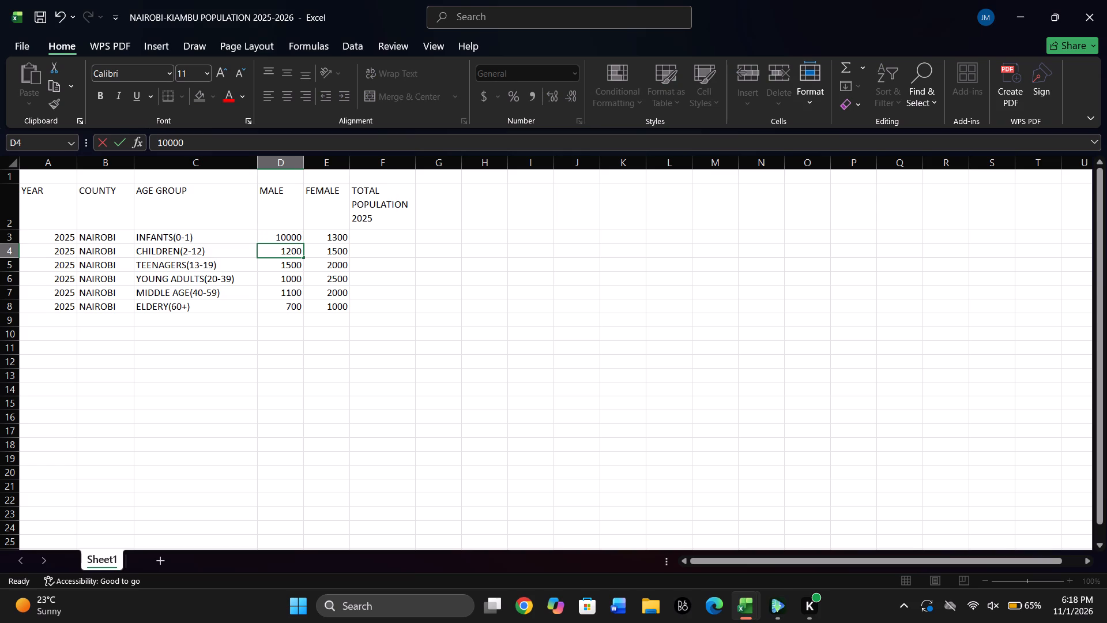
pyautogui.press('0')
pyautogui.press('Down')
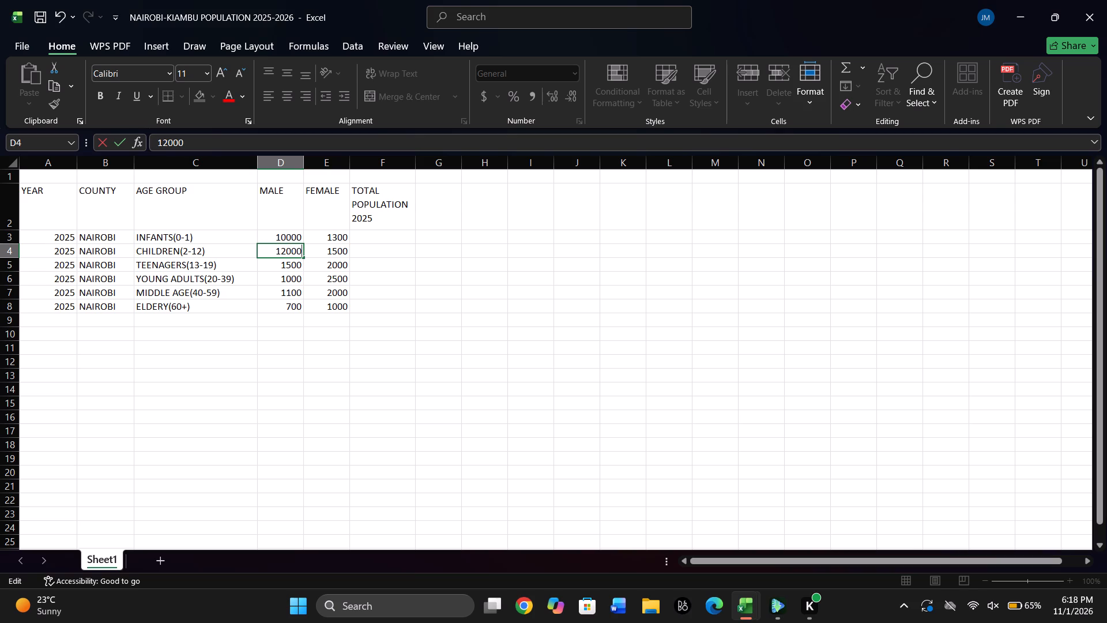
pyautogui.doubleClick(293, 267)
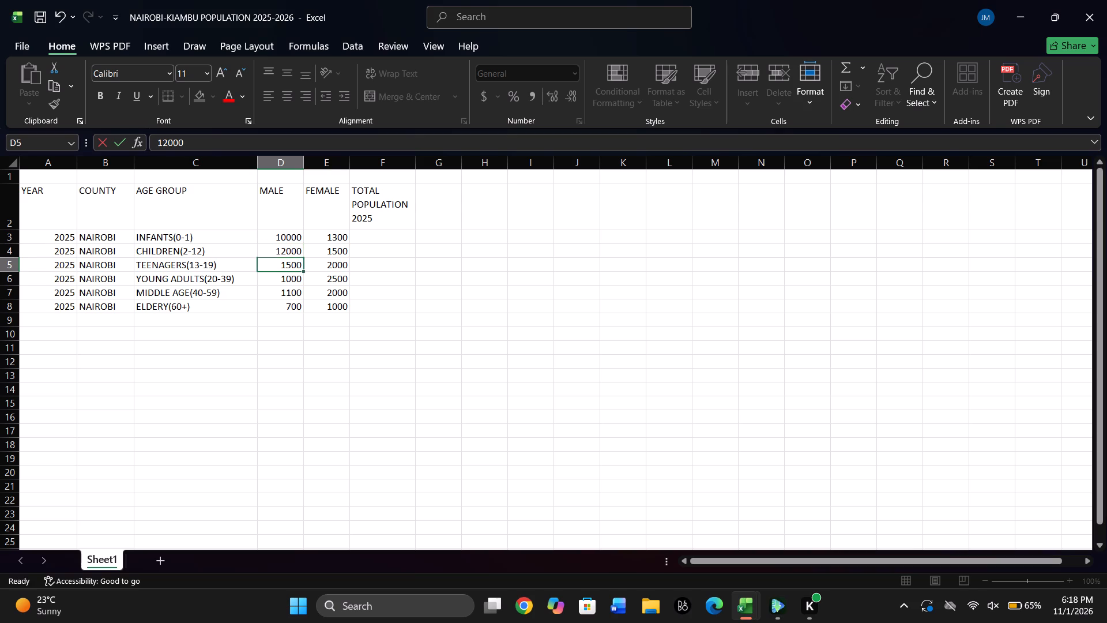
pyautogui.press('0')
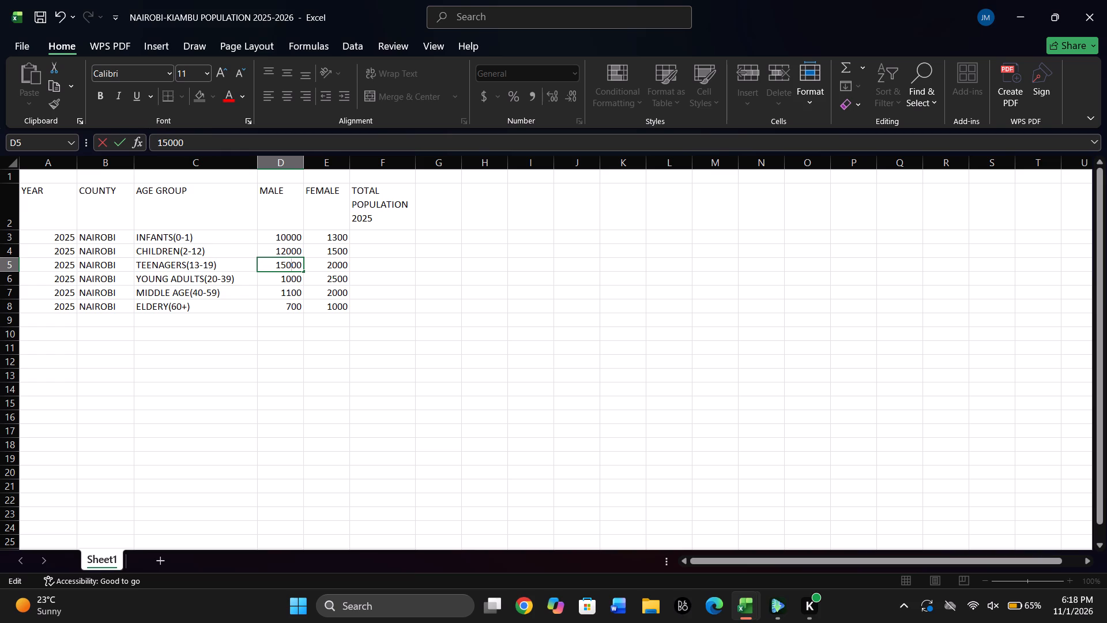
pyautogui.click(289, 279)
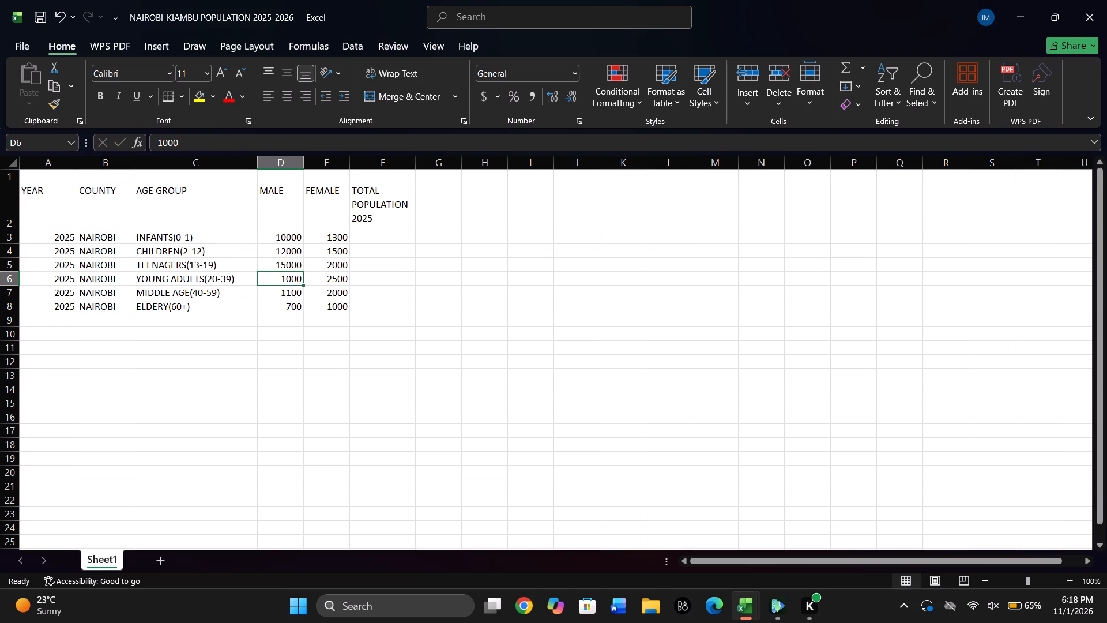
pyautogui.doubleClick(289, 279)
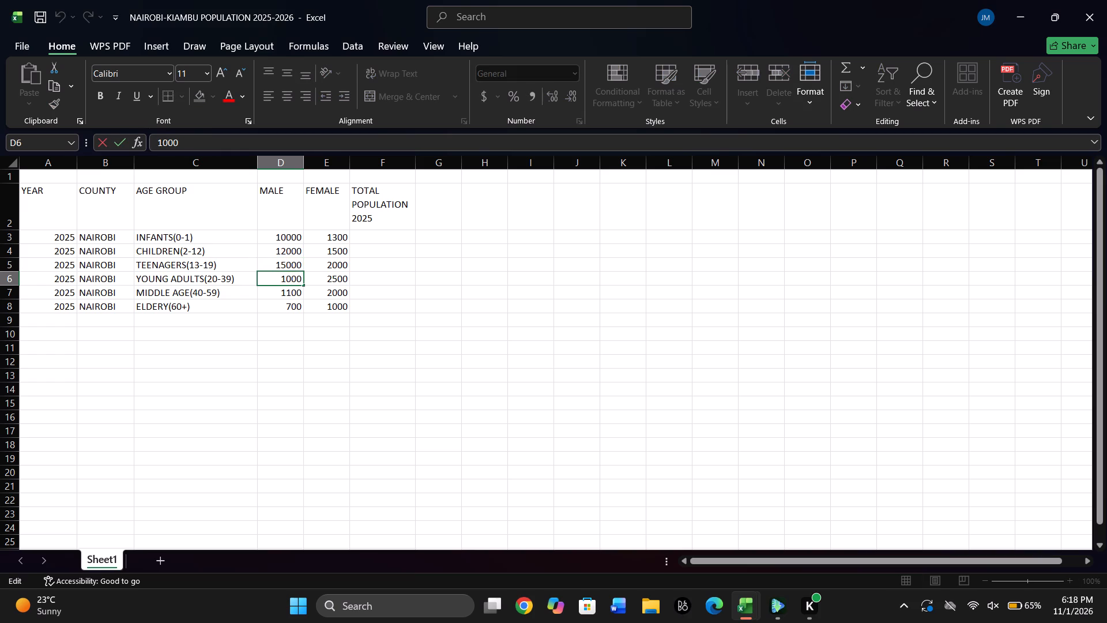
pyautogui.press('0')
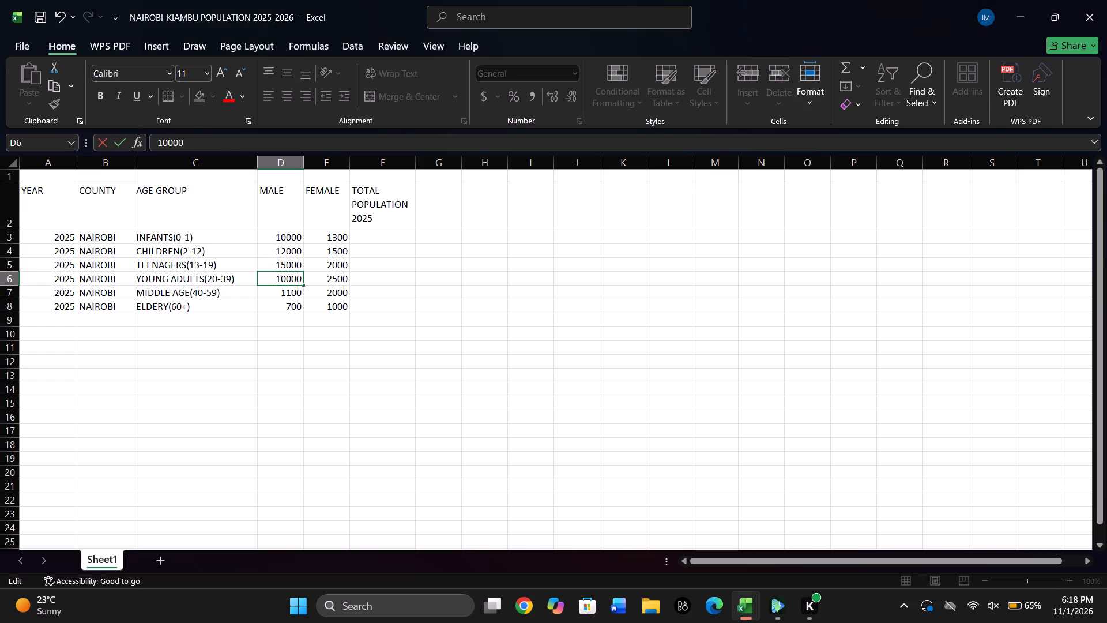
pyautogui.click(297, 292)
pyautogui.doubleClick(297, 292)
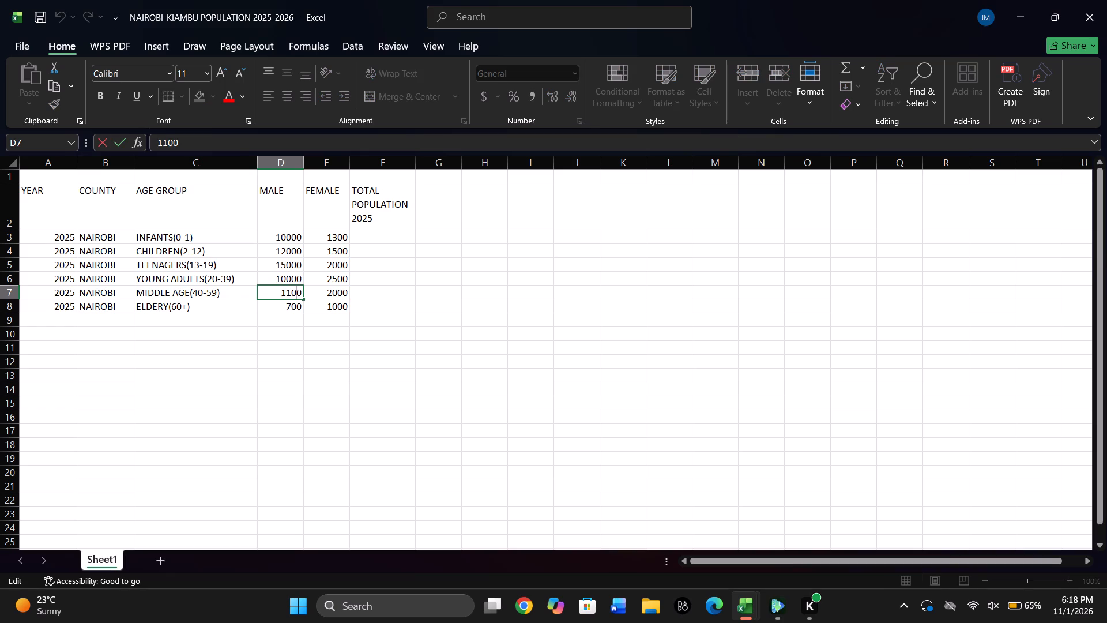
pyautogui.press('0')
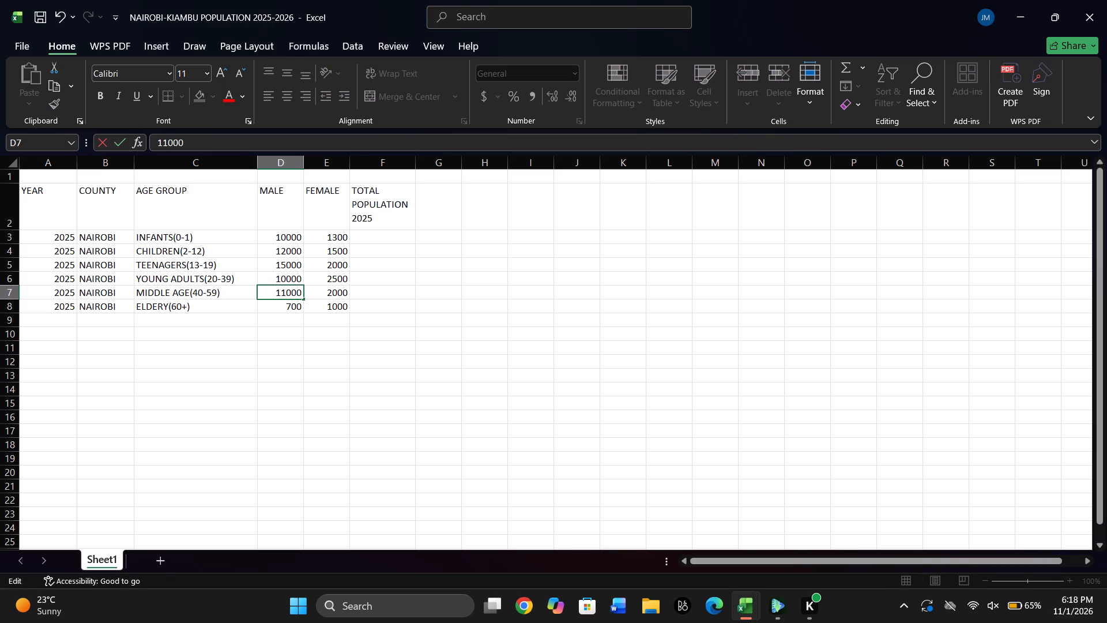
pyautogui.doubleClick(297, 307)
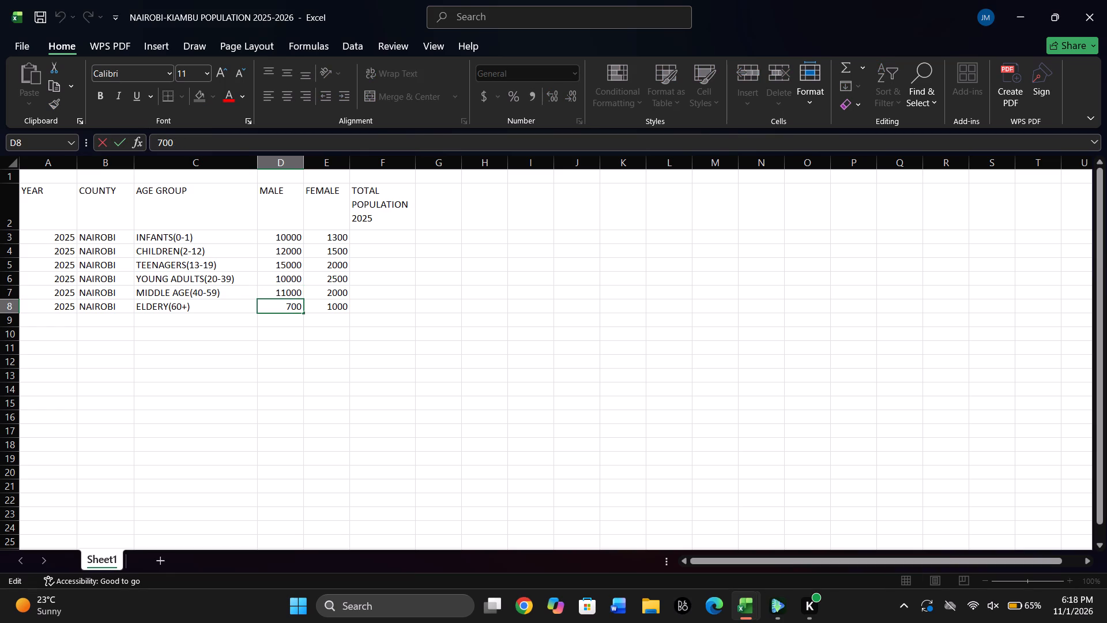
pyautogui.press('0')
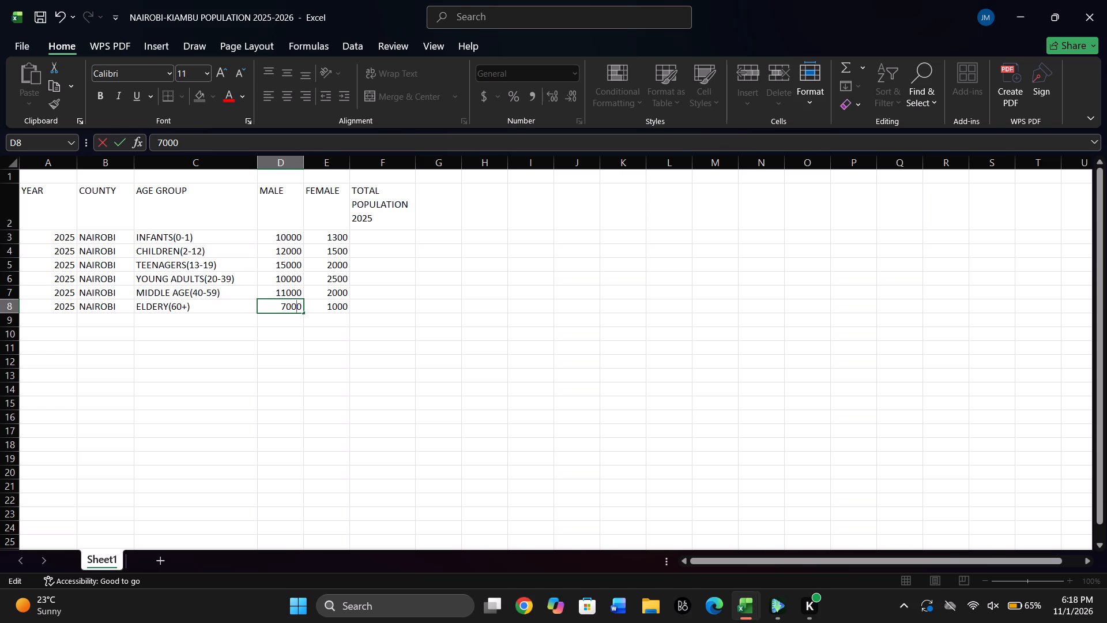
# Change the Nairobi female populations to 10000 for the elderly, 20000 for middle age and 25000 for young adults.
pyautogui.click(343, 307)
pyautogui.tripleClick(343, 307)
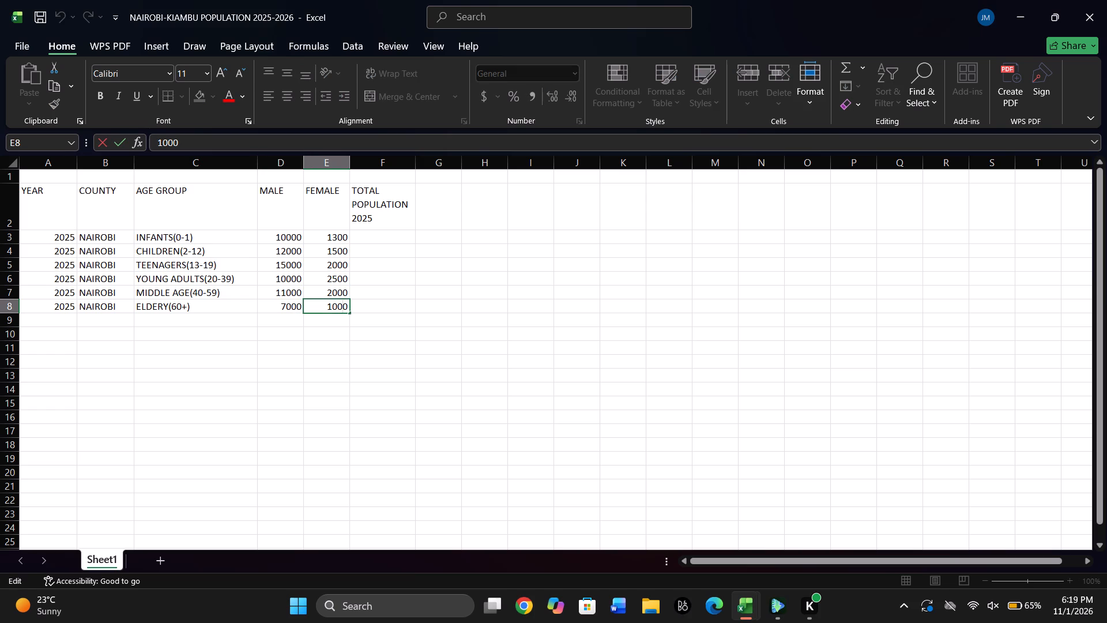
pyautogui.press('0')
pyautogui.press('Up')
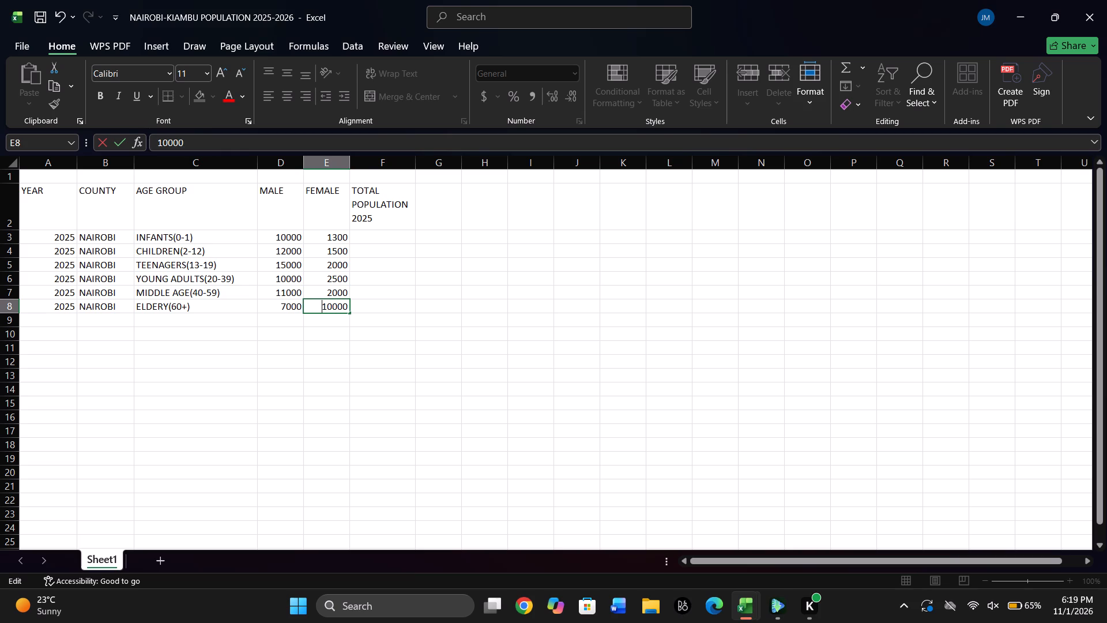
pyautogui.click(343, 294)
pyautogui.tripleClick(343, 294)
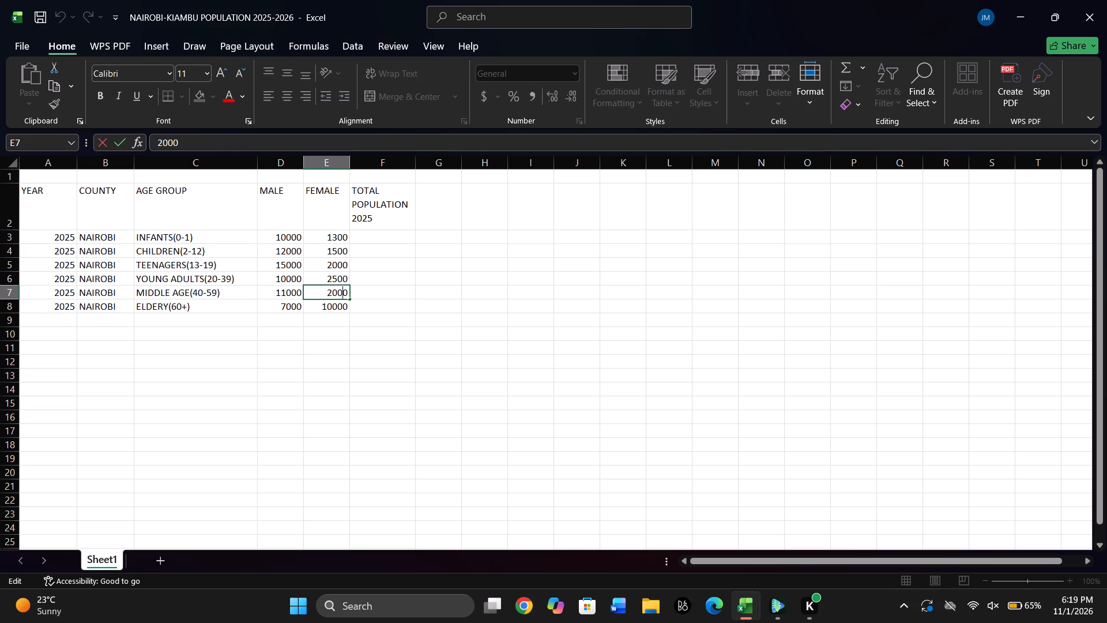
pyautogui.press('0')
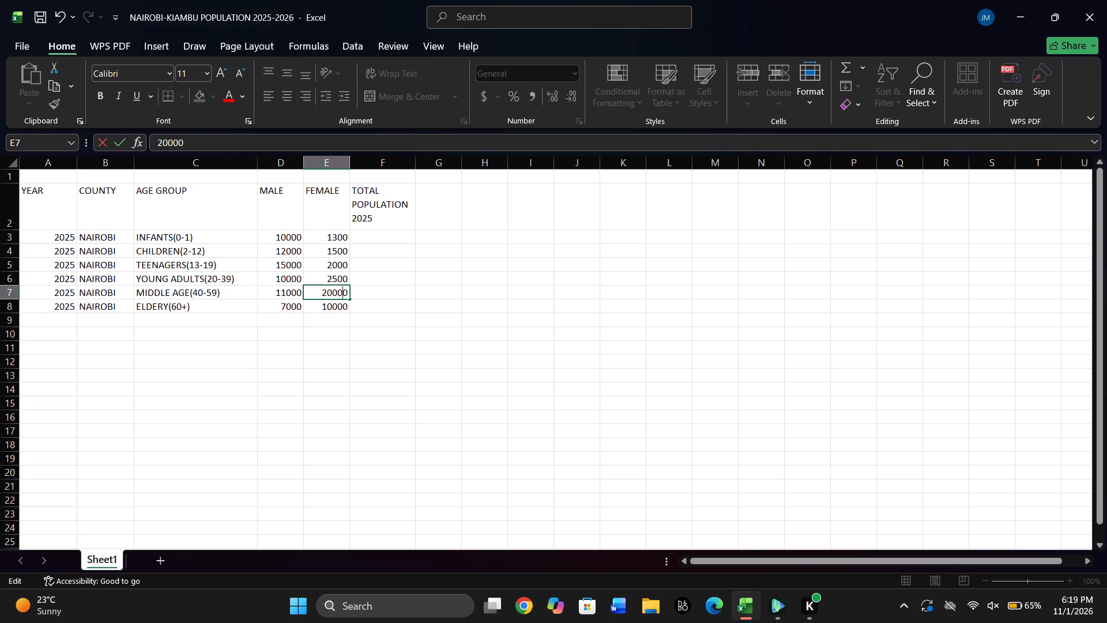
pyautogui.doubleClick(338, 277)
pyautogui.press('0')
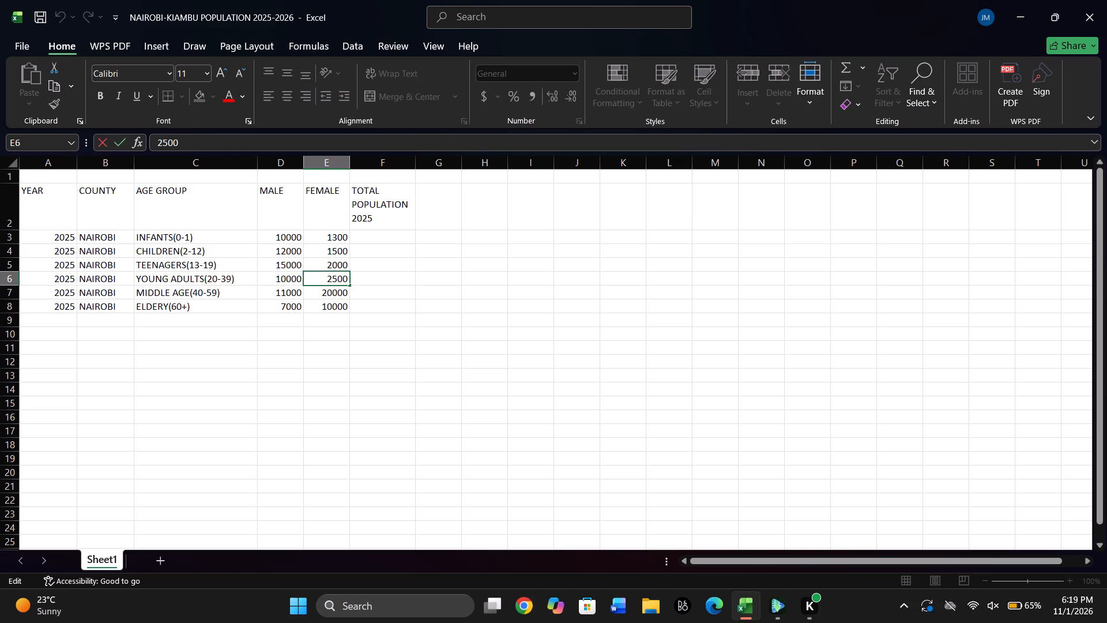
# Change the Nairobi female populations to 20000 for teenagers, 15000 for children and 13000 for infants.
pyautogui.doubleClick(338, 267)
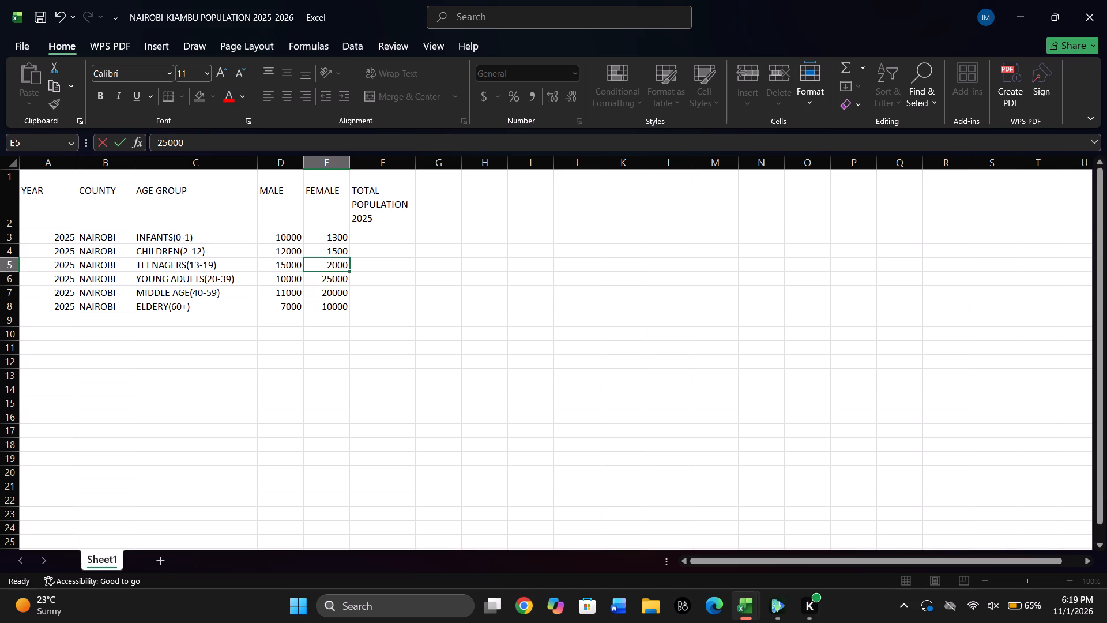
pyautogui.press('0')
pyautogui.doubleClick(336, 252)
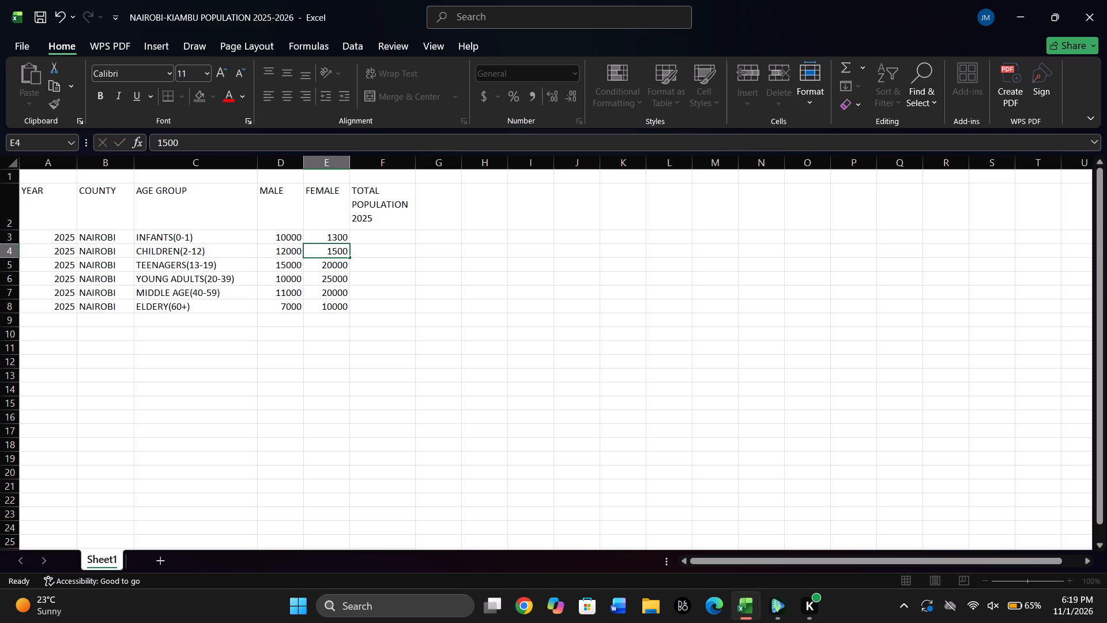
pyautogui.press('0')
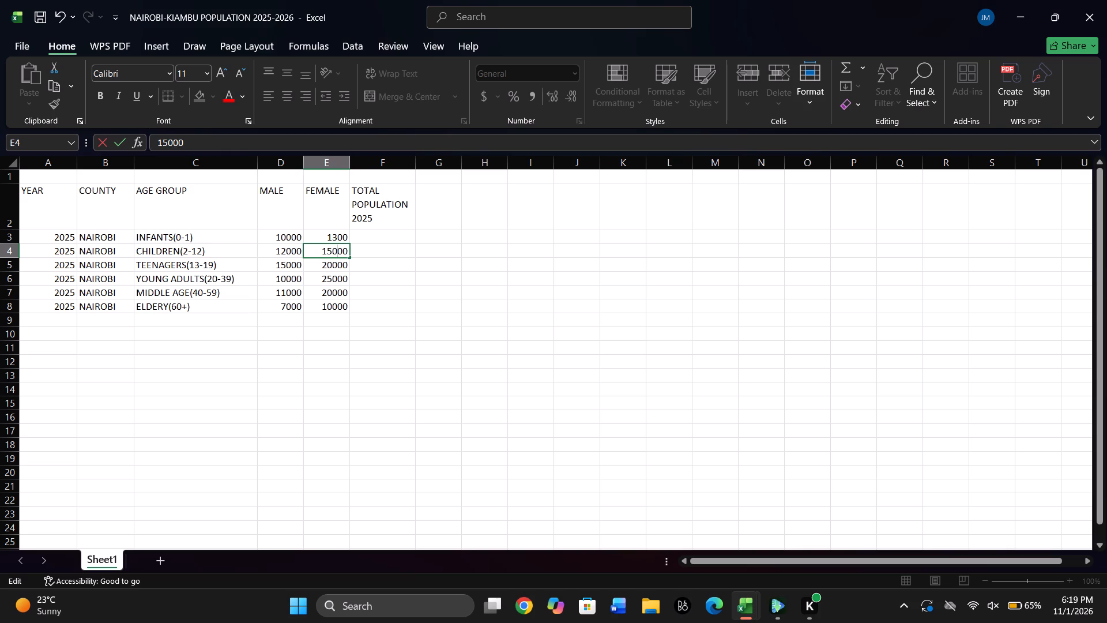
pyautogui.doubleClick(336, 237)
pyautogui.press('0')
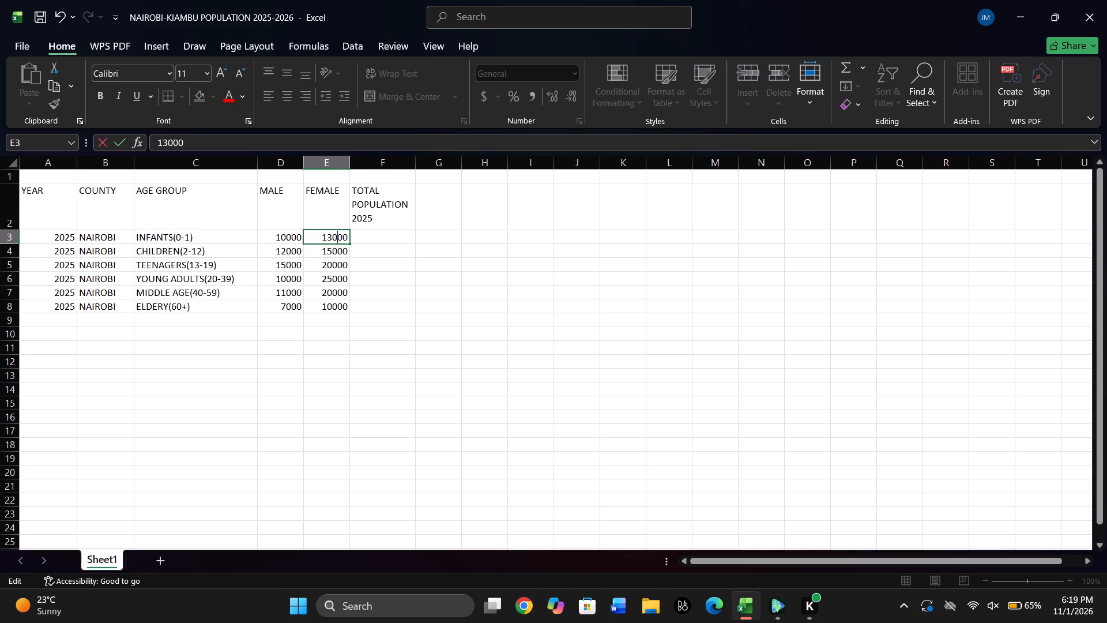
pyautogui.click(369, 233)
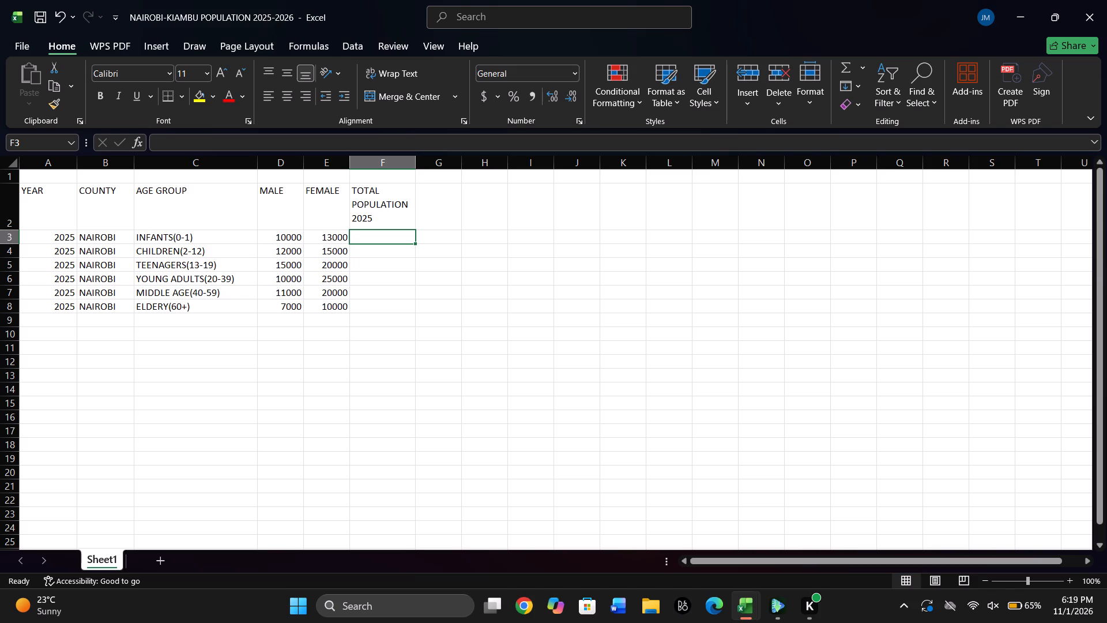
# Copy the six age group labels from the Nairobi rows into the six empty rows directly below, starting at C9.
pyautogui.doubleClick(66, 322)
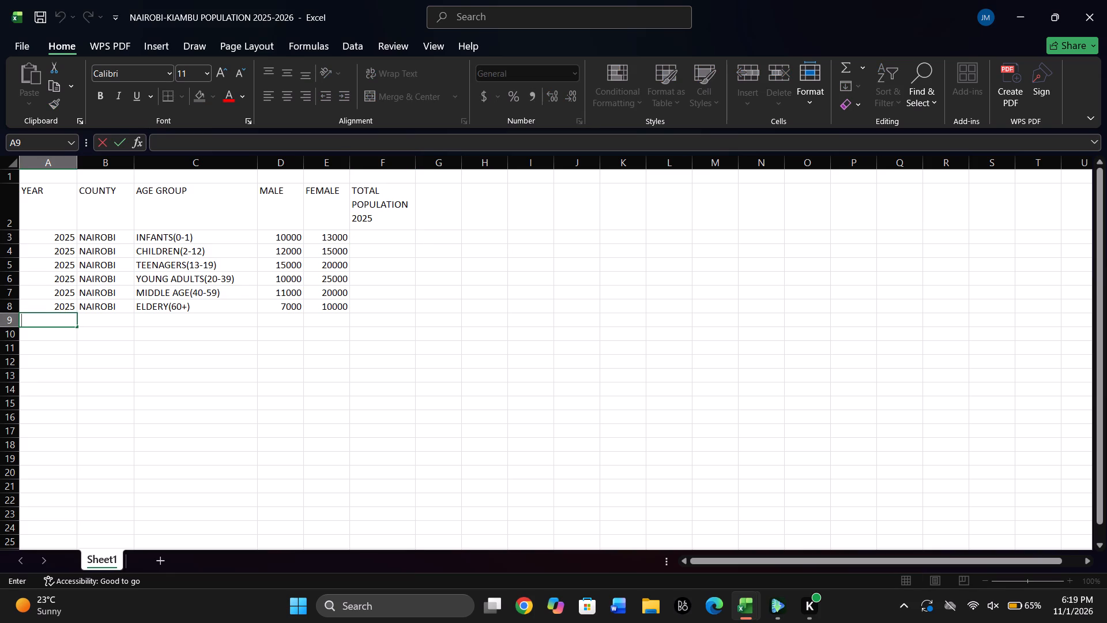
pyautogui.press('2')
pyautogui.moveTo(177, 239); pyautogui.dragTo(177, 242)
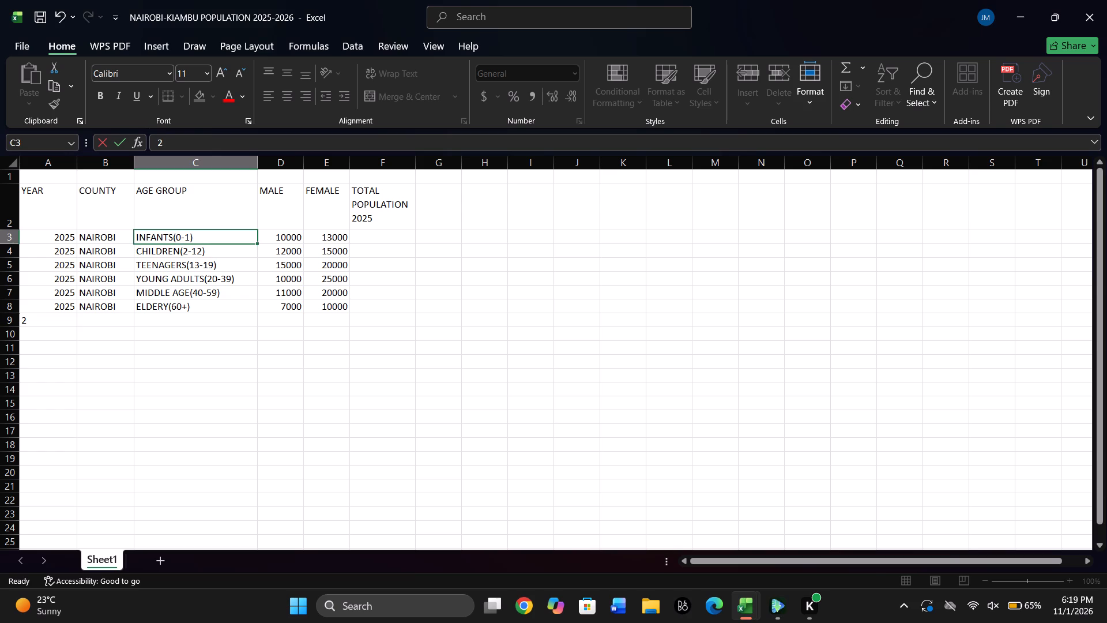
pyautogui.moveTo(177, 242); pyautogui.dragTo(182, 309)
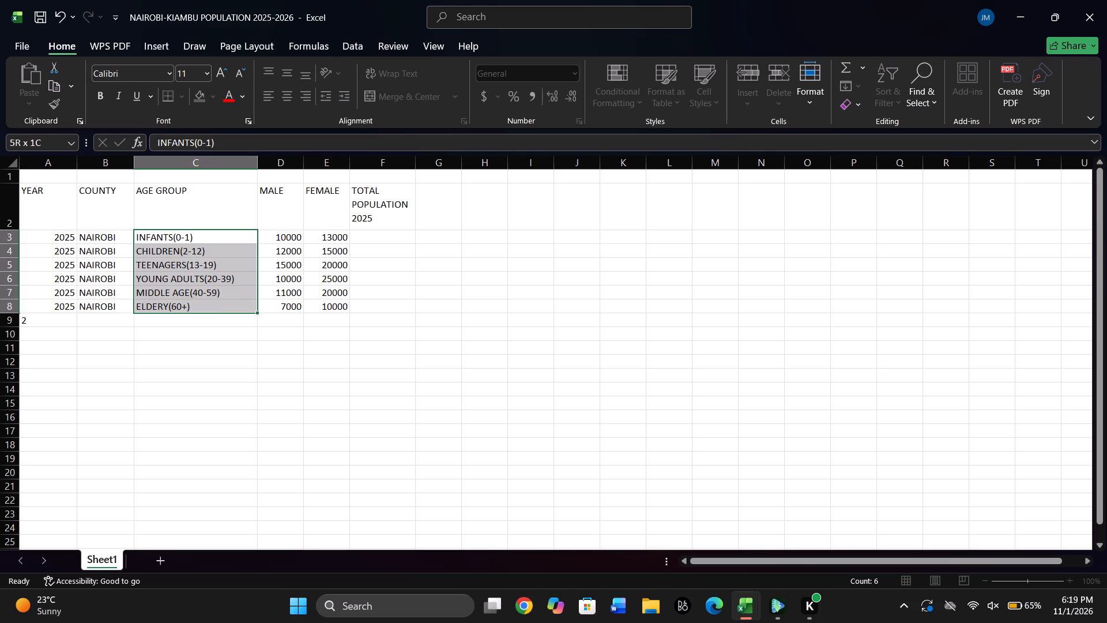
pyautogui.moveTo(182, 309); pyautogui.dragTo(182, 308)
pyautogui.hotkey('ctrl', 'c')
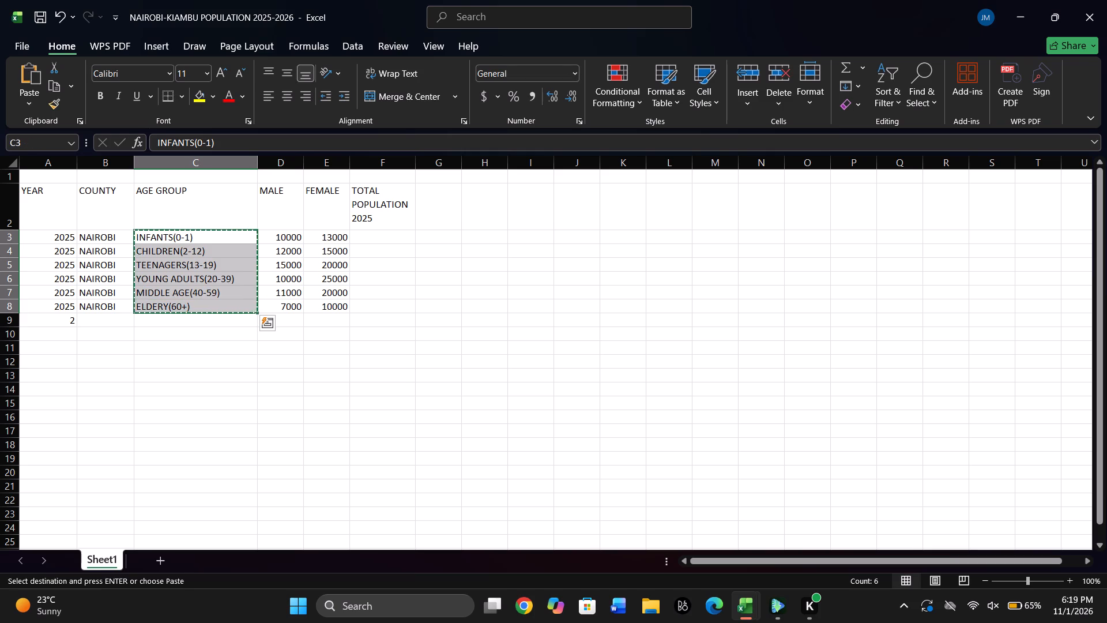
pyautogui.click(187, 324)
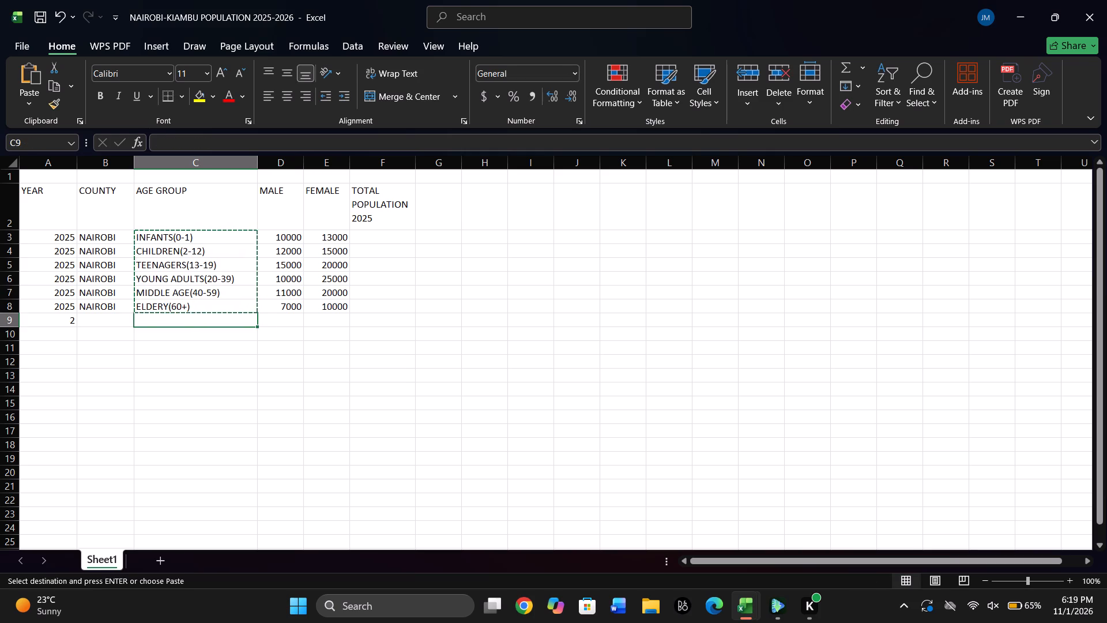
pyautogui.hotkey('ctrl', 'v')
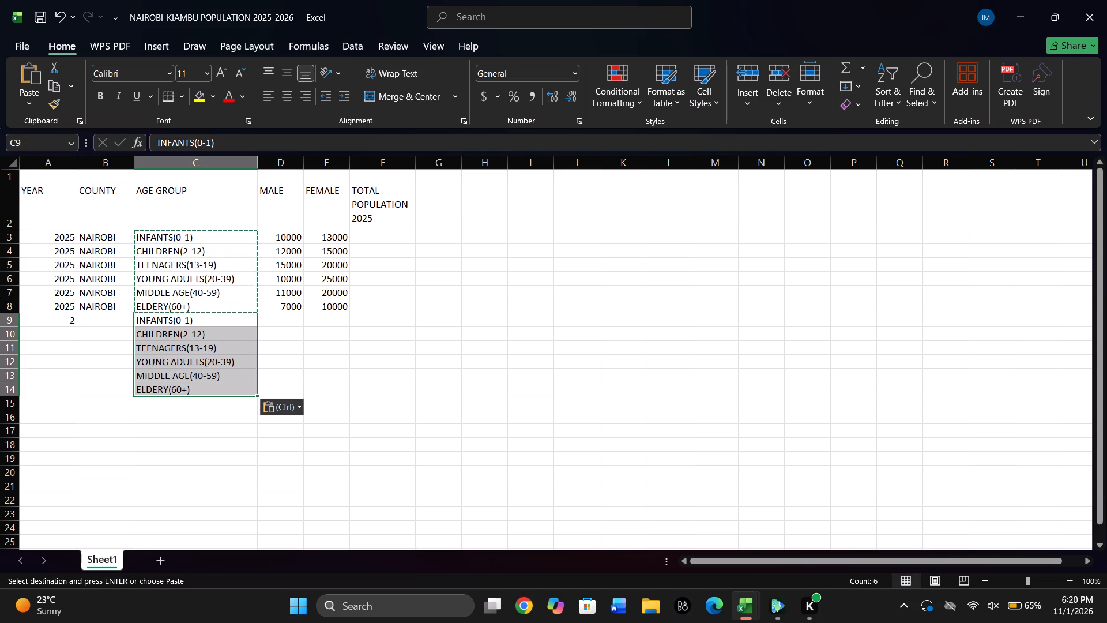
# Enter the year 2025 in A9 and fill it down to A14 for the new age group rows.
pyautogui.click(92, 317)
pyautogui.doubleClick(92, 317)
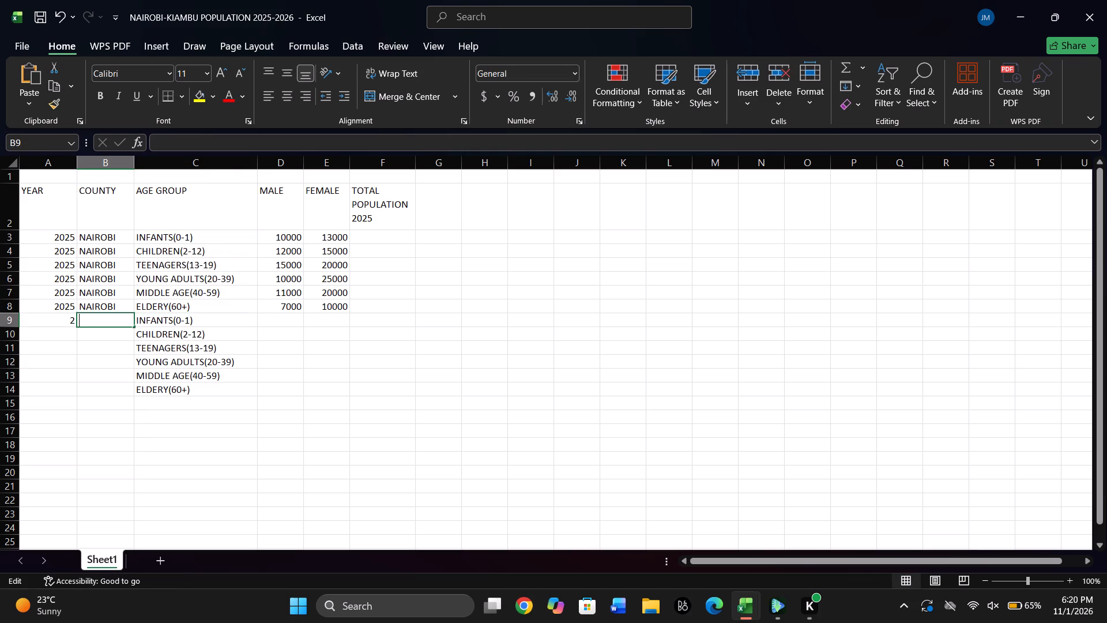
pyautogui.click(60, 321)
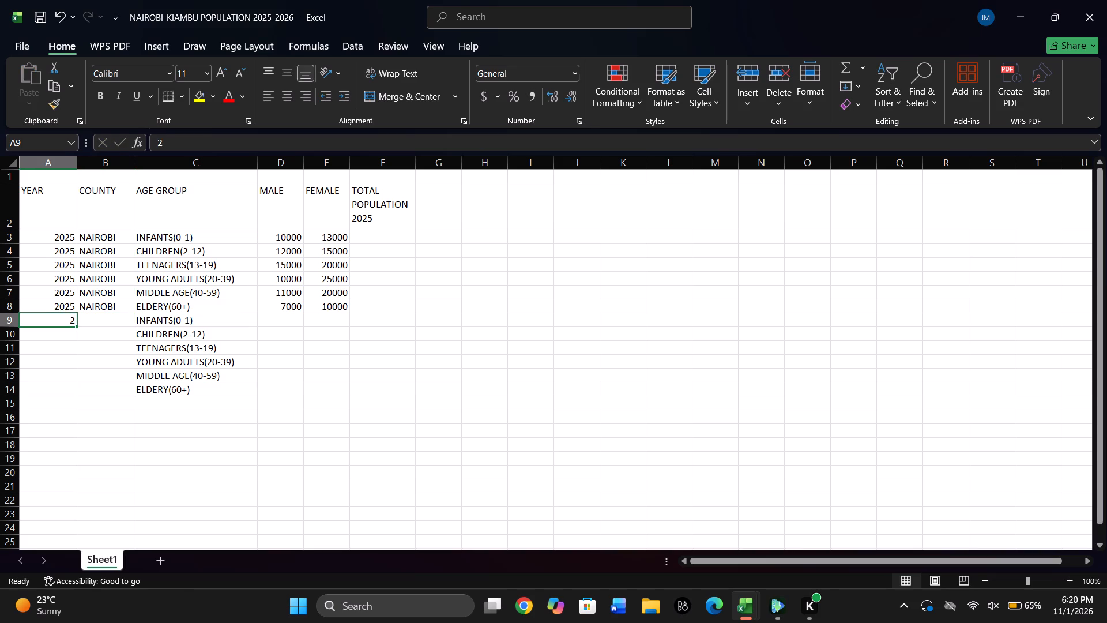
pyautogui.press('BackSpace')
pyautogui.write('292')
pyautogui.press('BackSpace')
pyautogui.press('BackSpace')
pyautogui.write('026')
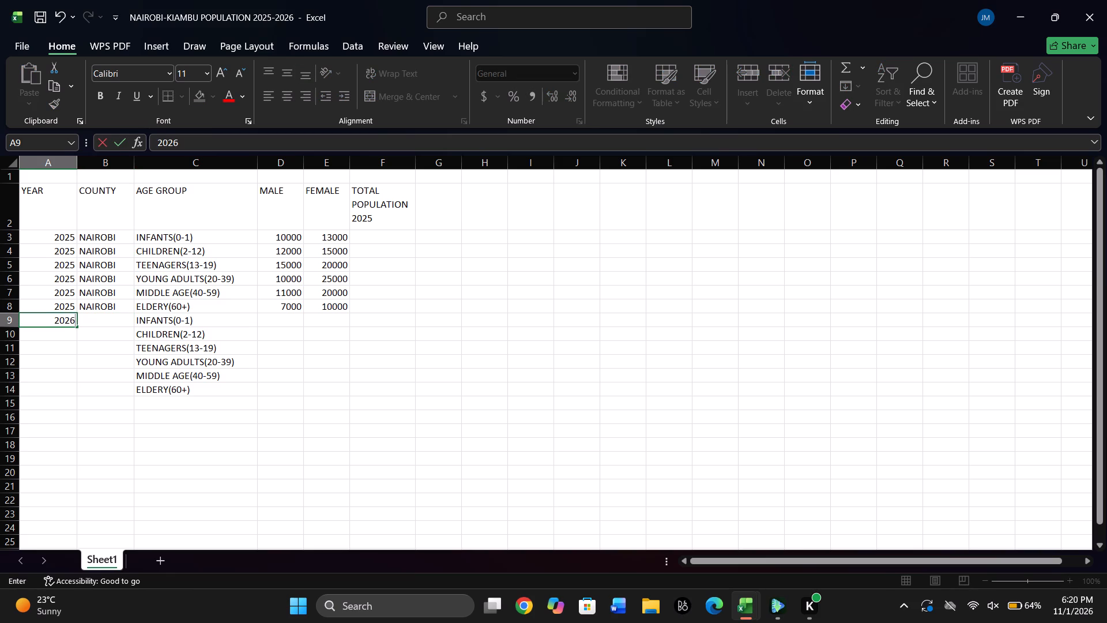
pyautogui.press('BackSpace')
pyautogui.press('5')
pyautogui.moveTo(77, 327); pyautogui.dragTo(77, 366)
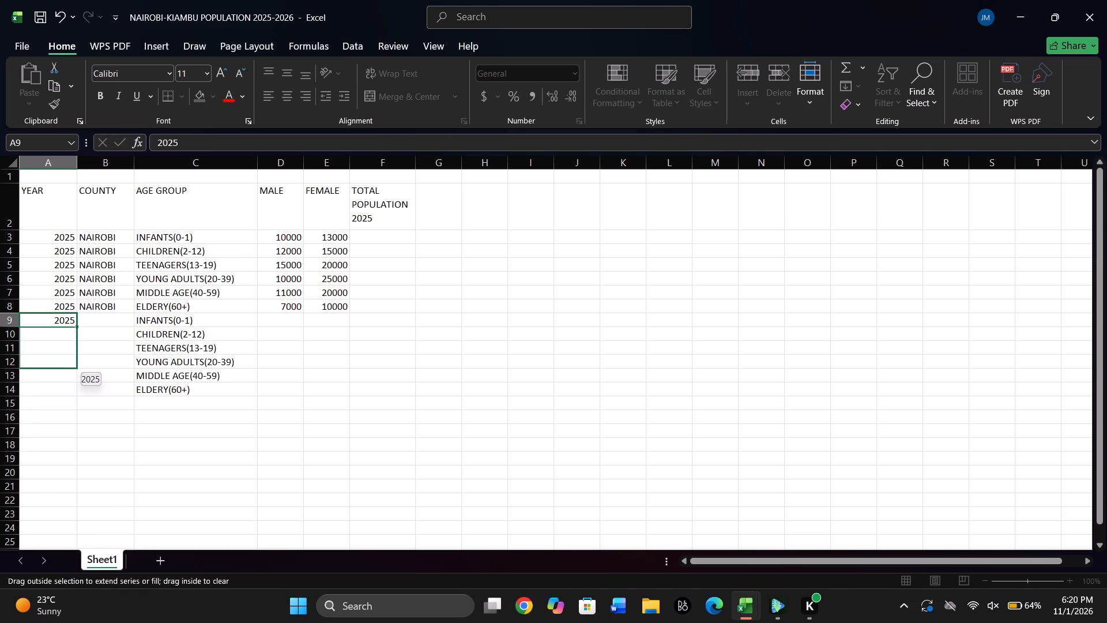
pyautogui.moveTo(77, 366); pyautogui.dragTo(78, 386)
pyautogui.moveTo(78, 386); pyautogui.dragTo(78, 393)
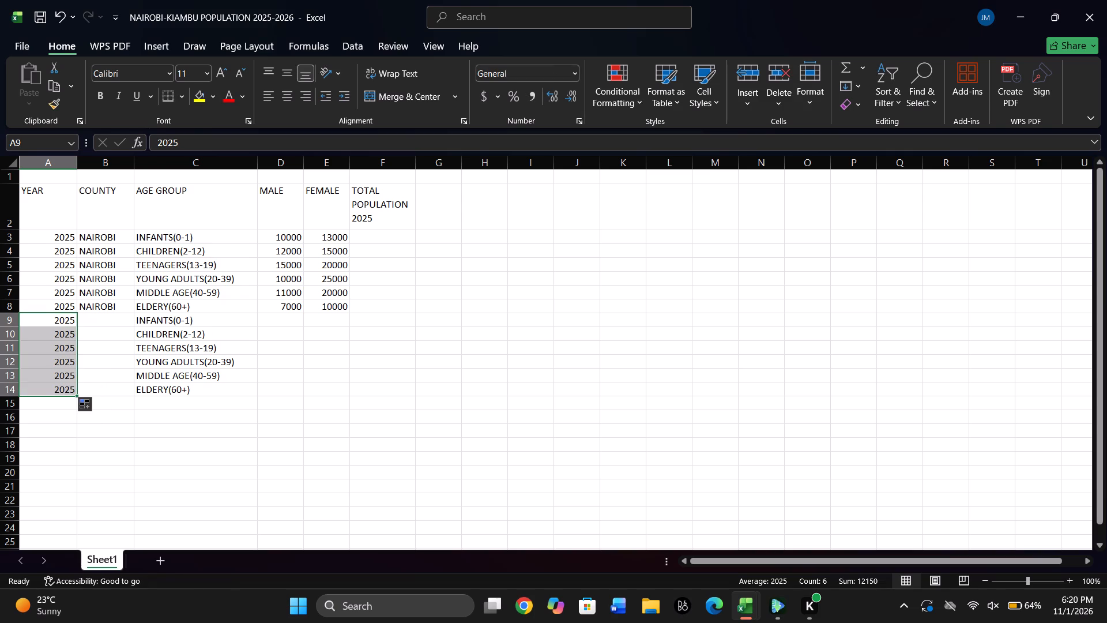
# Enter KIAMBU as the county in B9 and fill it down to B14.
pyautogui.doubleClick(94, 321)
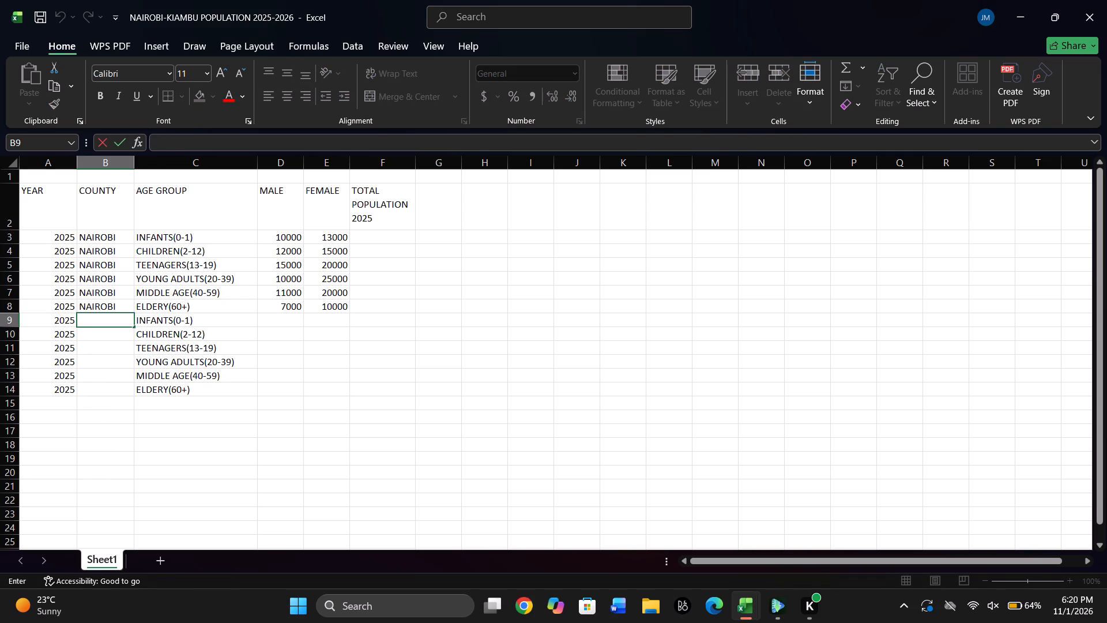
pyautogui.write('KIA')
pyautogui.write('MBU')
pyautogui.moveTo(136, 325); pyautogui.dragTo(135, 343)
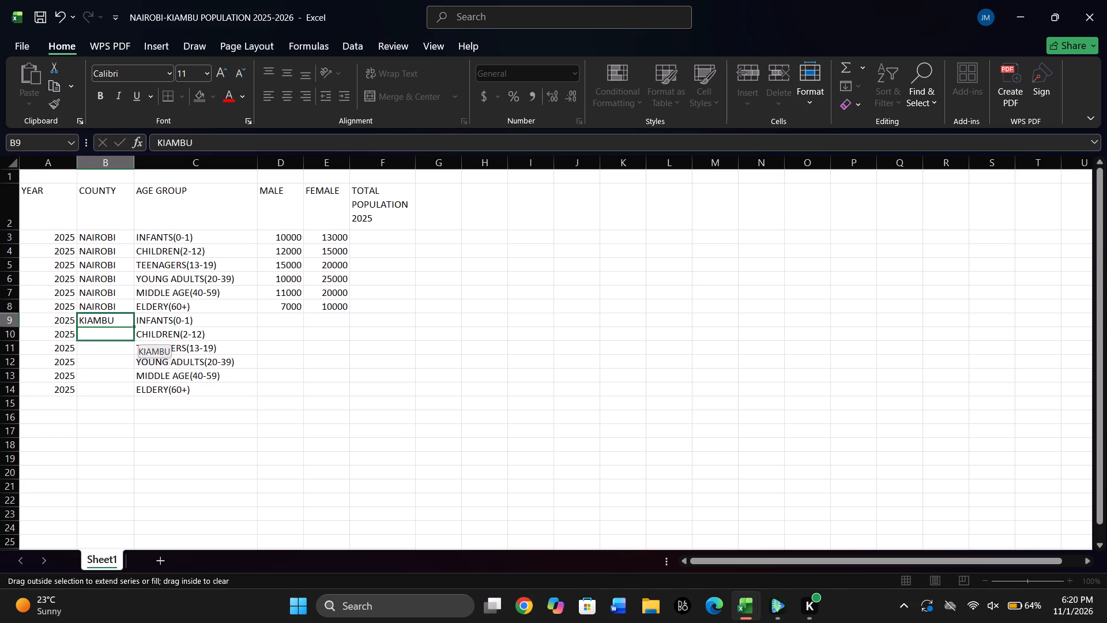
pyautogui.moveTo(135, 343); pyautogui.dragTo(134, 393)
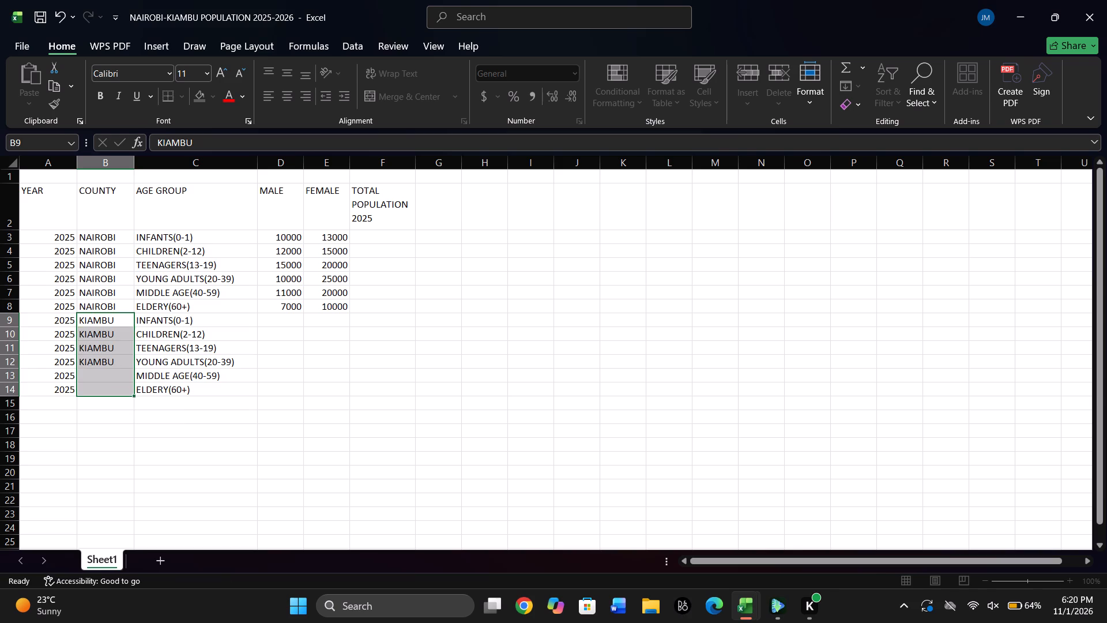
# Enter the Kiambu male populations for 2025: 9000 for infants and 10000 for children.
pyautogui.click(284, 312)
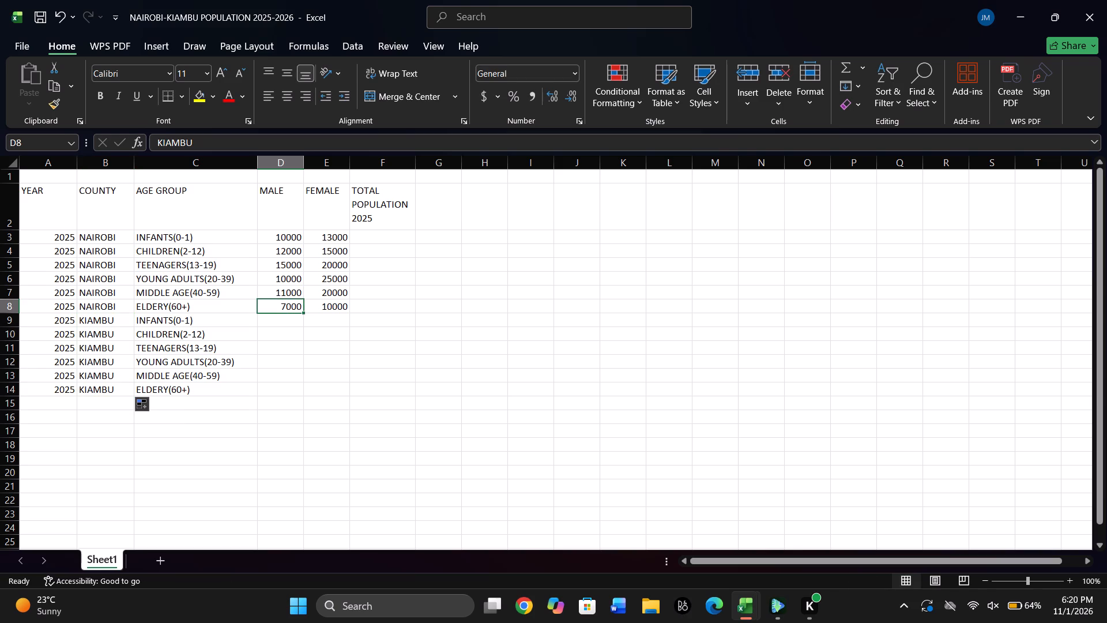
pyautogui.doubleClick(292, 323)
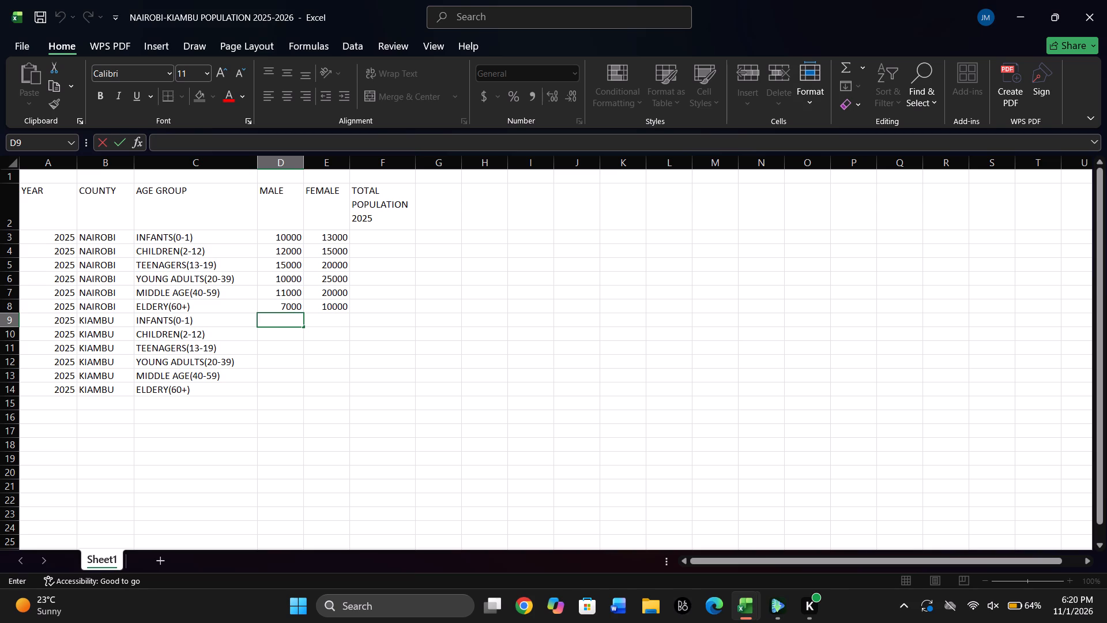
pyautogui.write('10')
pyautogui.press(',')
pyautogui.press('BackSpace')
pyautogui.press('BackSpace')
pyautogui.press('BackSpace')
pyautogui.write('9000')
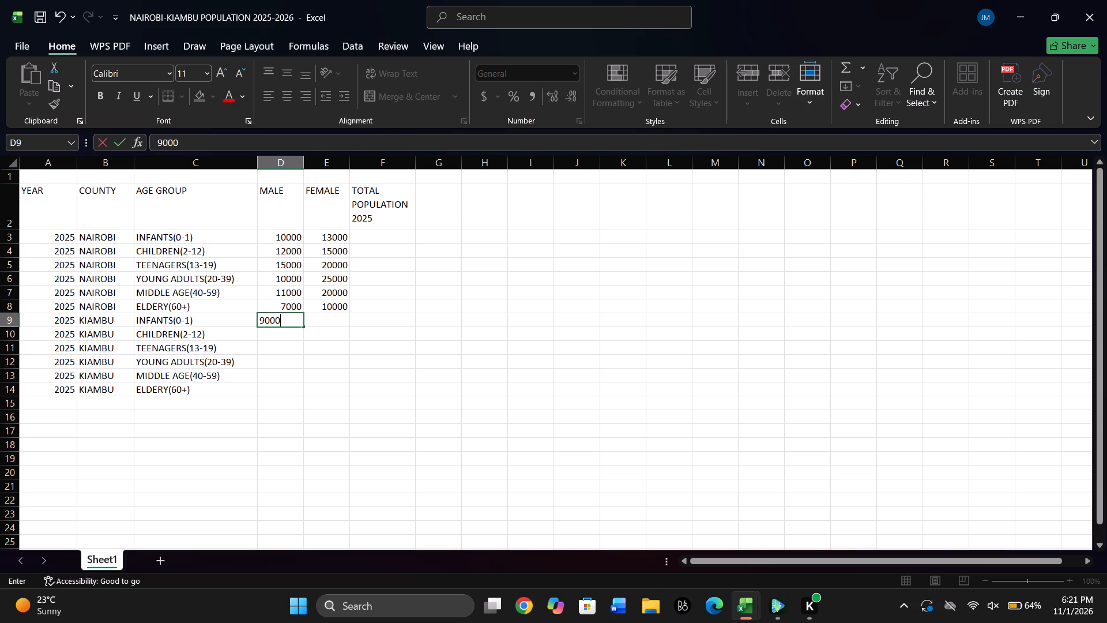
pyautogui.press('0')
pyautogui.press('BackSpace')
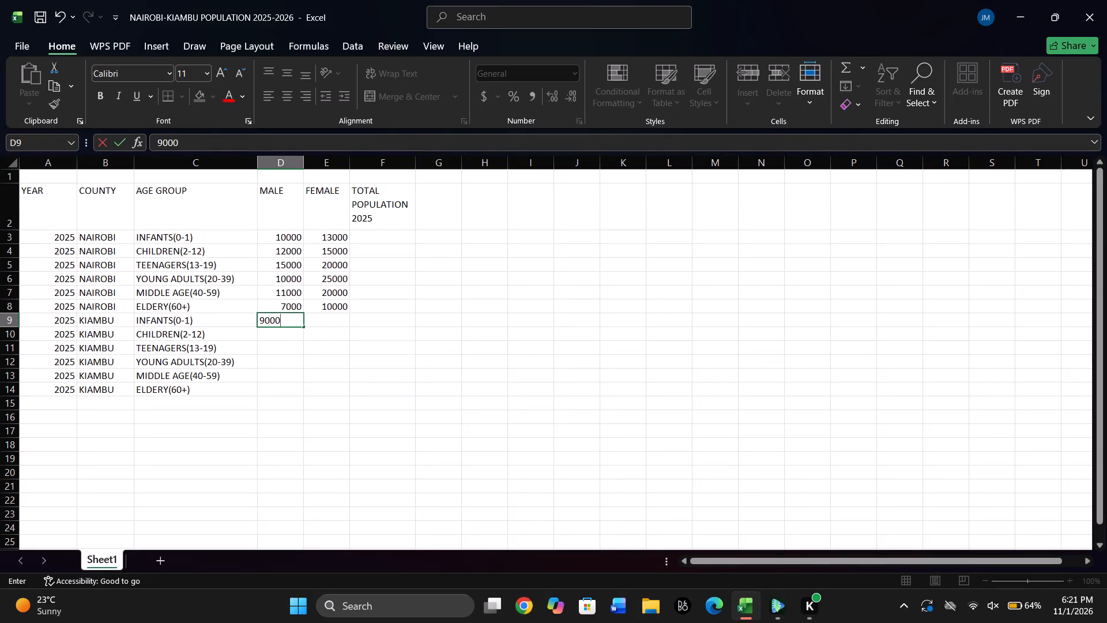
pyautogui.press('Down')
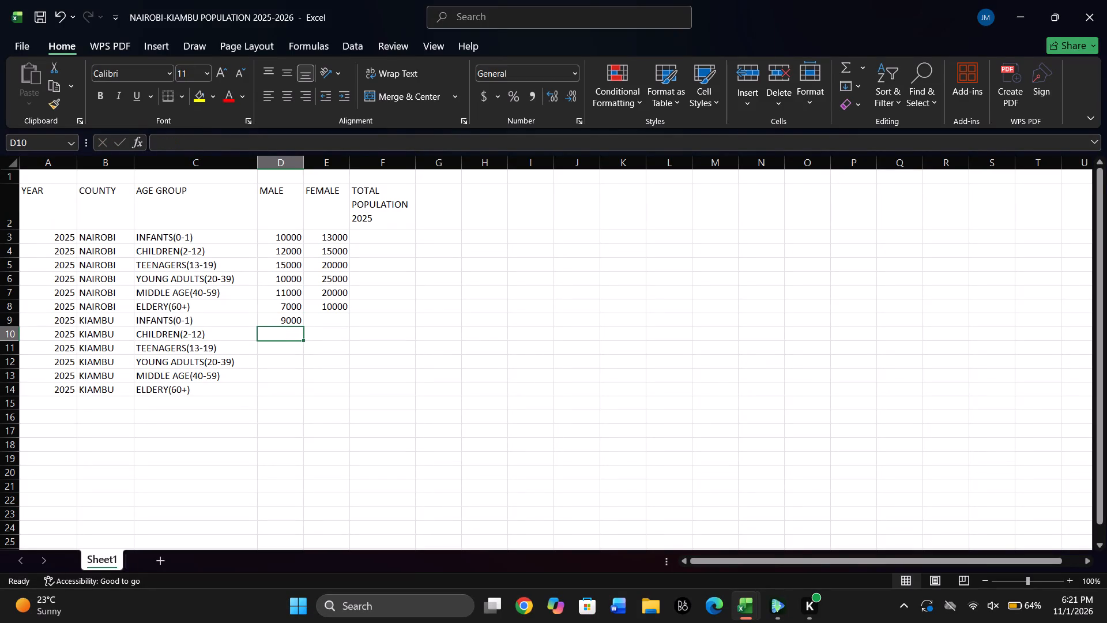
pyautogui.write('1000')
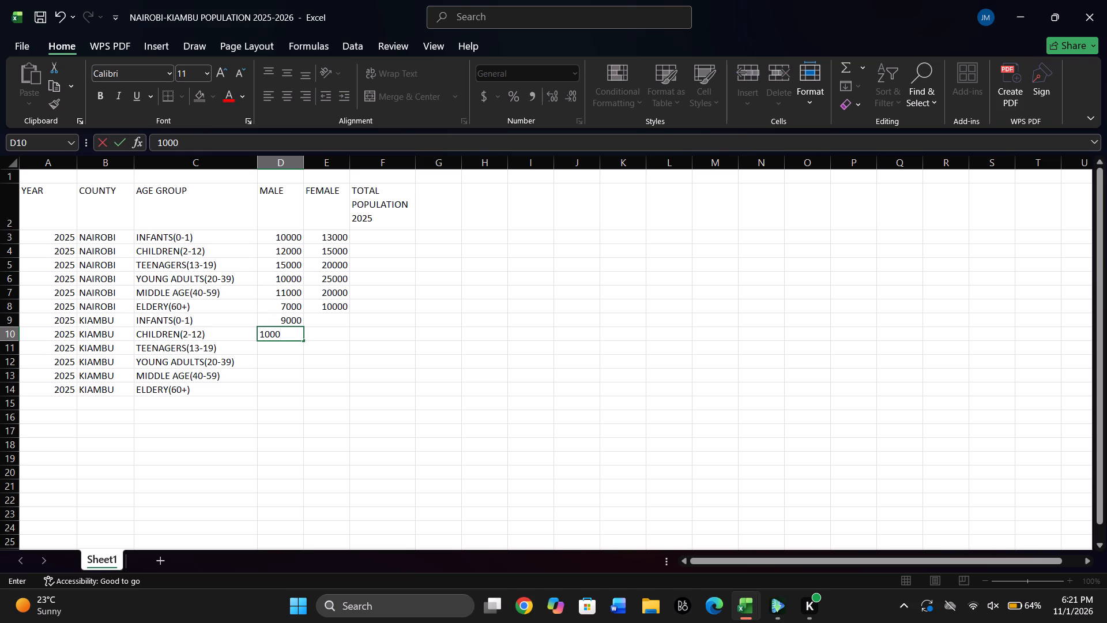
pyautogui.press('0')
pyautogui.press('Down')
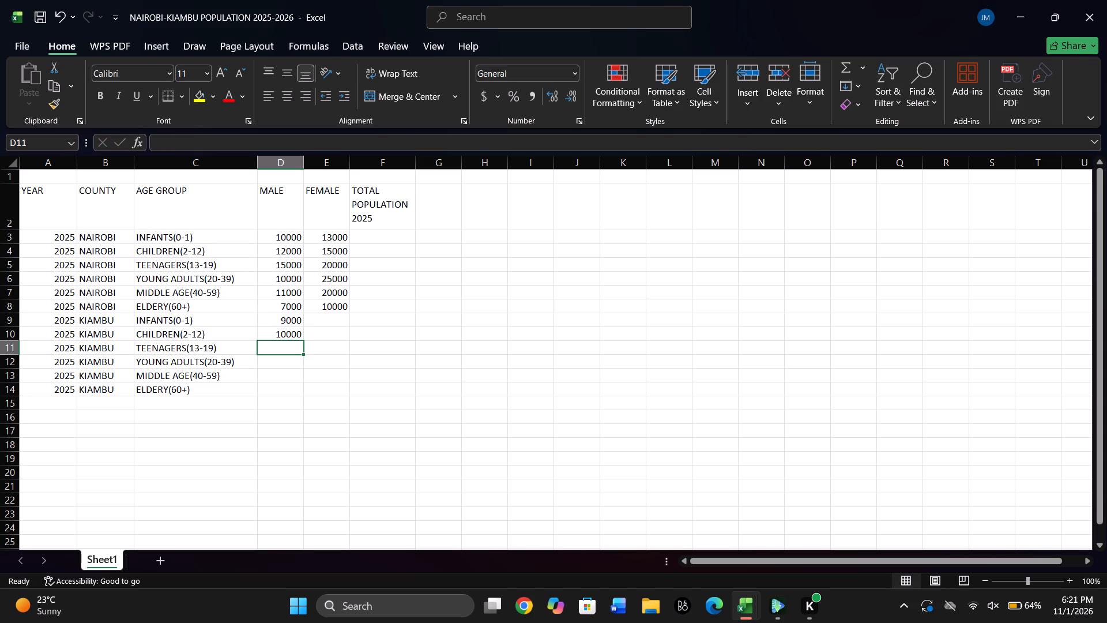
# Enter the Kiambu male populations of 13000 for teenagers, 8000 for young adults and 12000 for middle age.
pyautogui.write('13000')
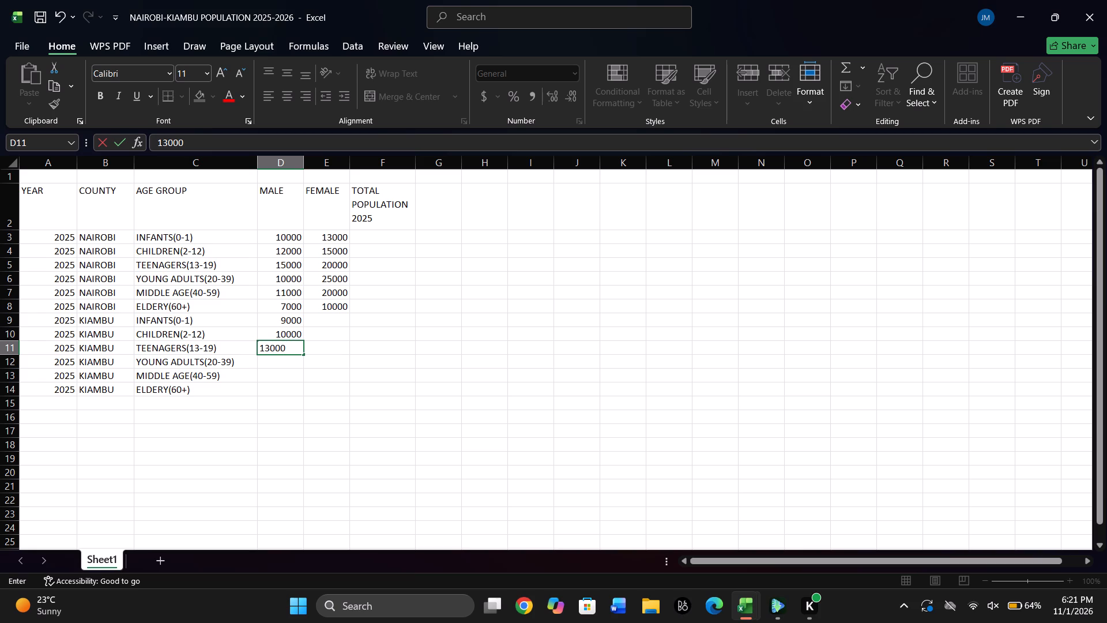
pyautogui.press('Down')
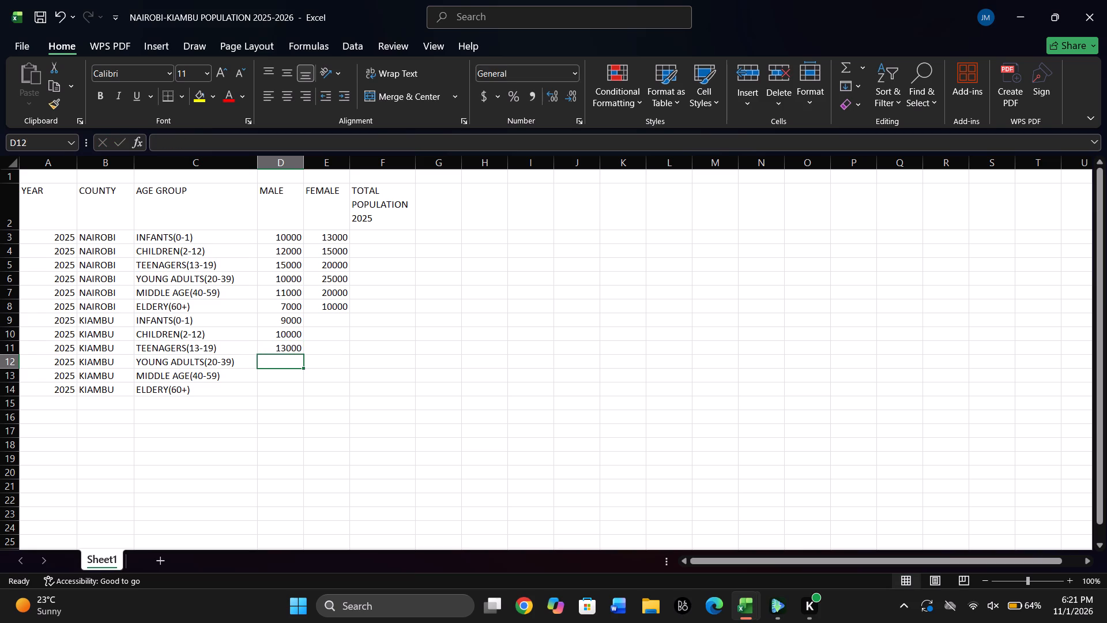
pyautogui.write('80')
pyautogui.write('00')
pyautogui.press('Down')
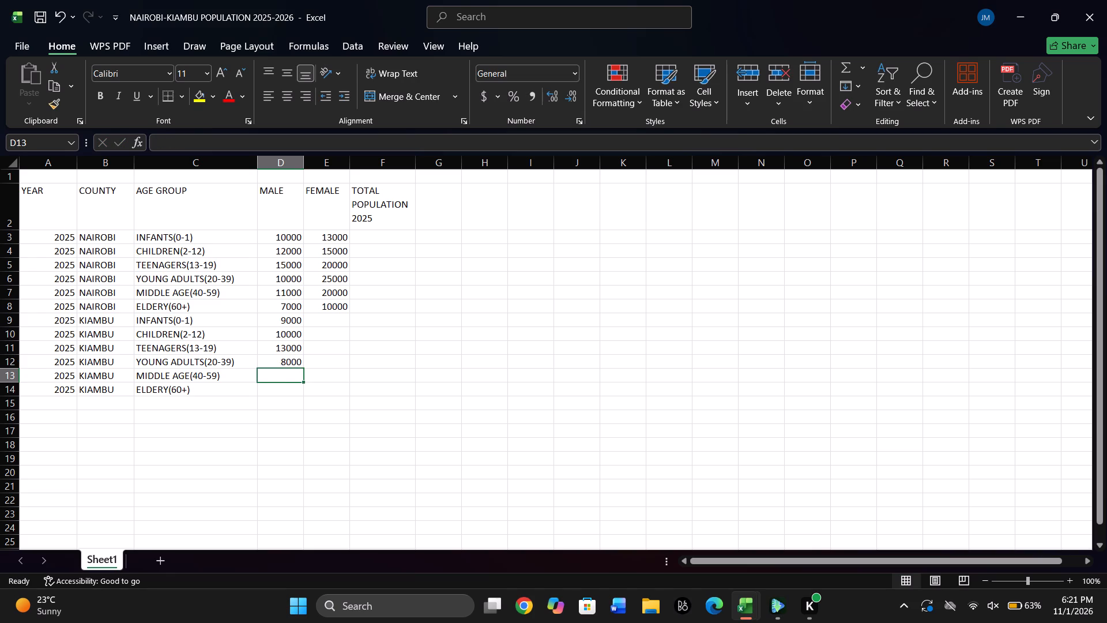
pyautogui.press('1')
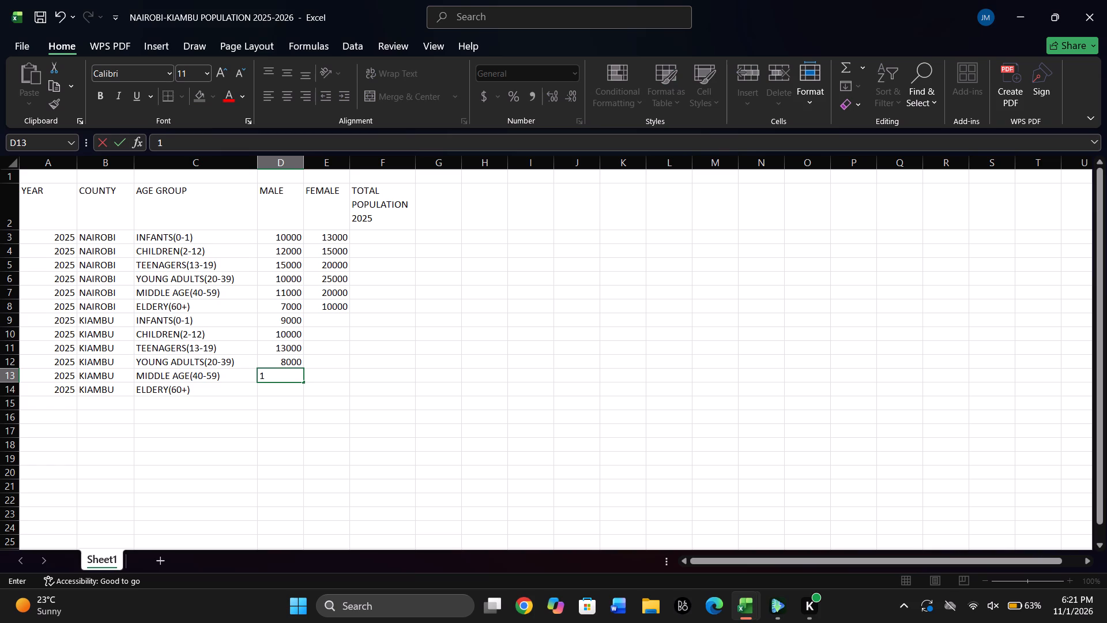
pyautogui.press('2')
pyautogui.write('000')
pyautogui.press('Down')
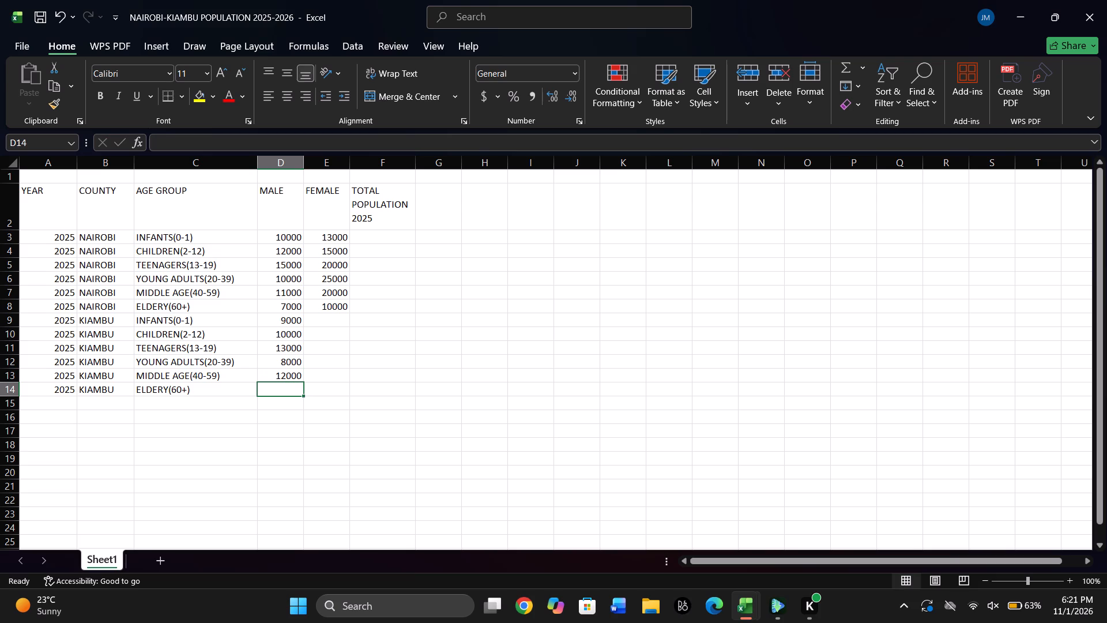
# Enter 8000 in D14 as the 2025 male population of Kiambu's elderly age group.
pyautogui.press('8')
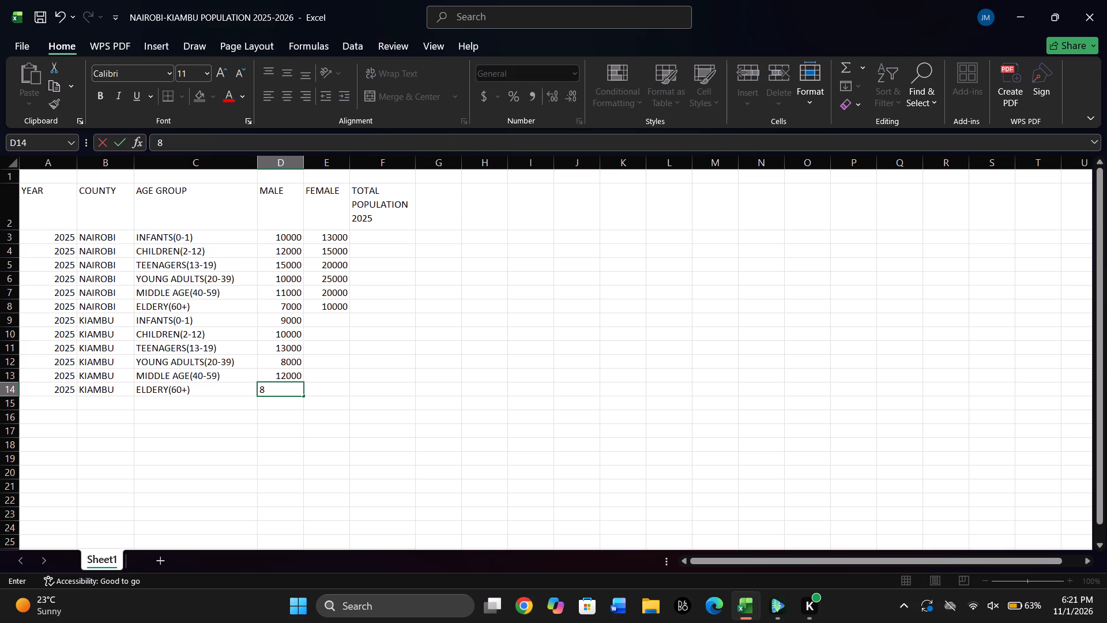
pyautogui.write('000')
pyautogui.press('BackSpace')
pyautogui.press('0')
pyautogui.press('Right')
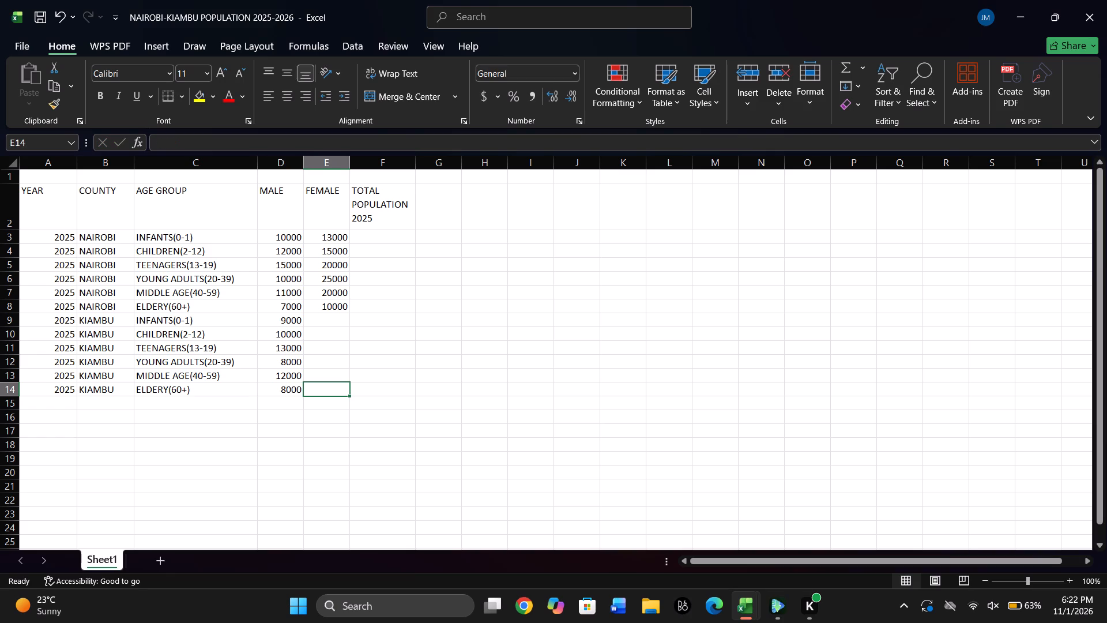
# Enter 12500 in E9 as the 2025 female population of Kiambu infants.
pyautogui.press('Up')
pyautogui.press('Up')
pyautogui.press('Up')
pyautogui.press('Up')
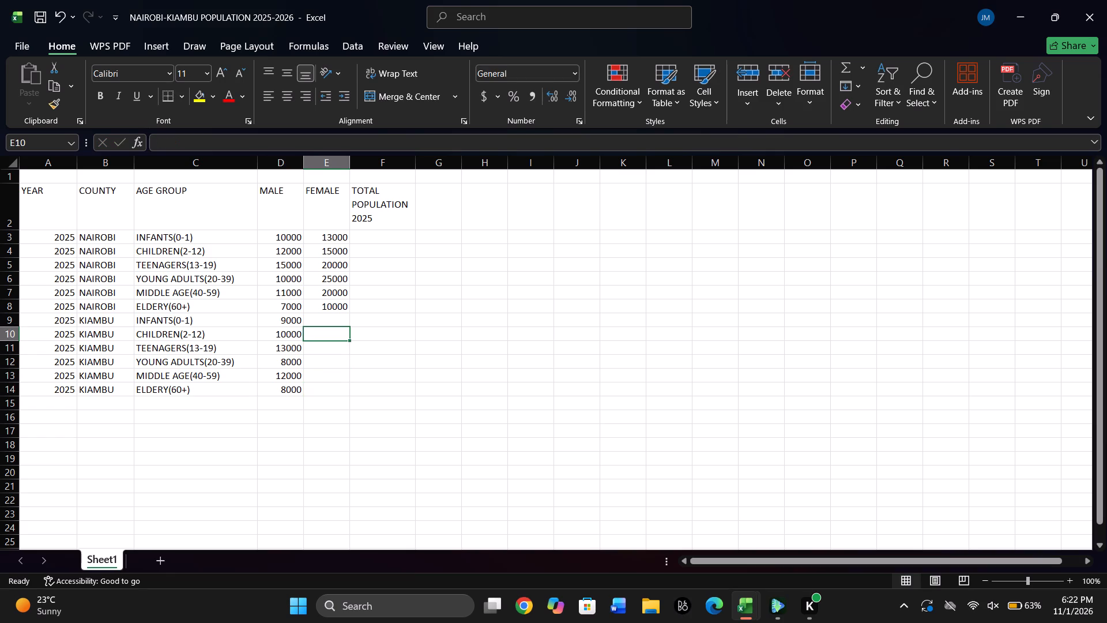
pyautogui.press('Up')
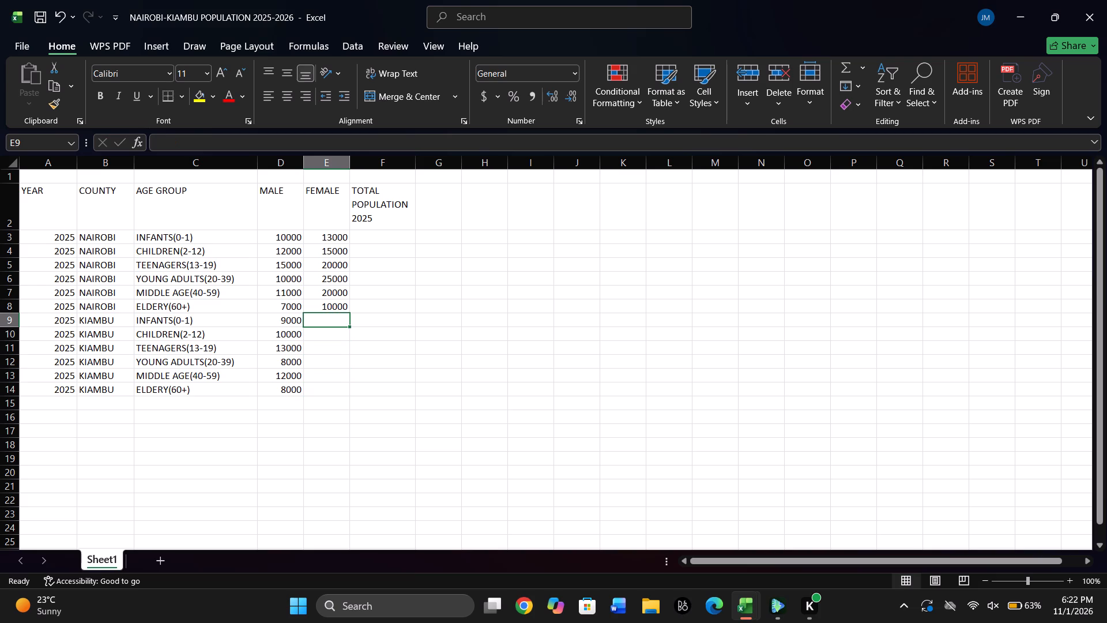
pyautogui.press('1')
pyautogui.press('BackSpace')
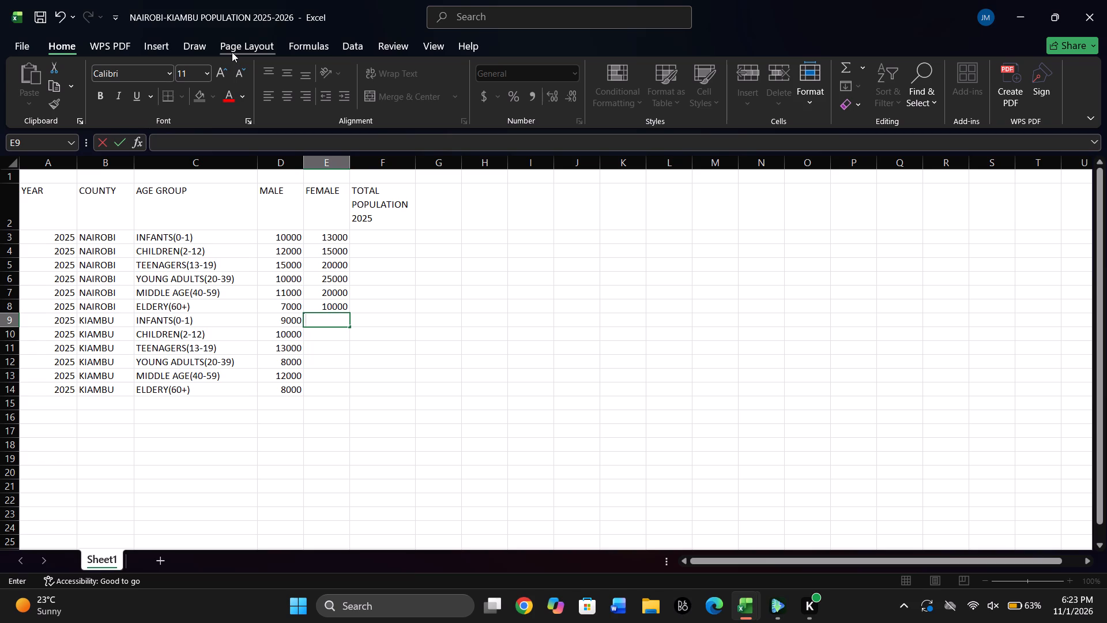
pyautogui.doubleClick(319, 320)
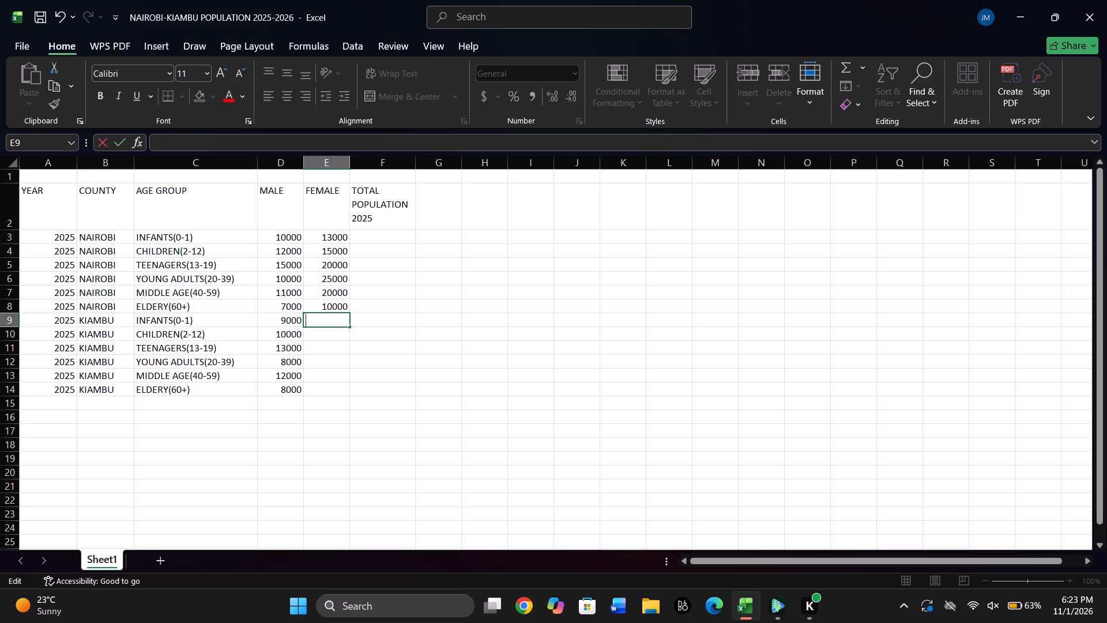
pyautogui.doubleClick(330, 317)
pyautogui.doubleClick(327, 322)
pyautogui.write('14')
pyautogui.press('BackSpace')
pyautogui.write('2500')
pyautogui.press('Down')
pyautogui.press('Down')
# Enter the Kiambu female populations for 2025: 14500 for children in E10 and 18000 for teenagers in E11.
pyautogui.click(324, 335)
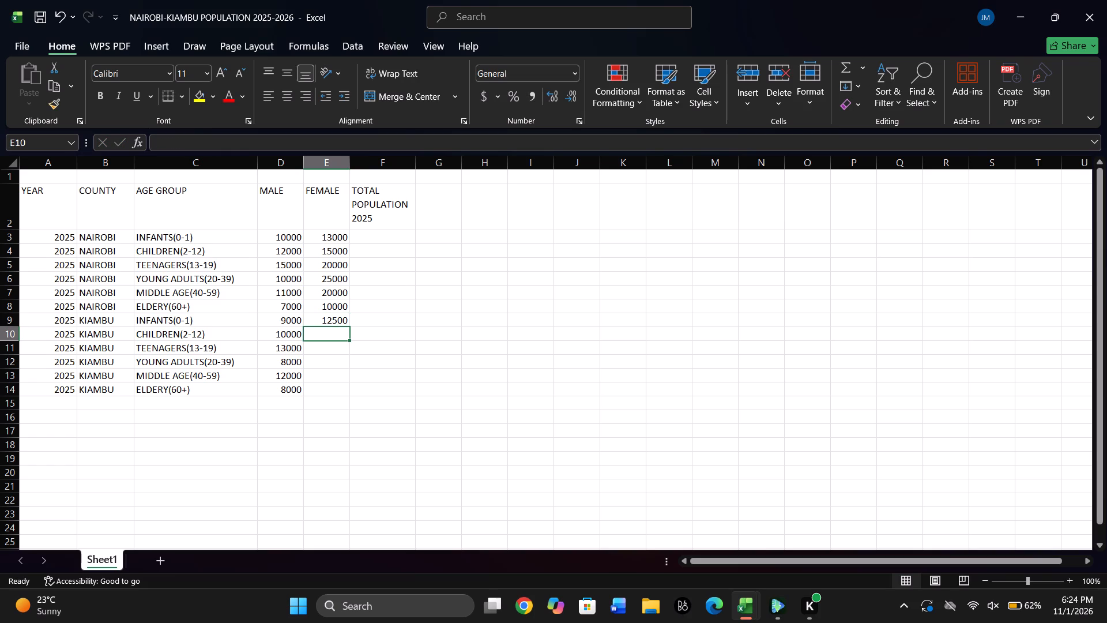
pyautogui.write('14500')
pyautogui.press('Down')
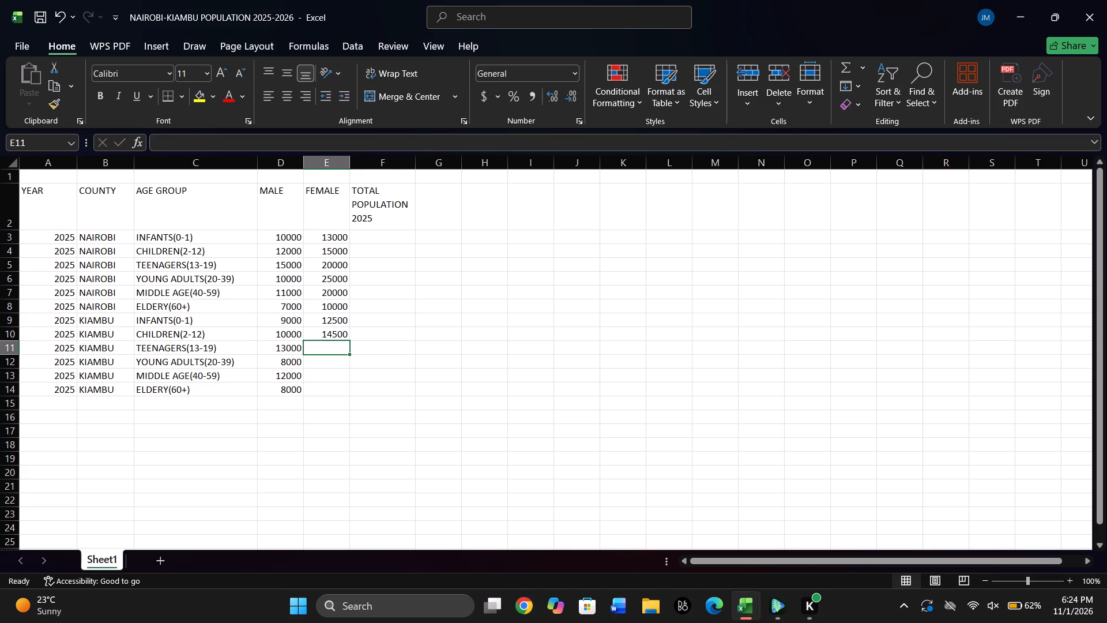
pyautogui.write('18000')
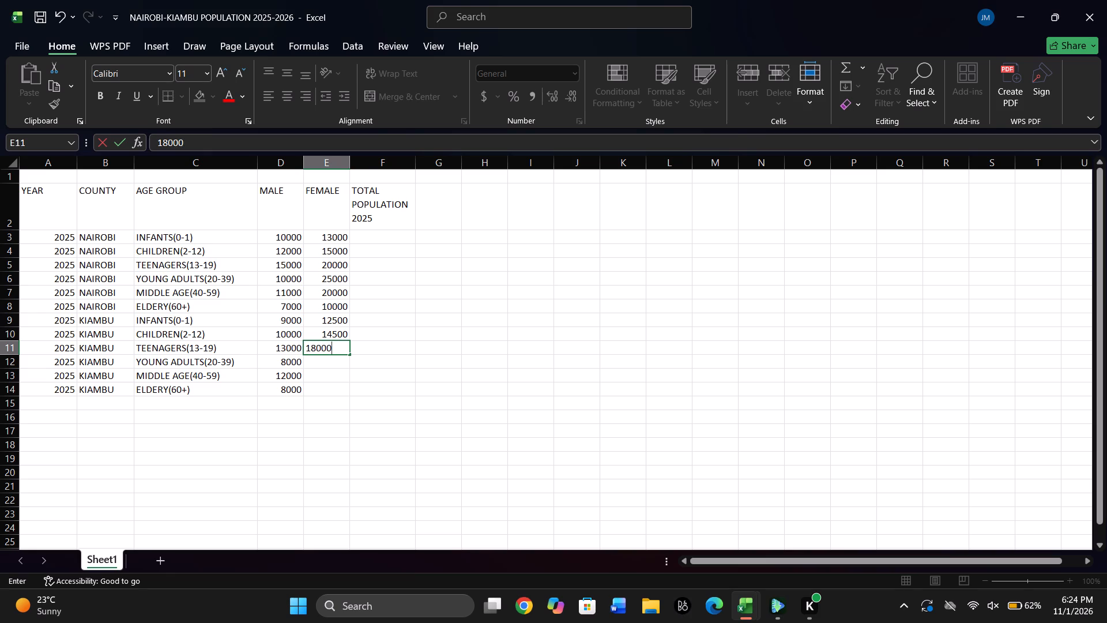
pyautogui.press('Down')
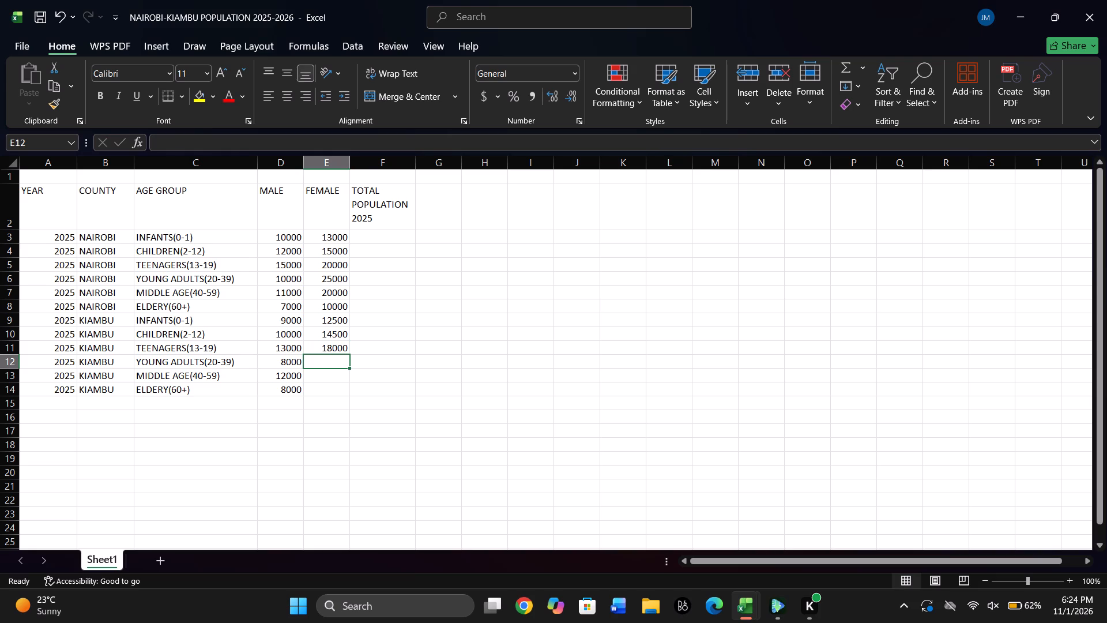
# Enter 18000 in E12 as the 2025 female population of Kiambu young adults.
pyautogui.press('2')
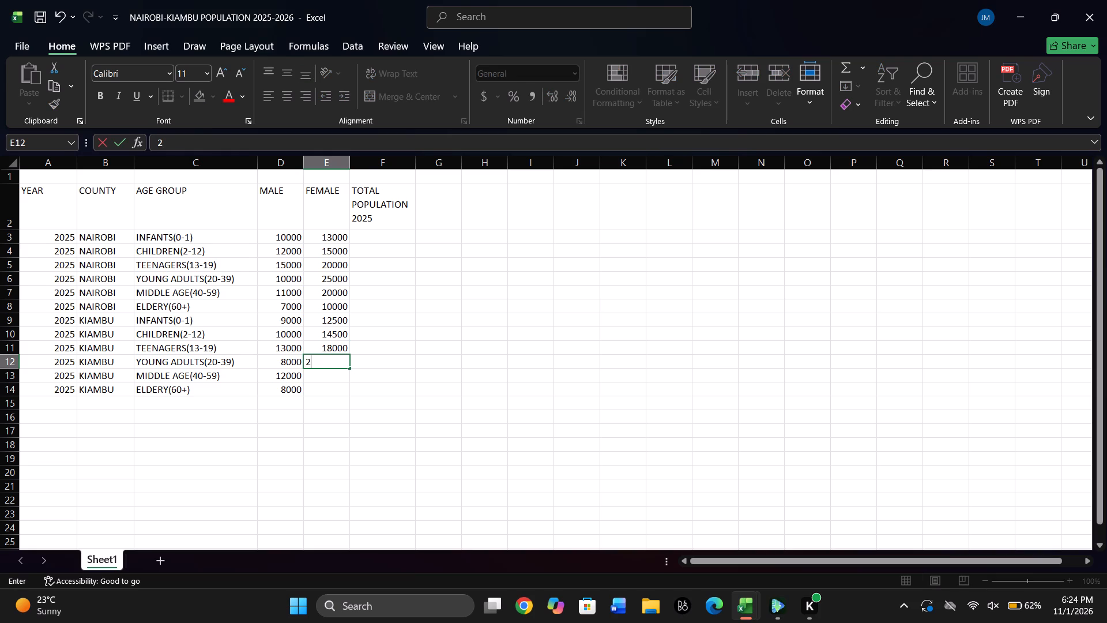
pyautogui.press('0')
pyautogui.write('00')
pyautogui.press('BackSpace')
pyautogui.press('BackSpace')
pyautogui.press('BackSpace')
pyautogui.press('BackSpace')
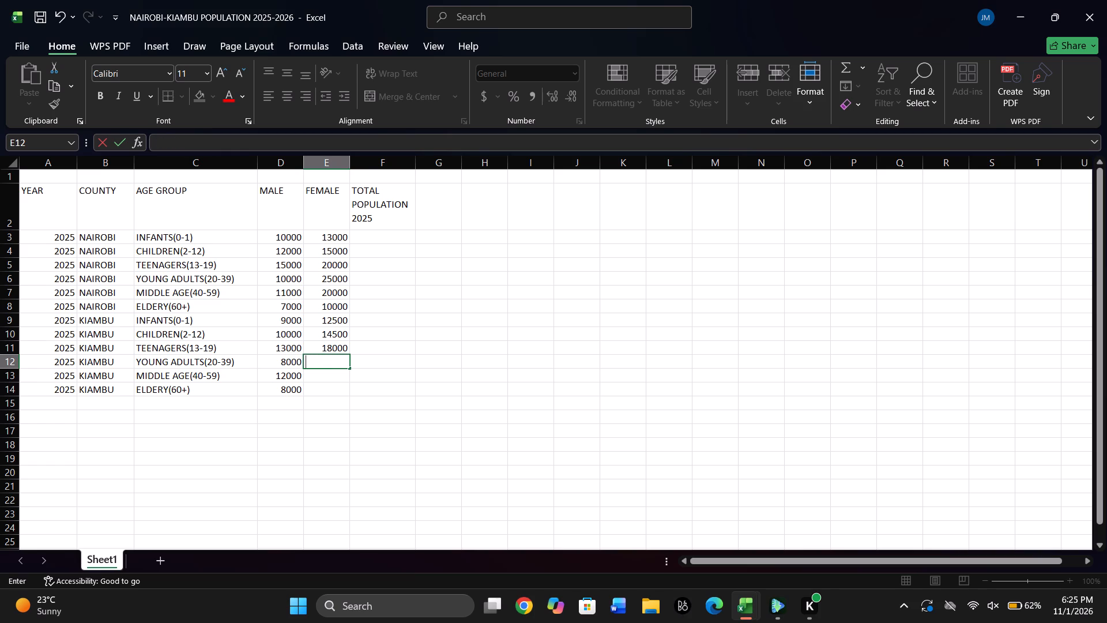
pyautogui.write('180')
pyautogui.press('0')
pyautogui.press('0')
pyautogui.press('Down')
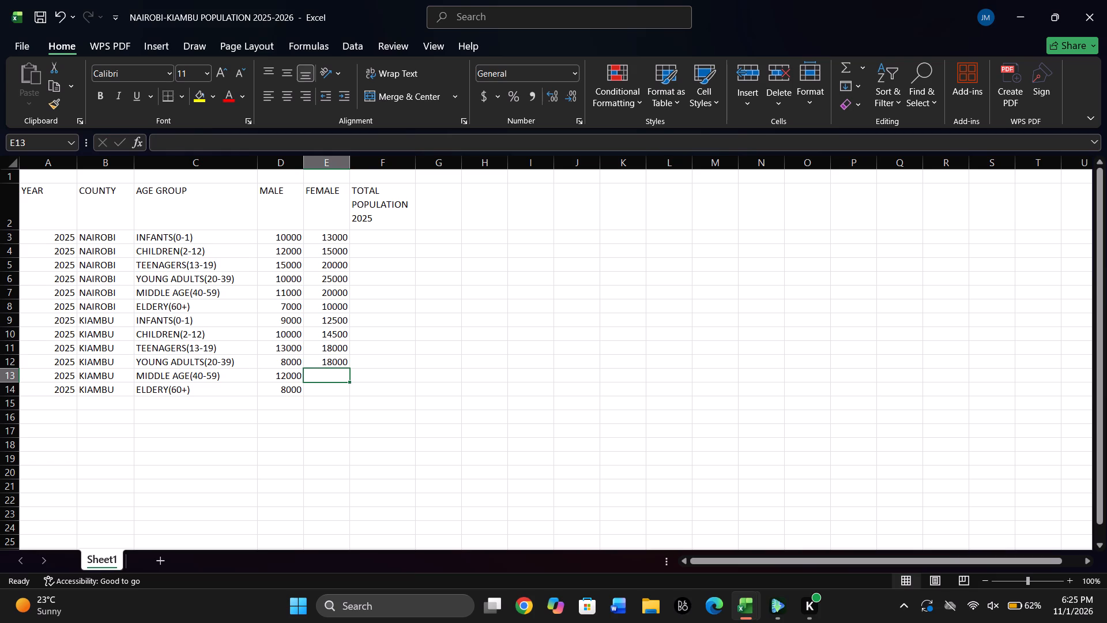
# Enter the Kiambu female populations for 2025: 19000 for middle age in E13 and 12000 for the elderly in E14.
pyautogui.write('190')
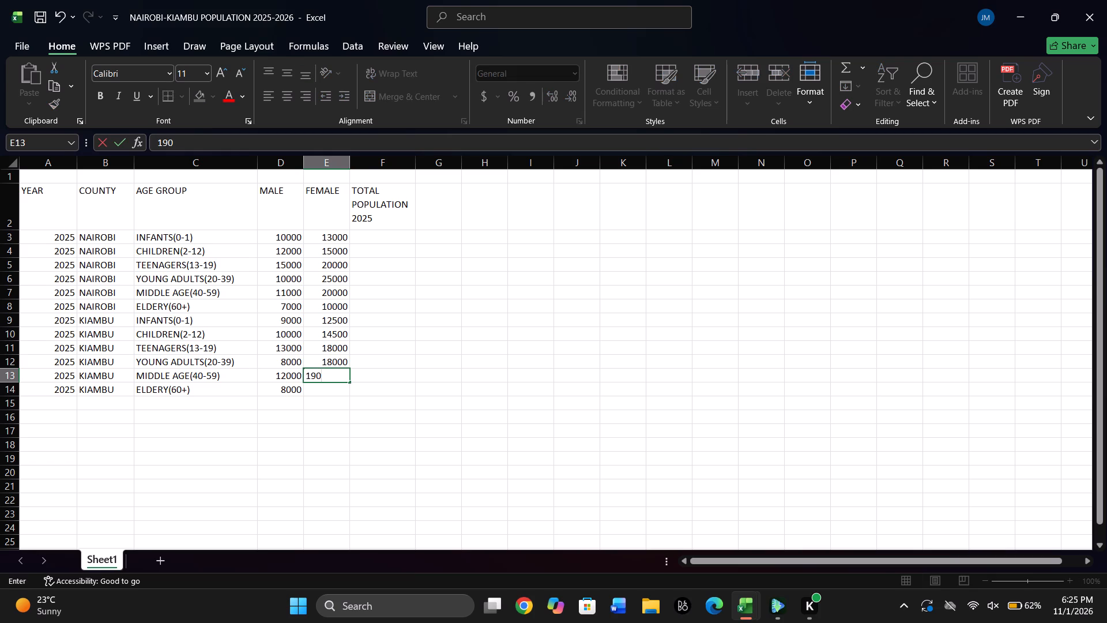
pyautogui.press('0')
pyautogui.press('0')
pyautogui.press('Down')
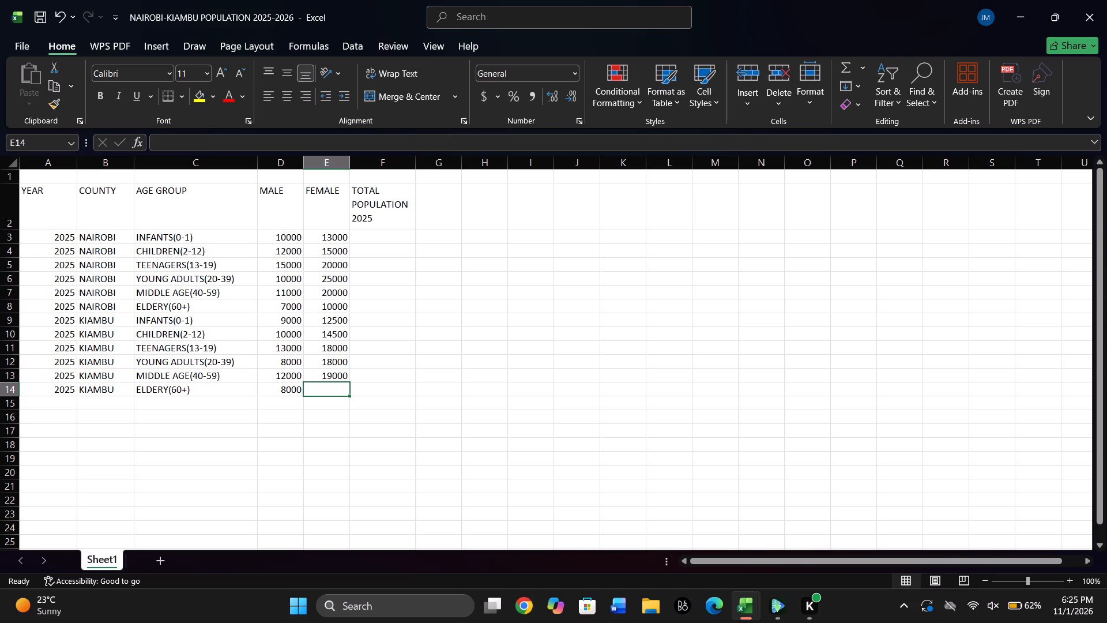
pyautogui.write('12000')
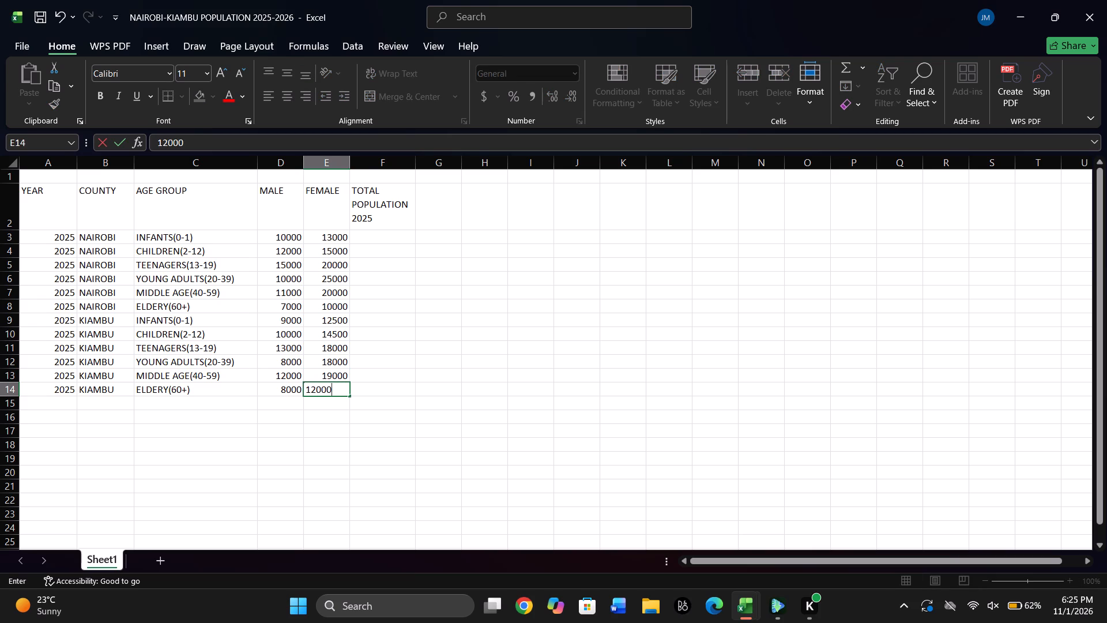
# Add the column heading YEAR in G2, beside the TOTAL POPULATION 2025 heading.
pyautogui.doubleClick(385, 232)
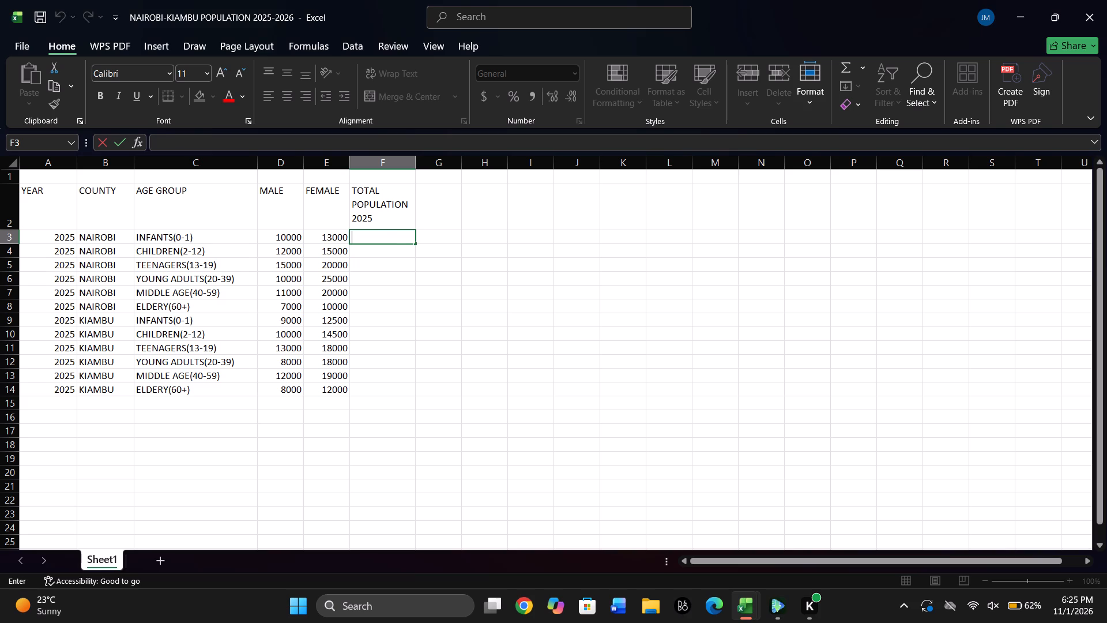
pyautogui.doubleClick(432, 201)
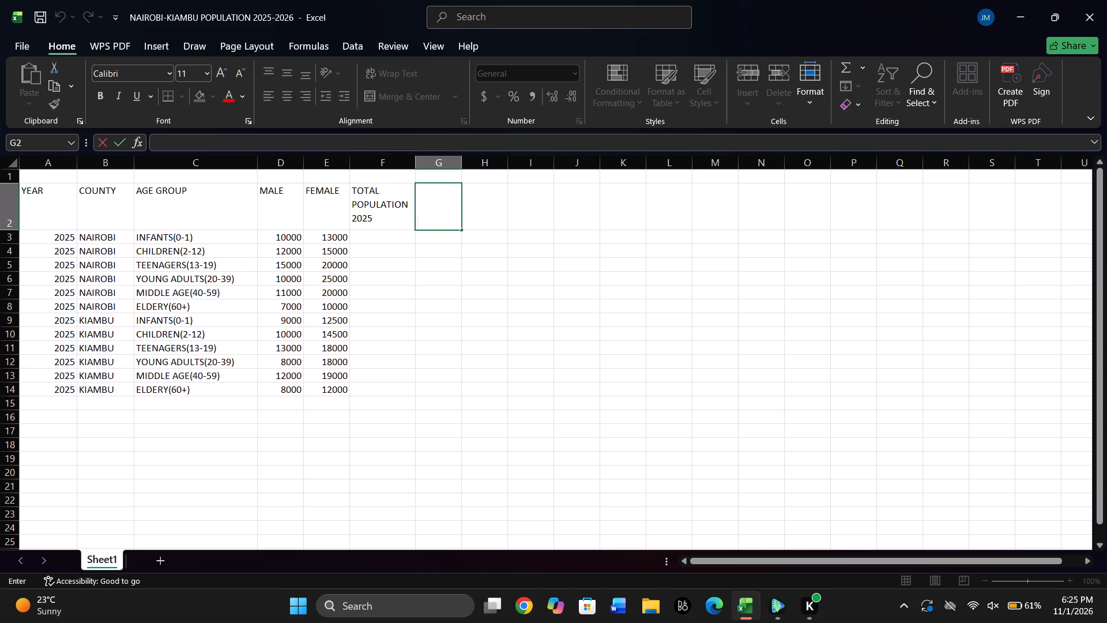
pyautogui.write('YEAR')
pyautogui.press('Right')
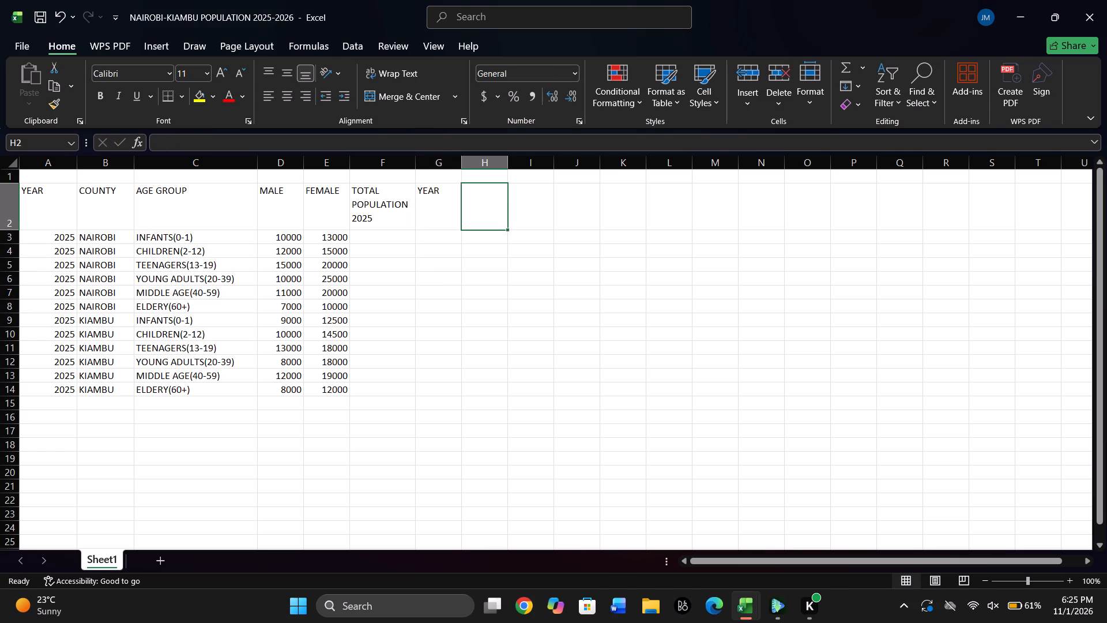
# Add the column headings COUNTY in H2 and AGE GROUP in I2, beside the second YEAR heading.
pyautogui.doubleClick(501, 213)
pyautogui.press('c')
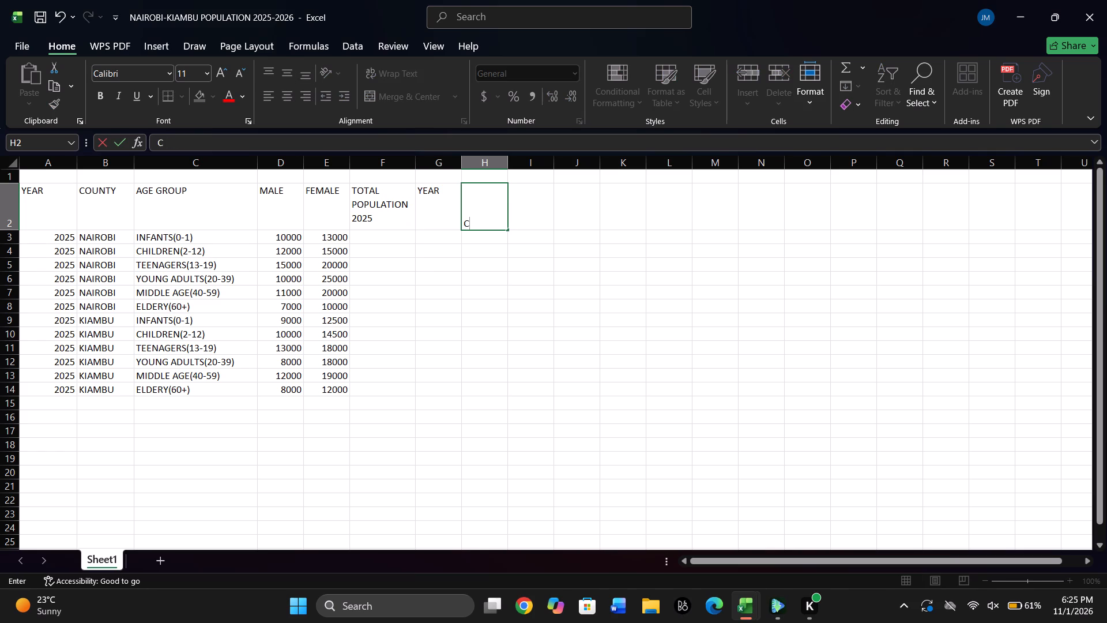
pyautogui.write('OUNTY')
pyautogui.press('Right')
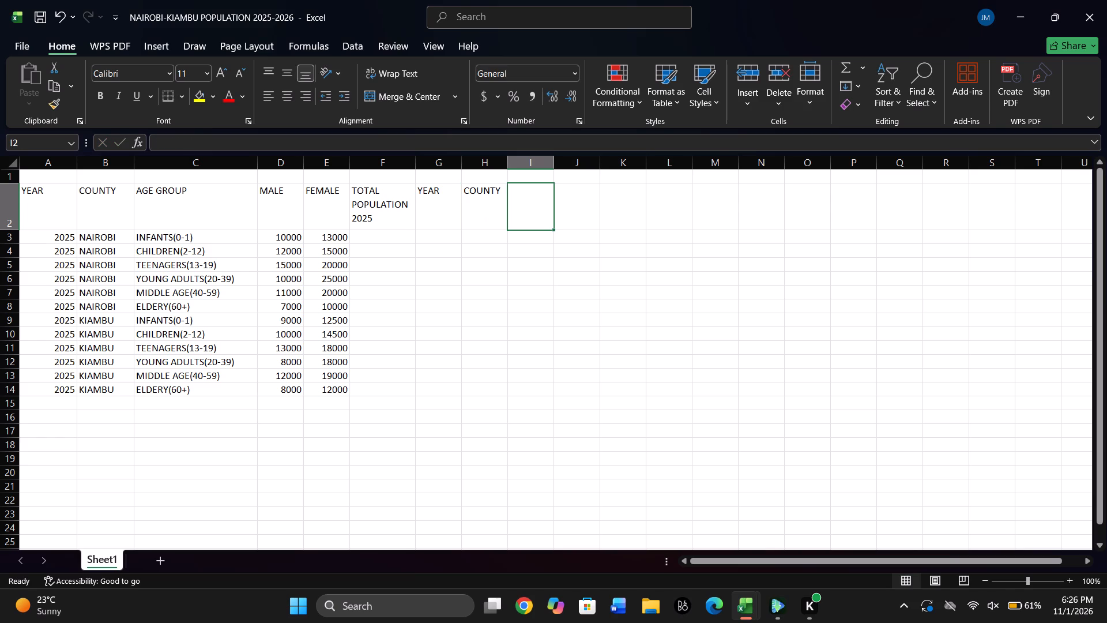
pyautogui.press('a')
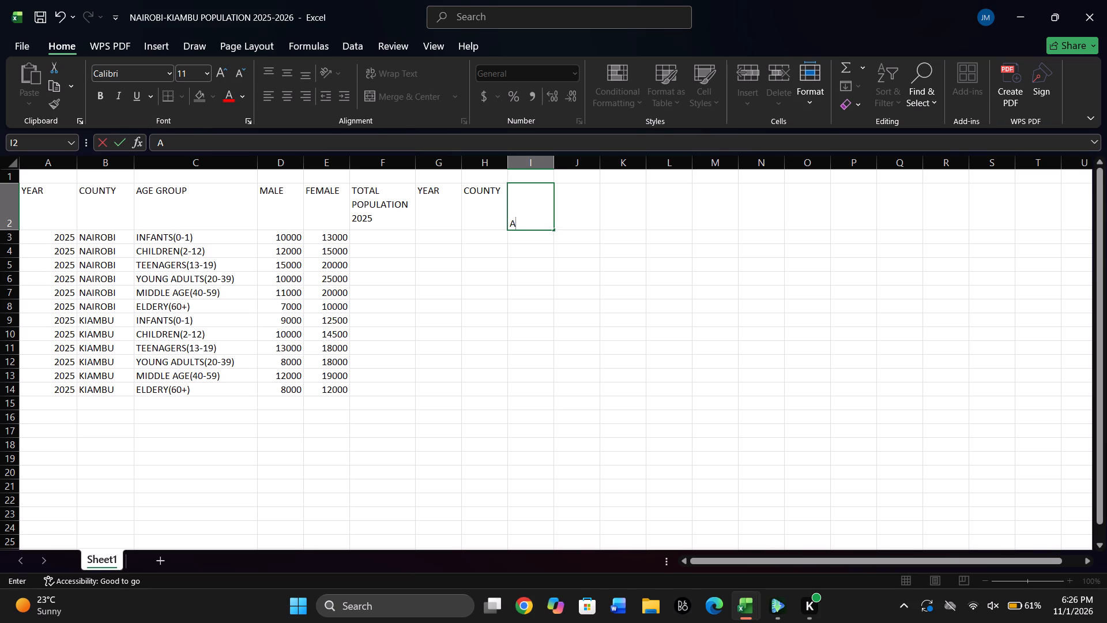
pyautogui.write('GE GROU')
pyautogui.press('p')
pyautogui.press('Right')
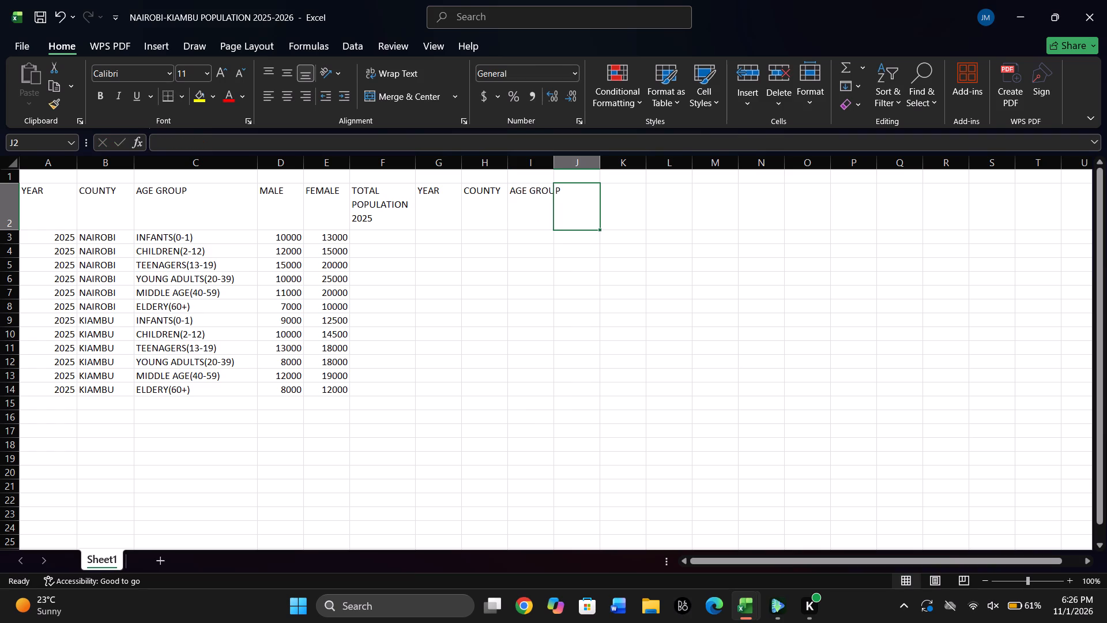
# Widen column I, under the second AGE GROUP heading, to about twice its default width.
pyautogui.click(525, 209)
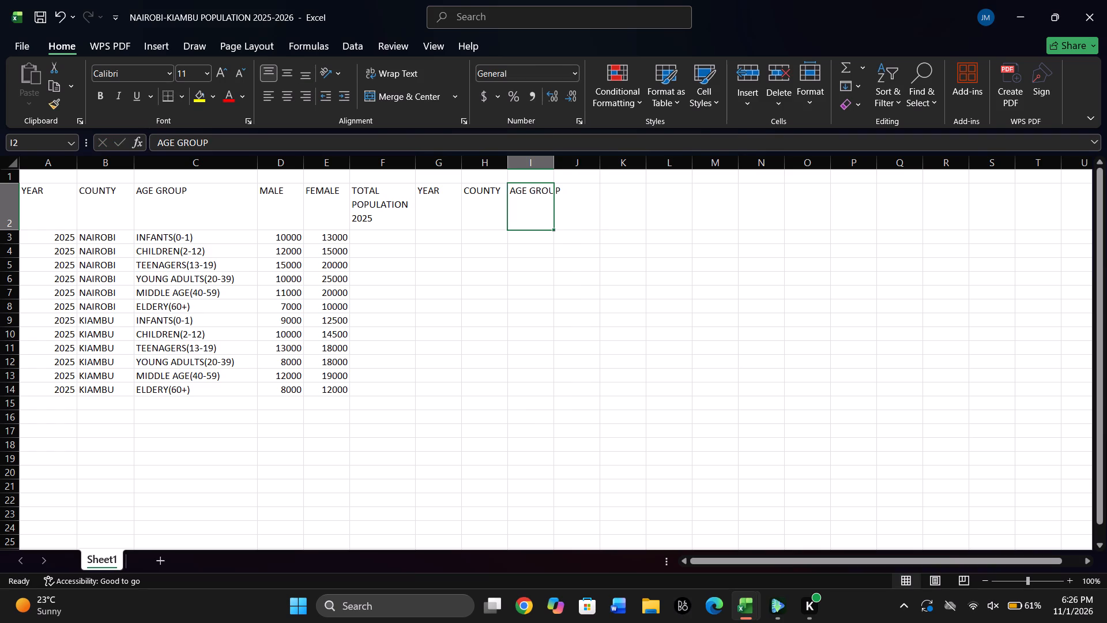
pyautogui.moveTo(556, 163); pyautogui.dragTo(567, 162)
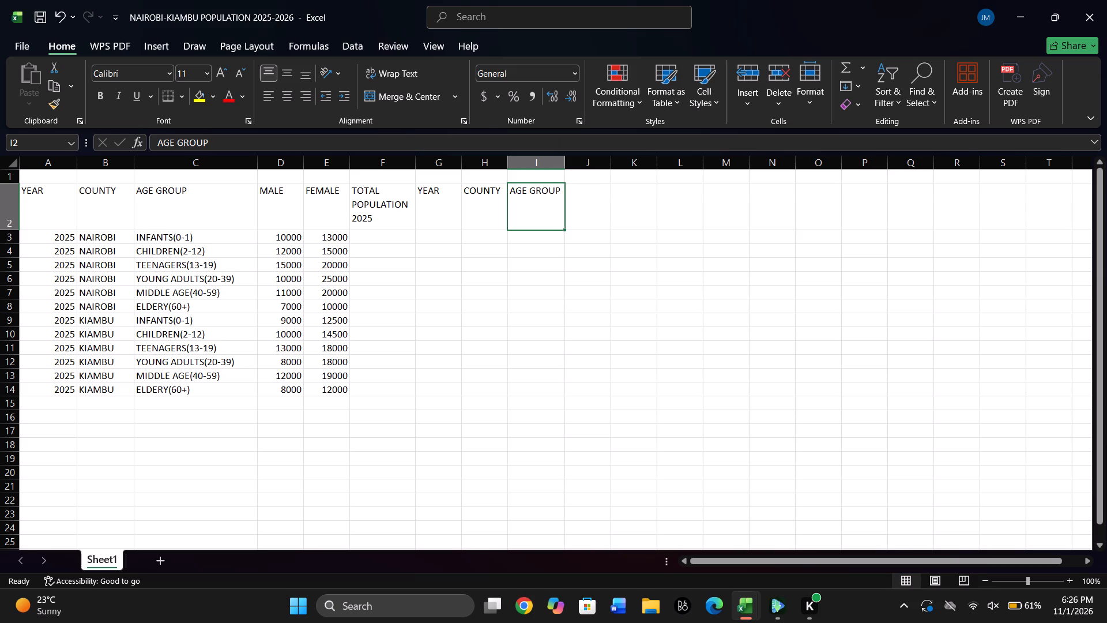
pyautogui.doubleClick(580, 199)
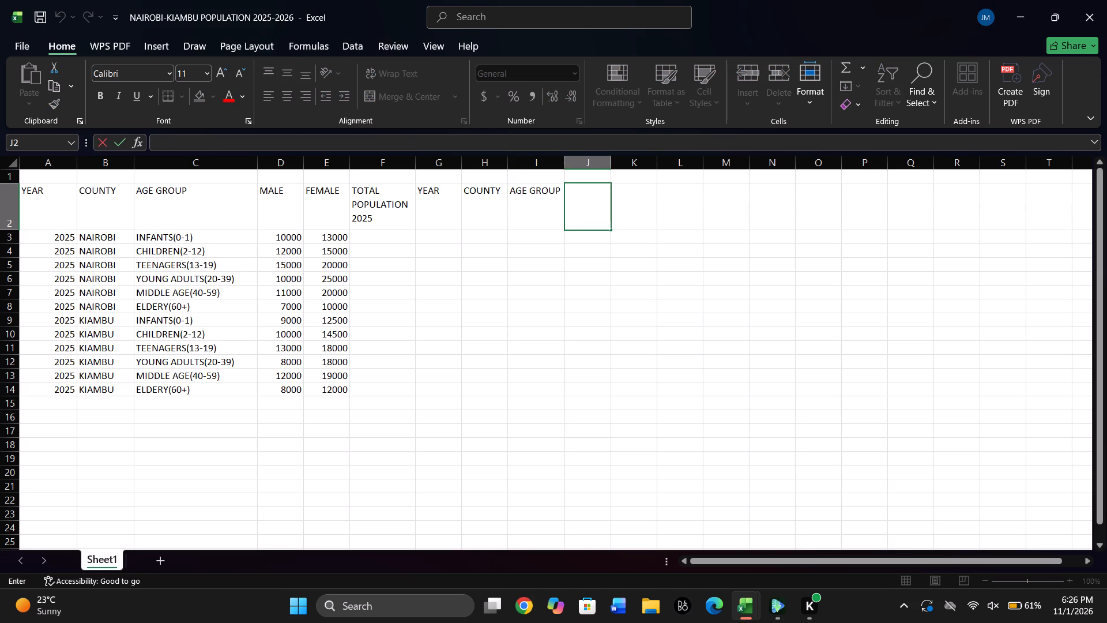
pyautogui.click(539, 212)
pyautogui.moveTo(566, 166); pyautogui.dragTo(602, 167)
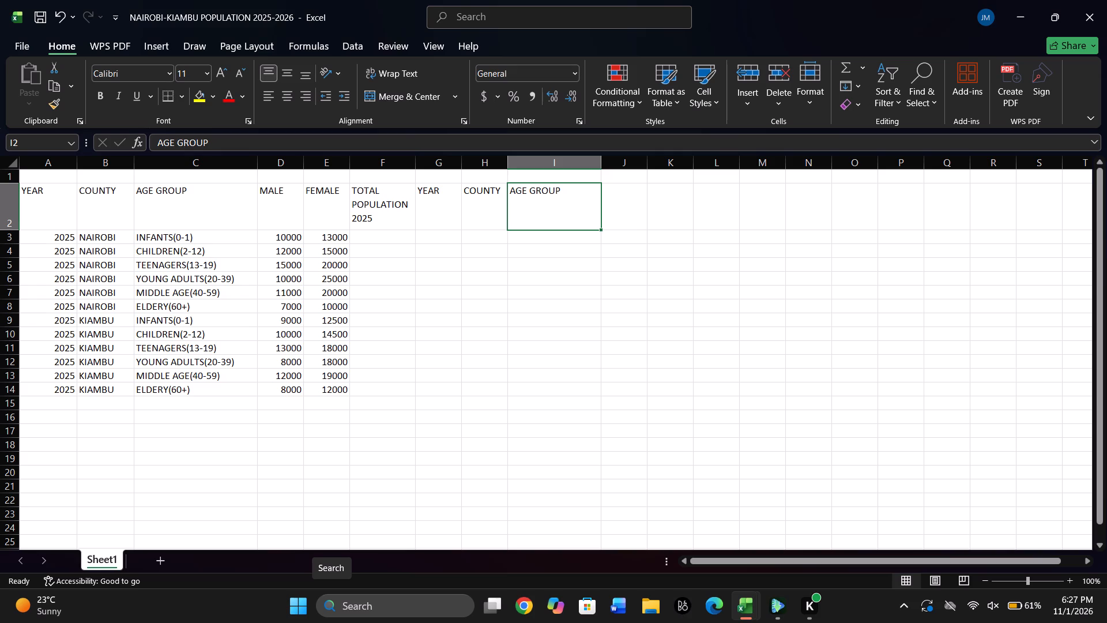
# Add the column headings MALE in J2 and FEMALE in K2.
pyautogui.click(616, 208)
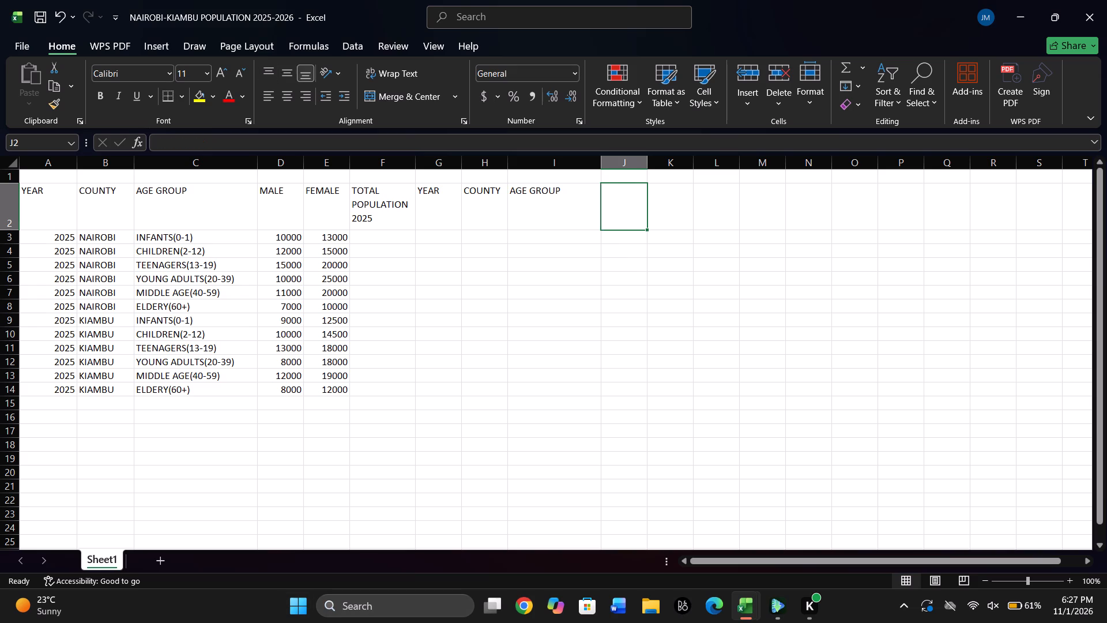
pyautogui.write('MALE')
pyautogui.press('Right')
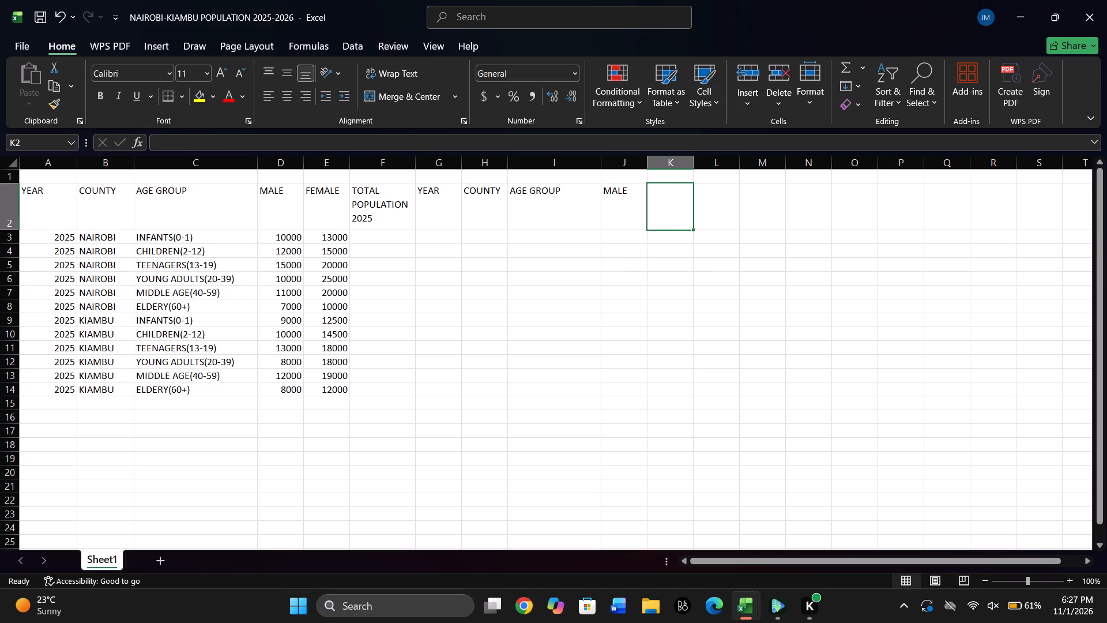
pyautogui.write('FEMALE')
pyautogui.press('Right')
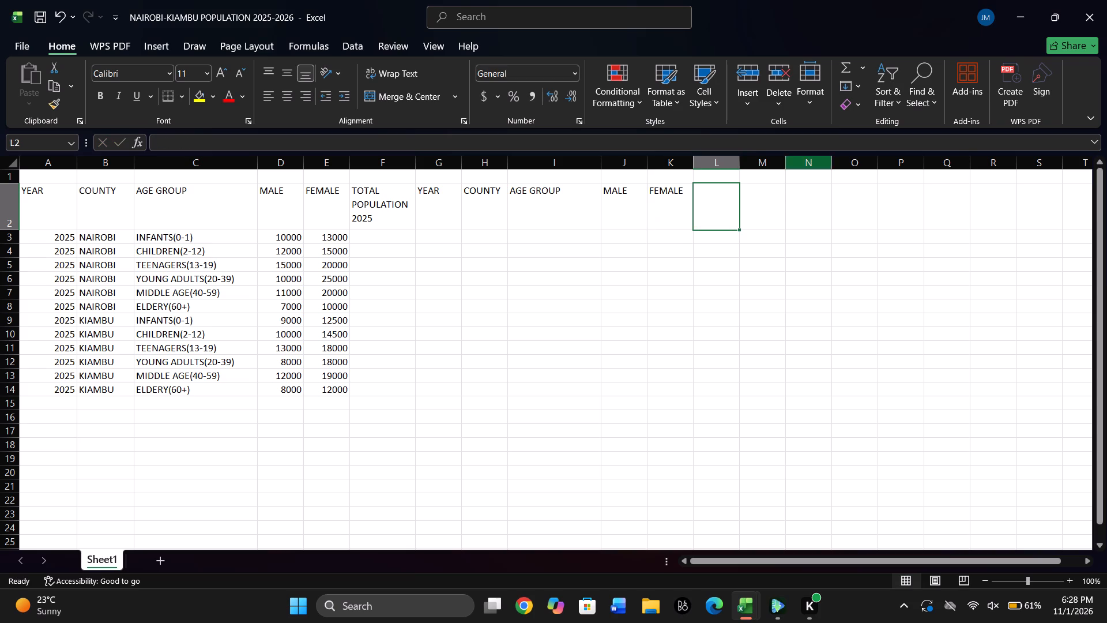
# Widen column L slightly and add the heading TOTAL POPULATION in L2, beside the second FEMALE heading.
pyautogui.moveTo(739, 164); pyautogui.dragTo(741, 164)
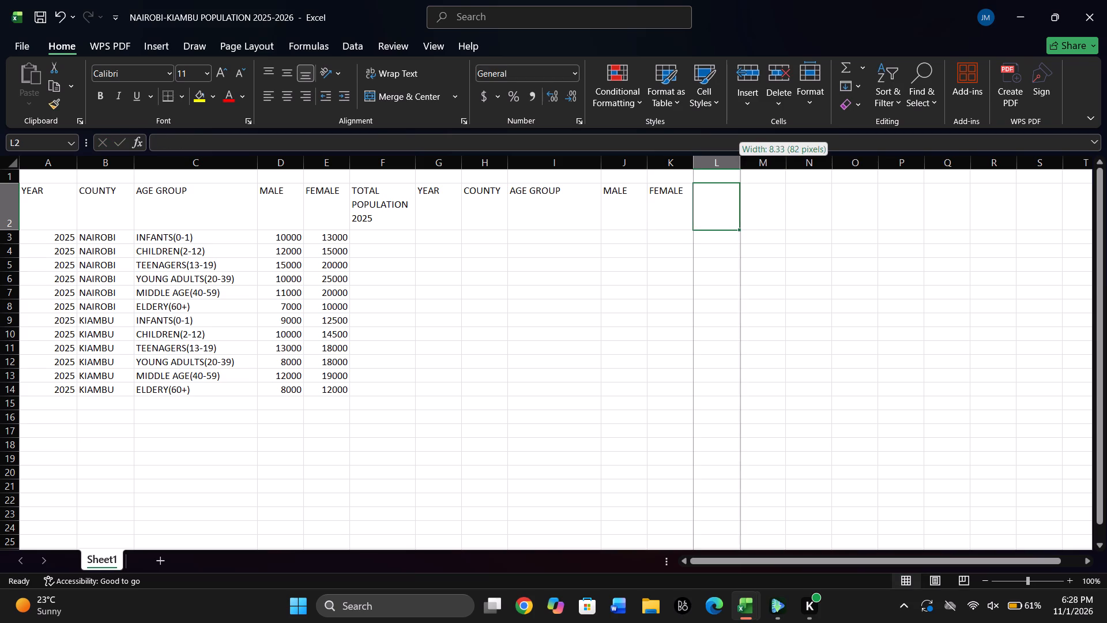
pyautogui.moveTo(741, 164); pyautogui.dragTo(748, 166)
pyautogui.doubleClick(707, 196)
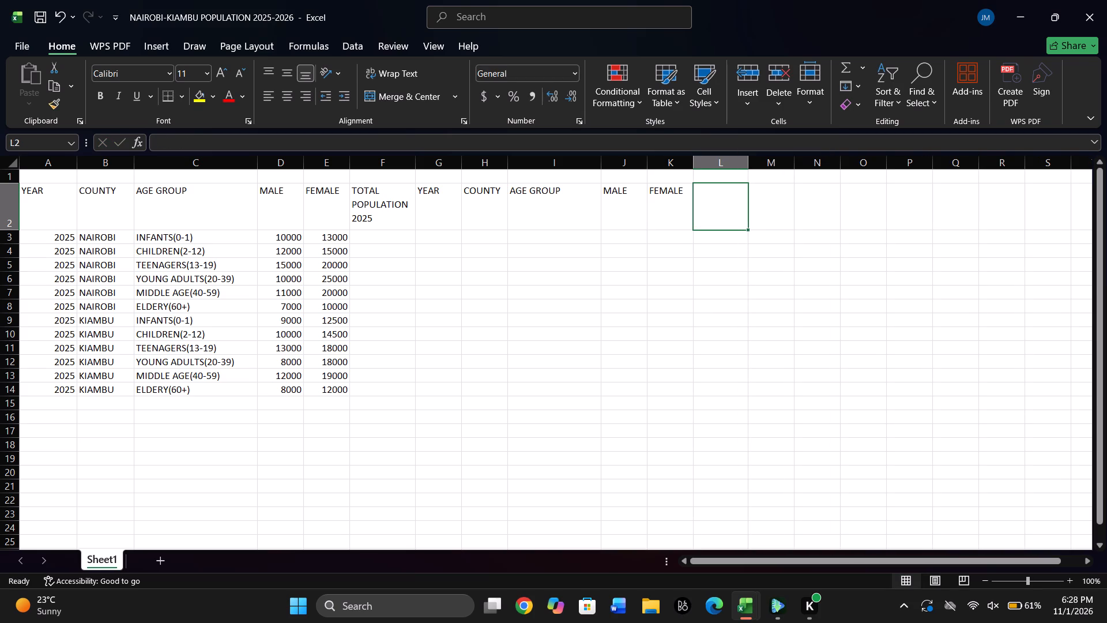
pyautogui.write('TOT')
pyautogui.write('AL')
pyautogui.press('space')
pyautogui.write('POPPU')
pyautogui.press('BackSpace')
pyautogui.press('BackSpace')
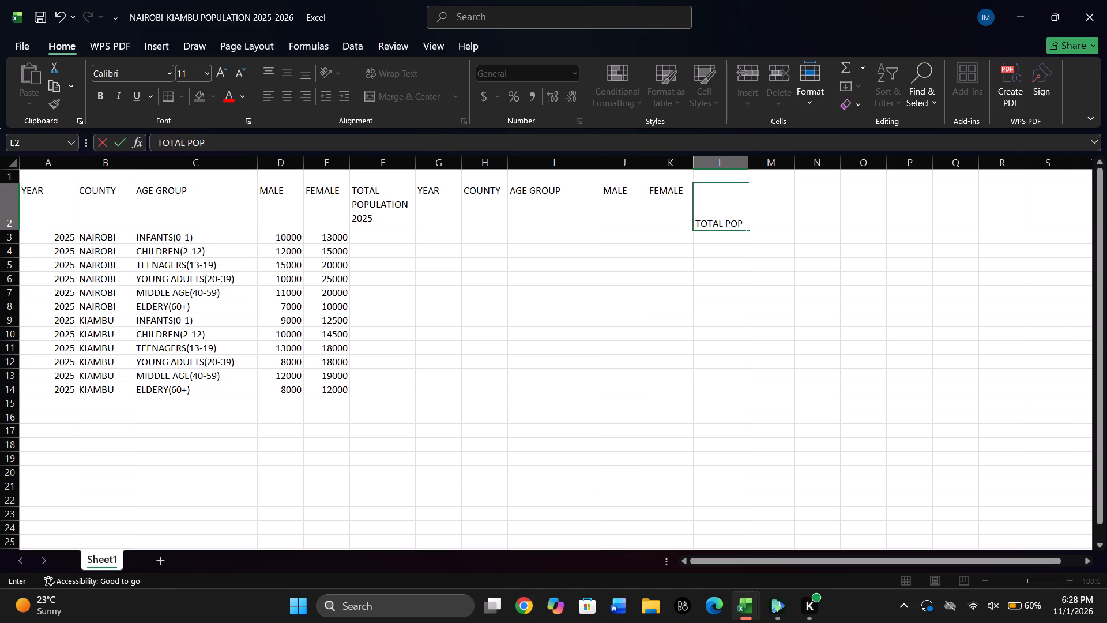
pyautogui.write('UL')
pyautogui.write('STION')
pyautogui.press('BackSpace')
pyautogui.press('BackSpace')
pyautogui.press('BackSpace')
pyautogui.press('BackSpace')
pyautogui.press('BackSpace')
pyautogui.write('ATION')
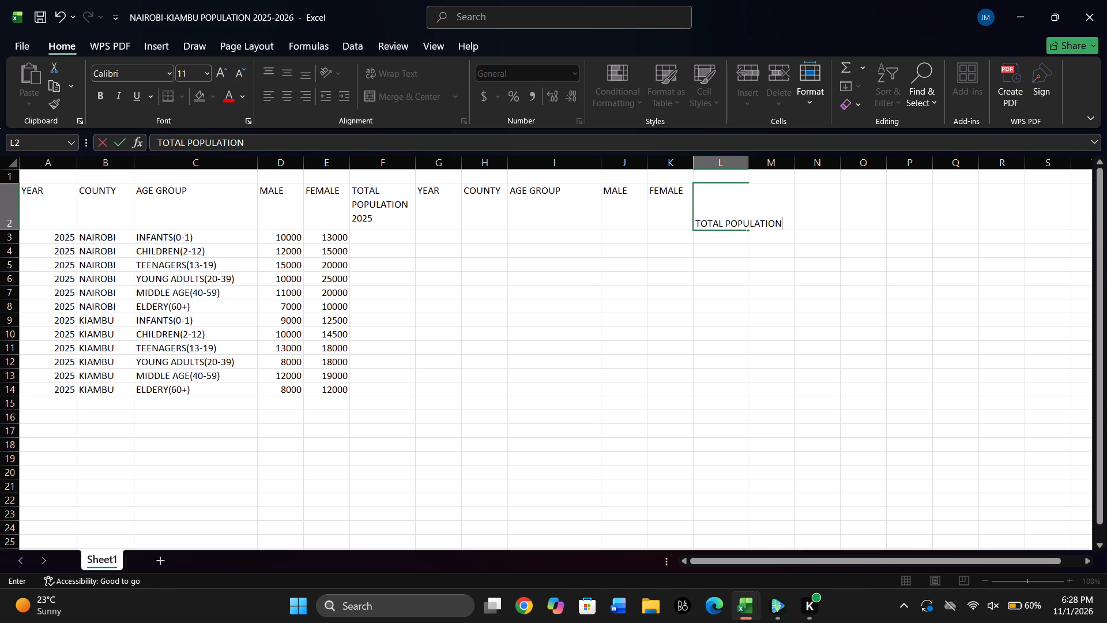
pyautogui.press('Right')
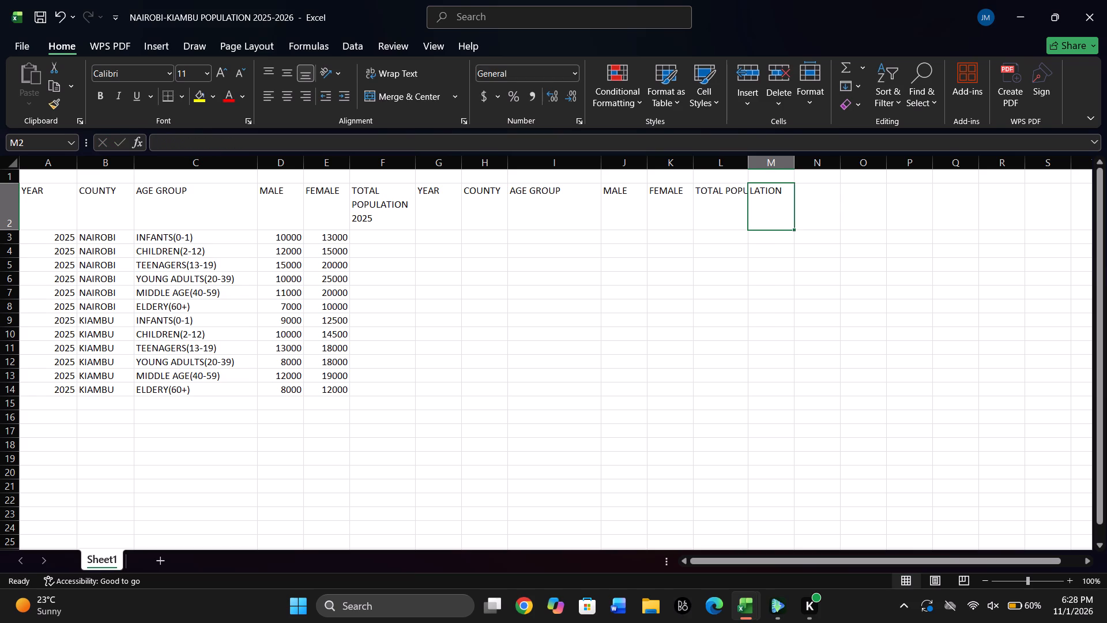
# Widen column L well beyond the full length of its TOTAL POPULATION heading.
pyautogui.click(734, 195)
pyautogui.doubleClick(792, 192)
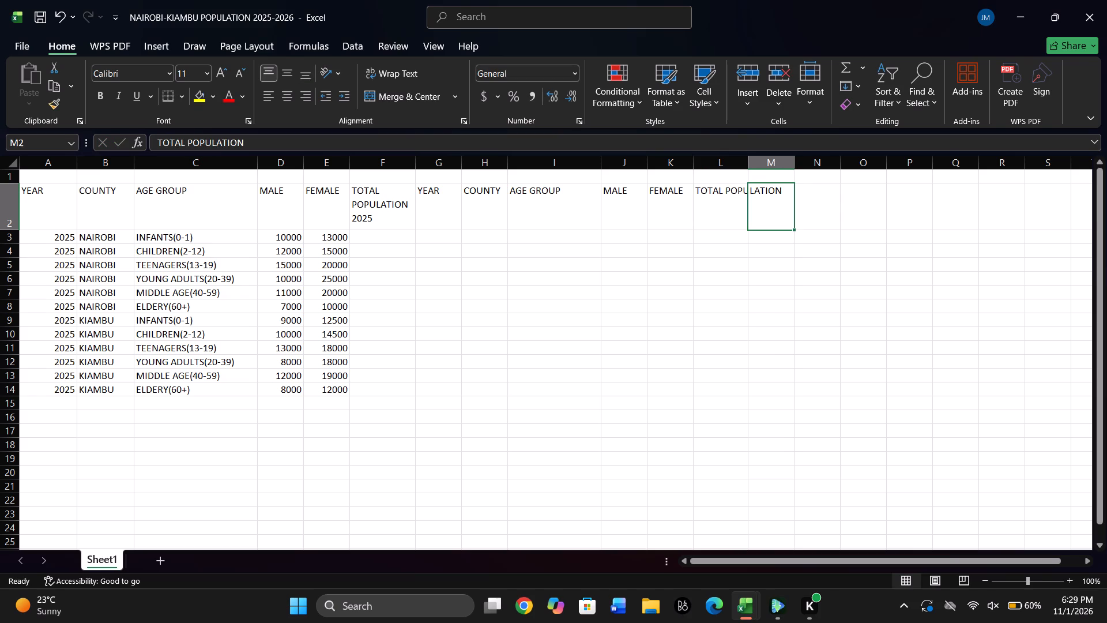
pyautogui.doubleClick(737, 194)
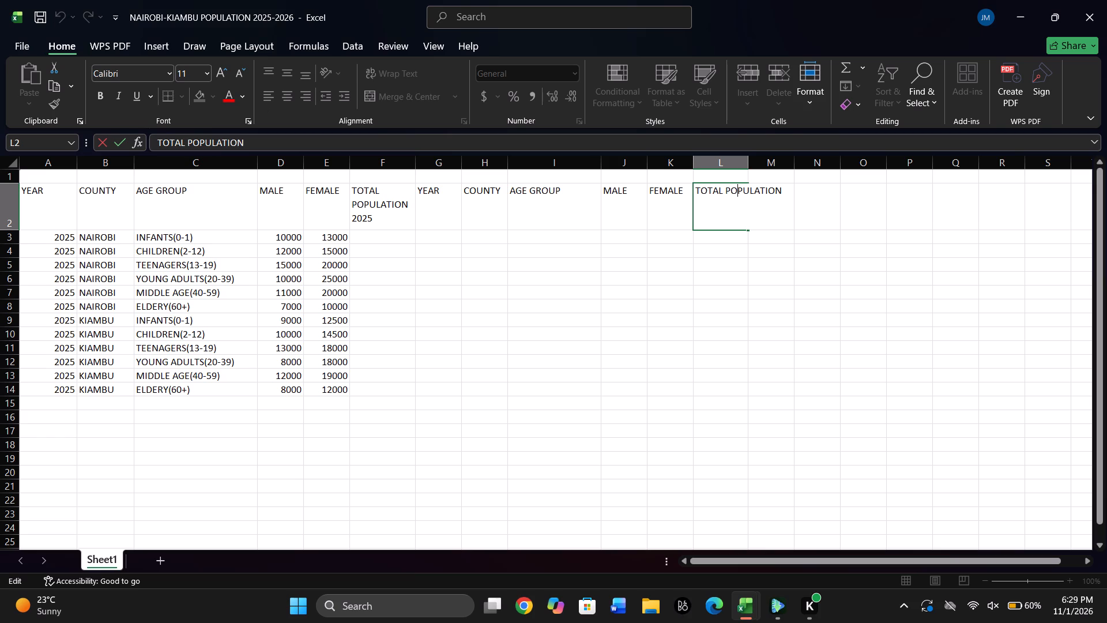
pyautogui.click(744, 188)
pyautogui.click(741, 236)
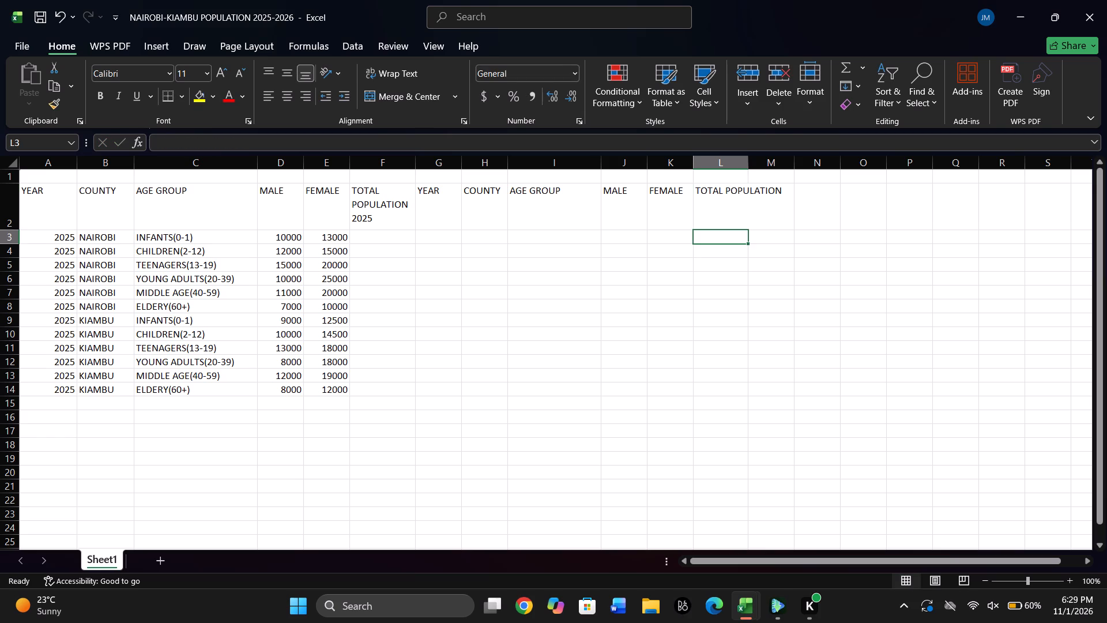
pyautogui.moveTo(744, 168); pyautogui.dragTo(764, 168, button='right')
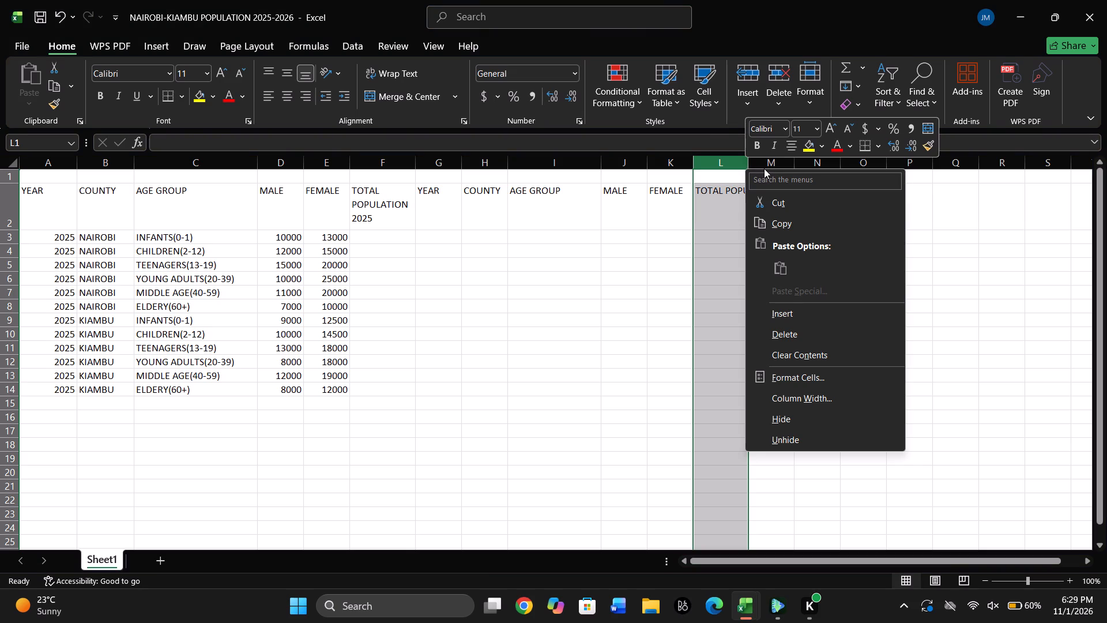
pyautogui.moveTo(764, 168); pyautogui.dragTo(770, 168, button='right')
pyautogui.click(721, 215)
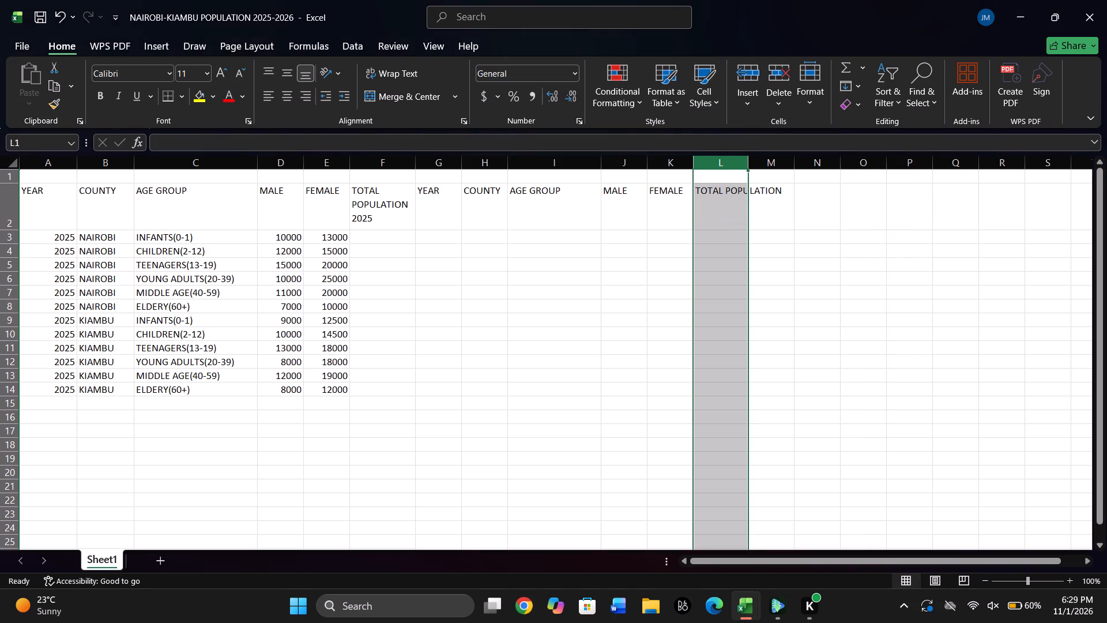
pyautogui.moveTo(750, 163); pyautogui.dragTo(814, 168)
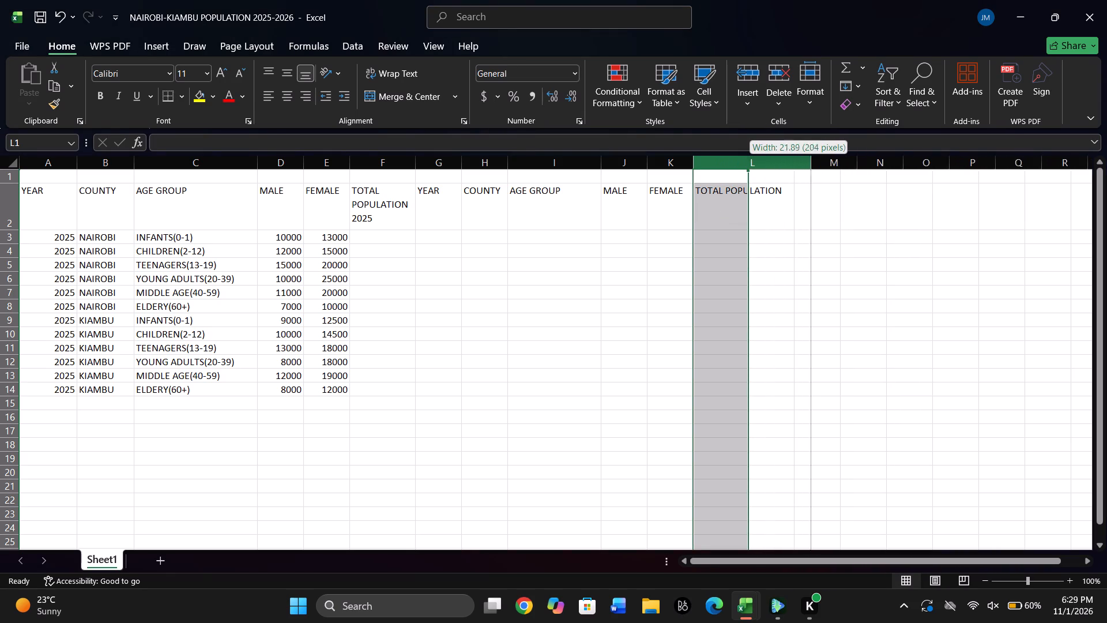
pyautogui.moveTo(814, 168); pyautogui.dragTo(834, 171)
# Extend the heading in L2 to read TOTAL POPULATION 2025.
pyautogui.doubleClick(797, 190)
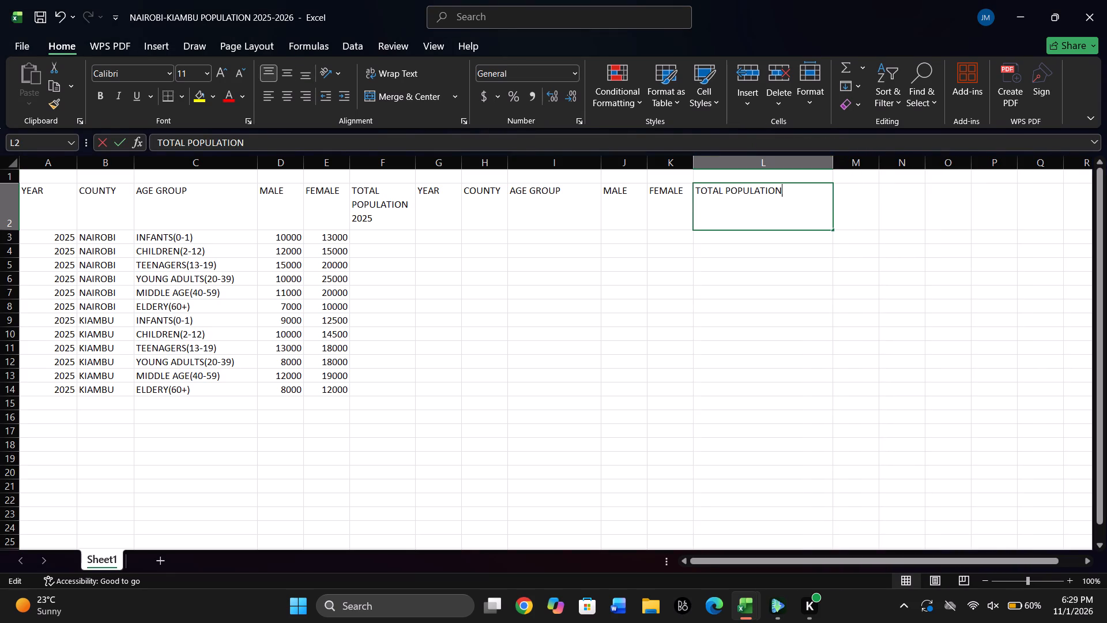
pyautogui.press('space')
pyautogui.write('202')
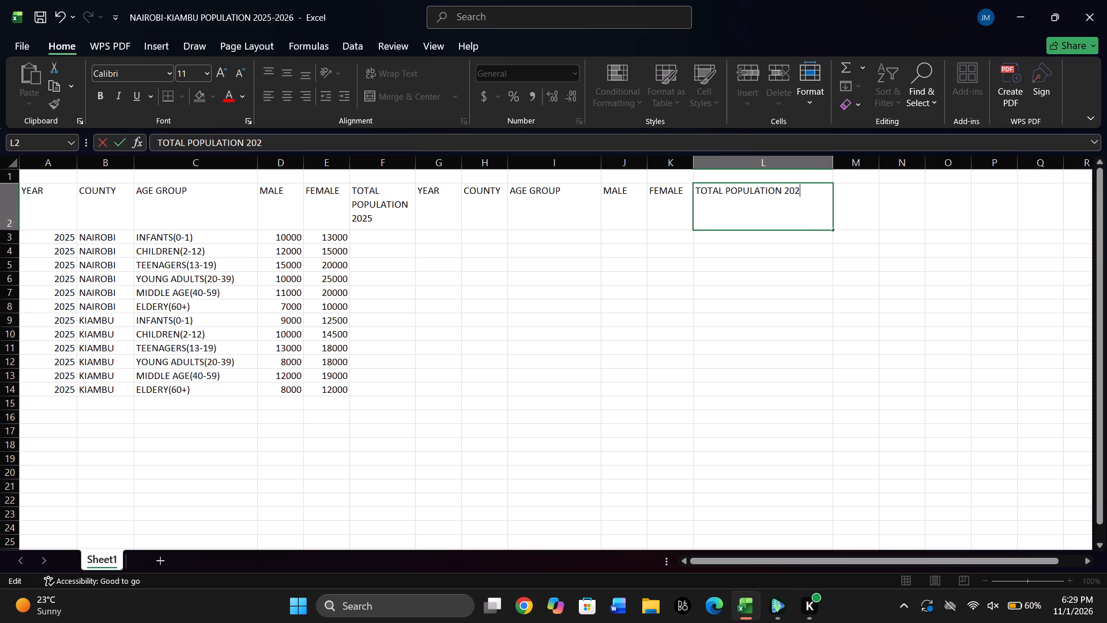
pyautogui.press('BackSpace')
pyautogui.press('BackSpace')
pyautogui.write('025')
pyautogui.click(826, 189)
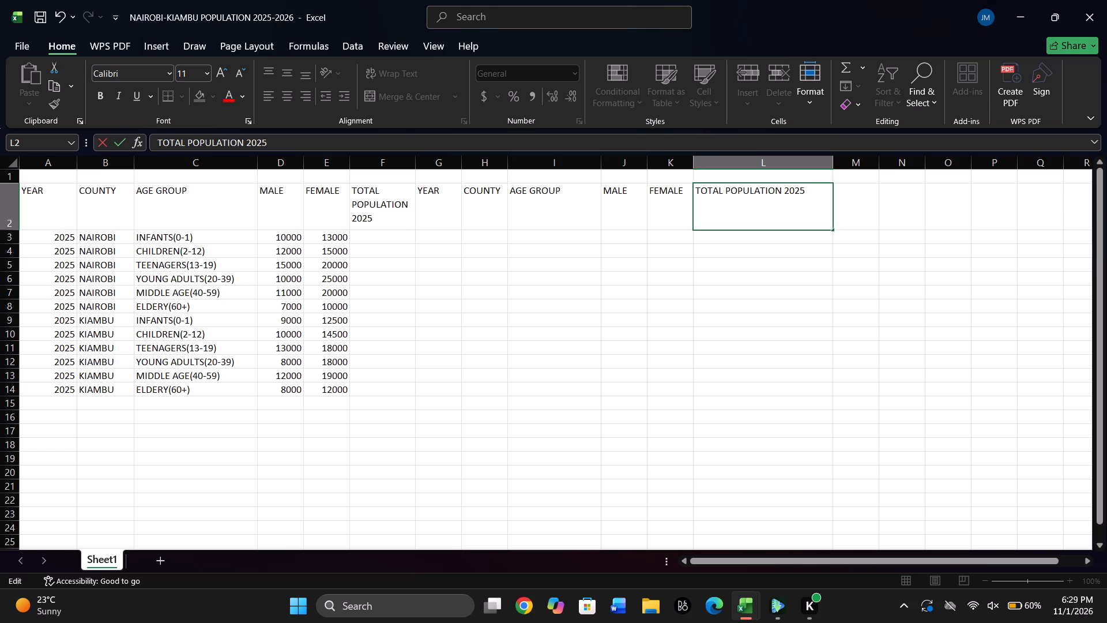
pyautogui.click(806, 239)
# Wrap the text of the L2 heading and narrow column L to a width of 11.33, splitting the heading over three lines.
pyautogui.moveTo(834, 160); pyautogui.dragTo(781, 171)
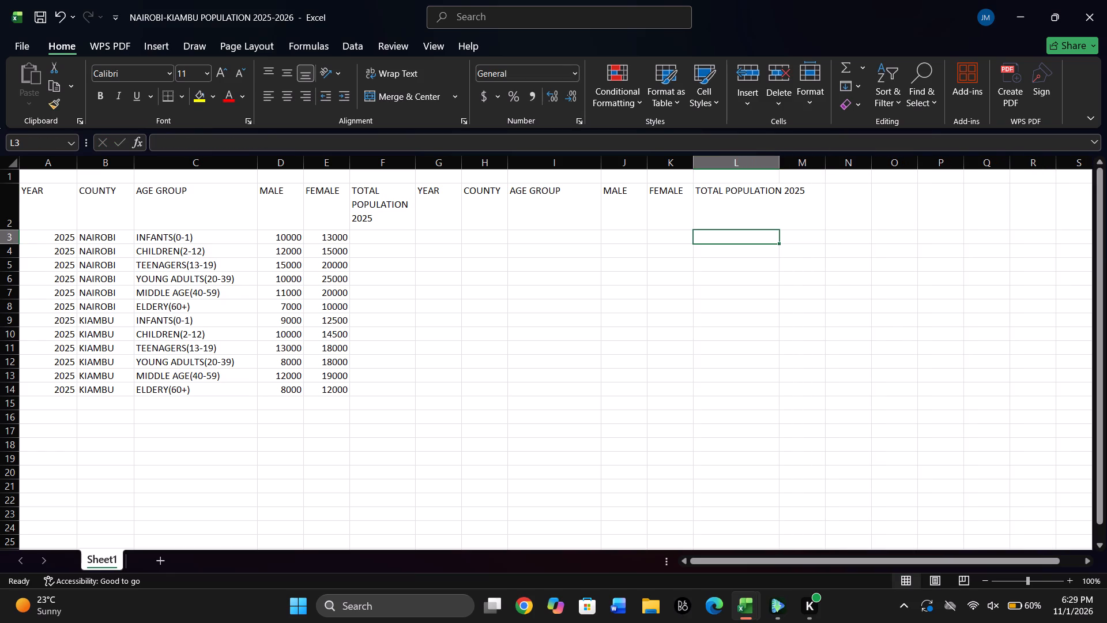
pyautogui.click(773, 216)
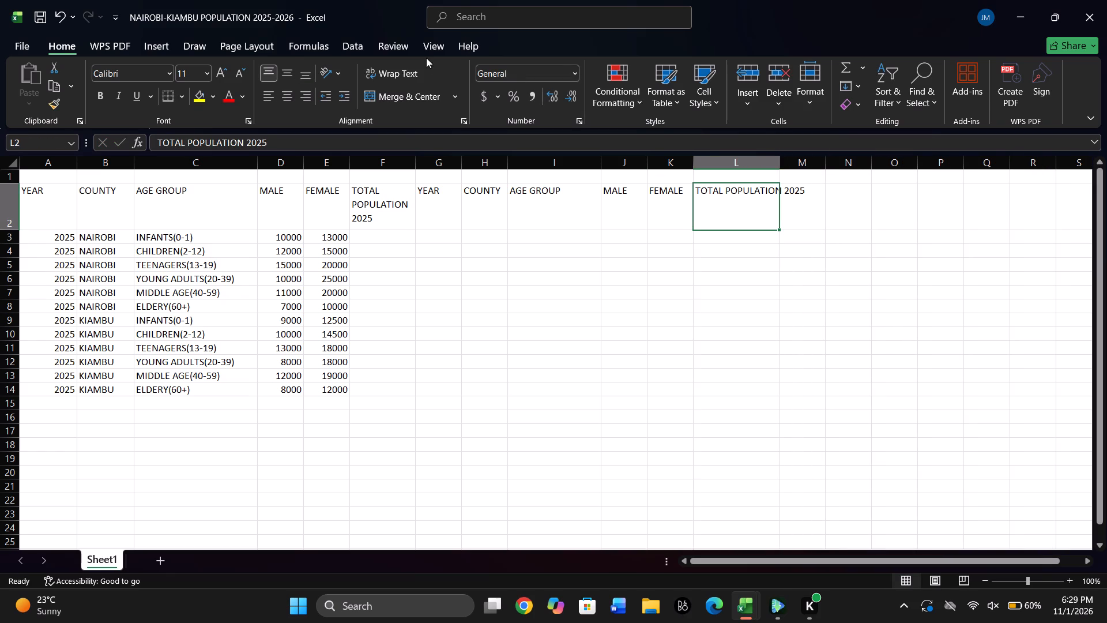
pyautogui.click(383, 77)
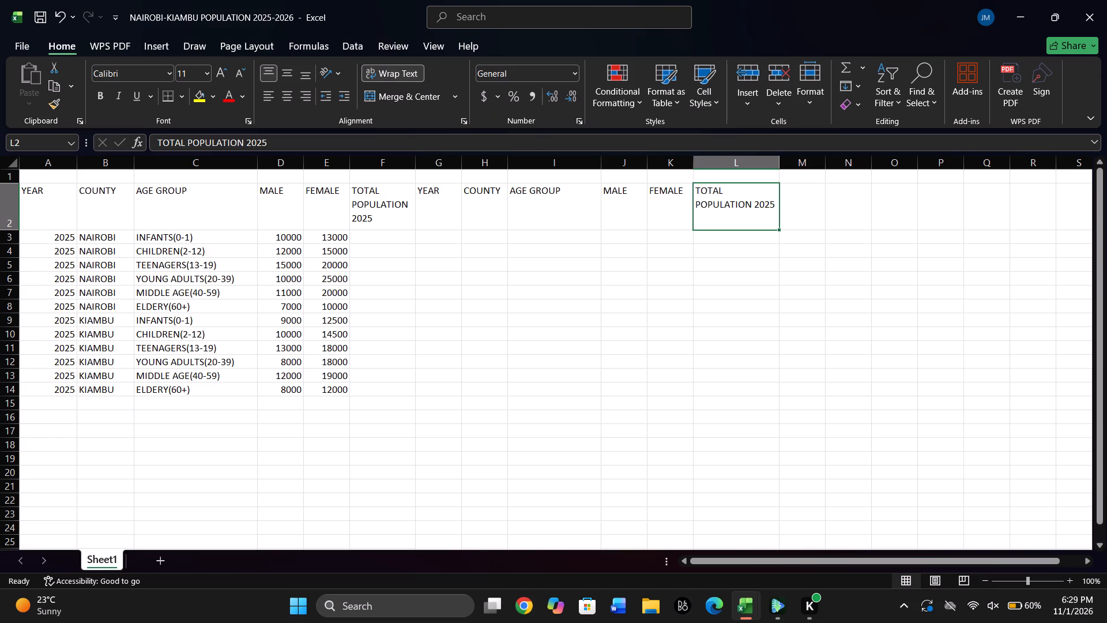
pyautogui.moveTo(779, 165); pyautogui.dragTo(756, 163)
pyautogui.click(756, 163)
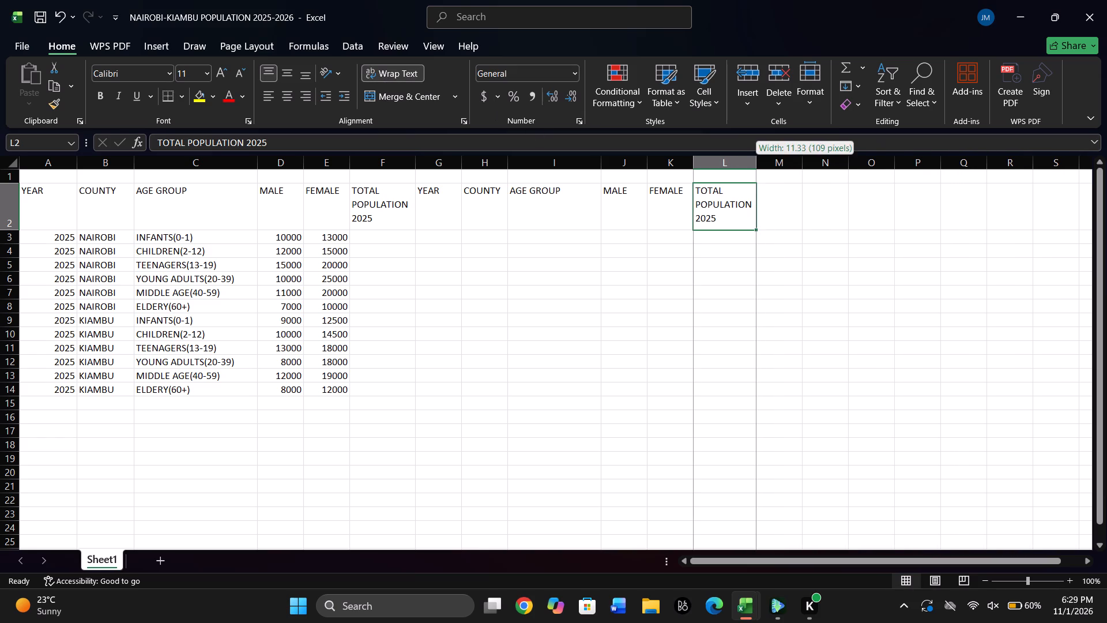
# Widen column H, which holds the second COUNTY heading, slightly.
pyautogui.click(790, 231)
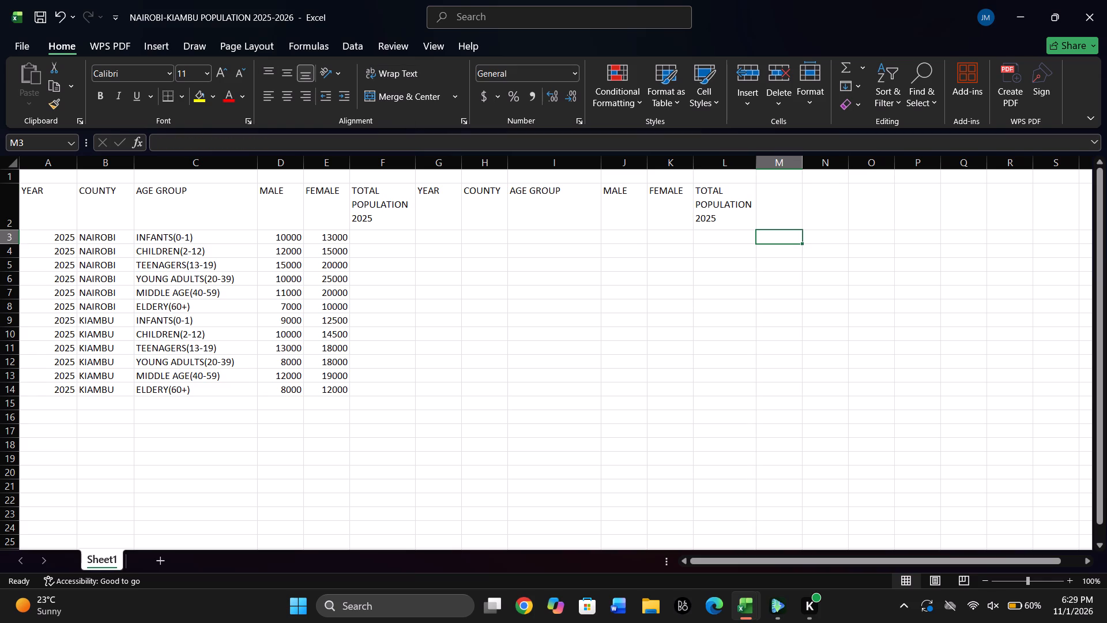
pyautogui.moveTo(507, 161); pyautogui.dragTo(519, 160)
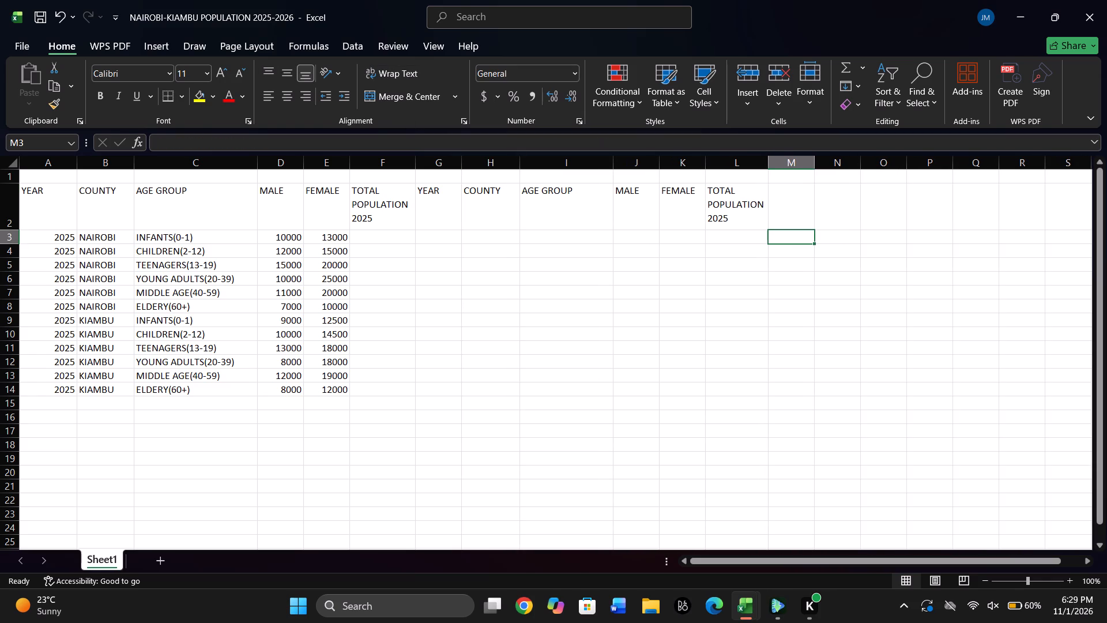
# Enter 2026 in G3, the first cell under the second YEAR heading.
pyautogui.doubleClick(437, 240)
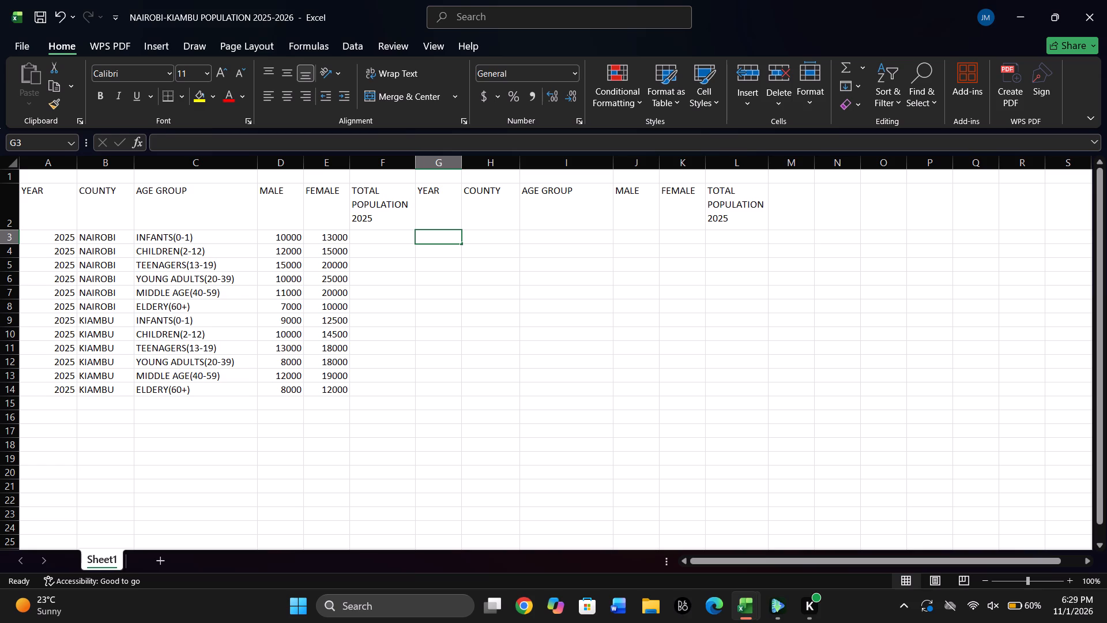
pyautogui.write('2025')
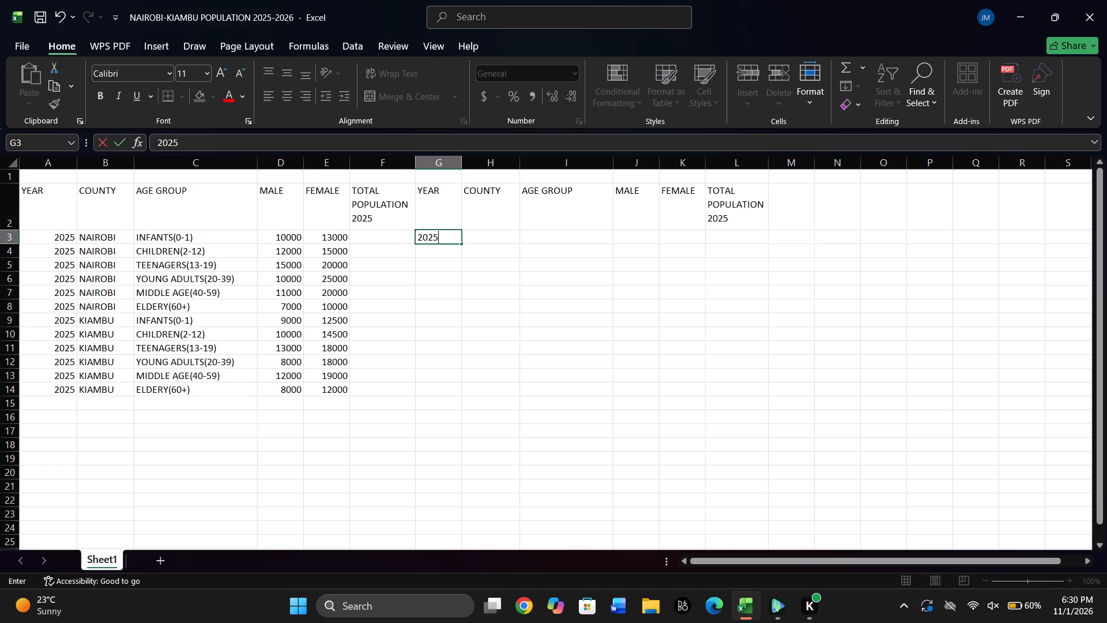
pyautogui.press('BackSpace')
pyautogui.press('BackSpace')
pyautogui.write('26')
# Change the year in the L2 heading so it reads TOTAL POPULATION 2026.
pyautogui.doubleClick(731, 217)
pyautogui.press('BackSpace')
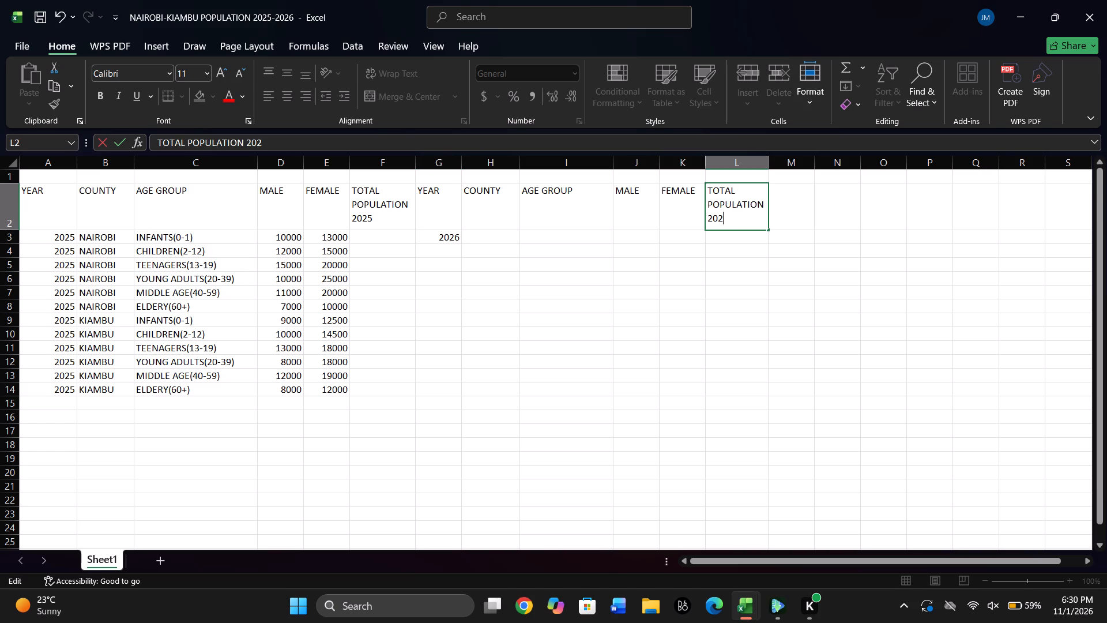
pyautogui.press('6')
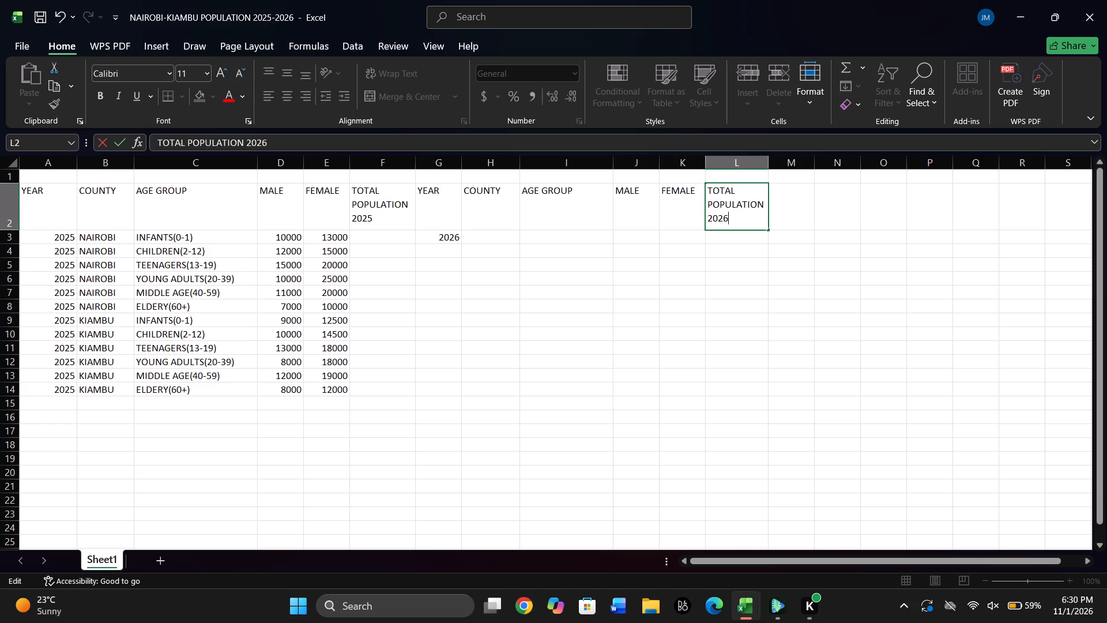
# Fill the year 2026 from G3 down through G14.
pyautogui.click(447, 234)
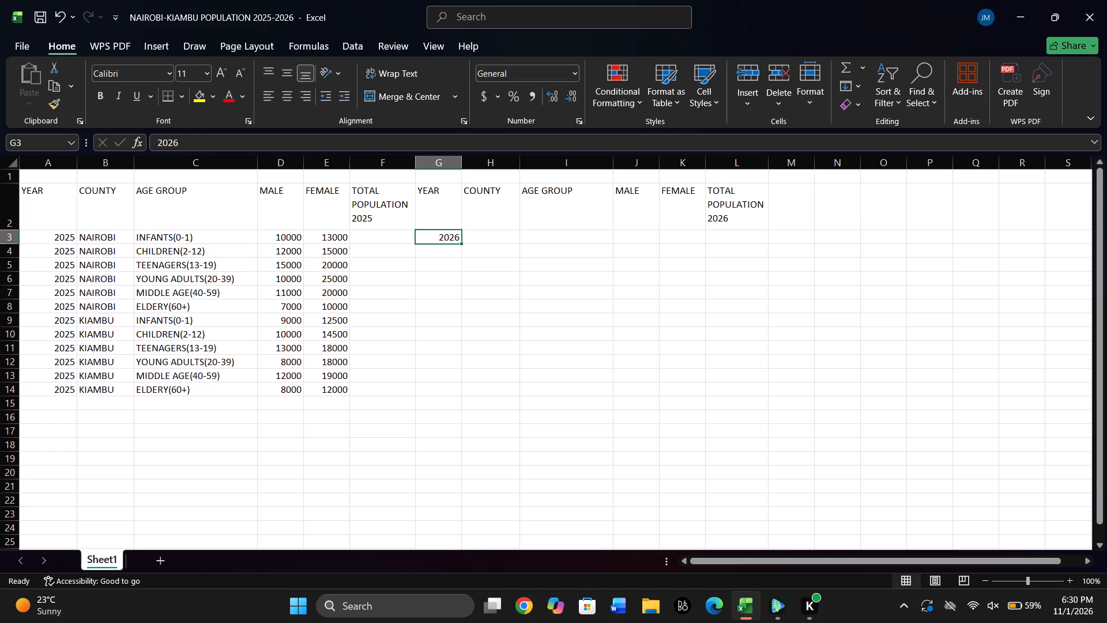
pyautogui.moveTo(461, 243); pyautogui.dragTo(457, 395)
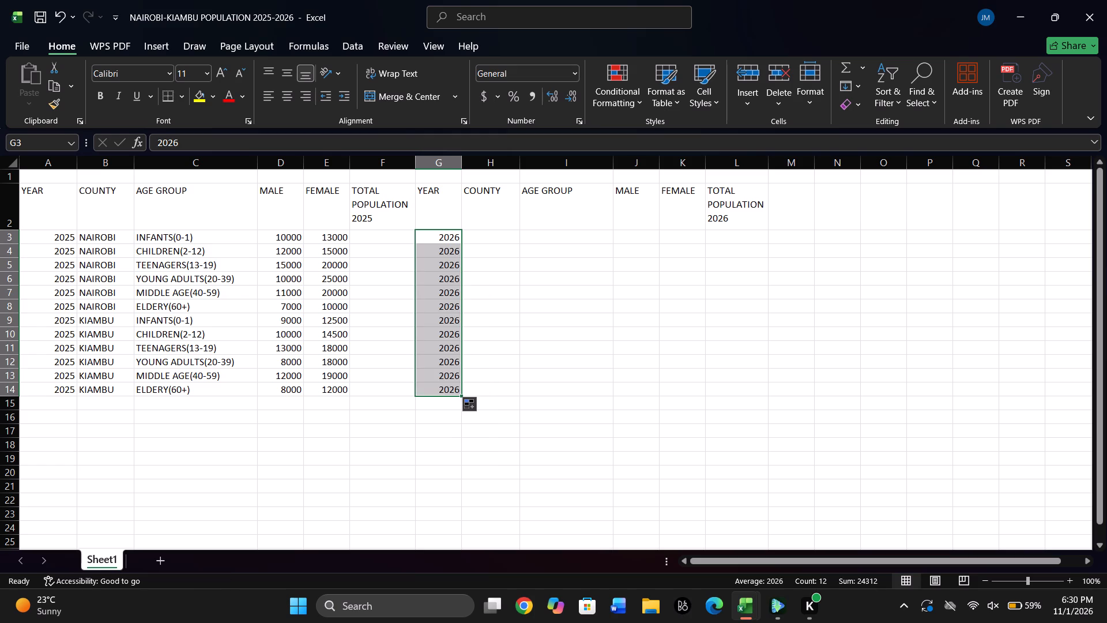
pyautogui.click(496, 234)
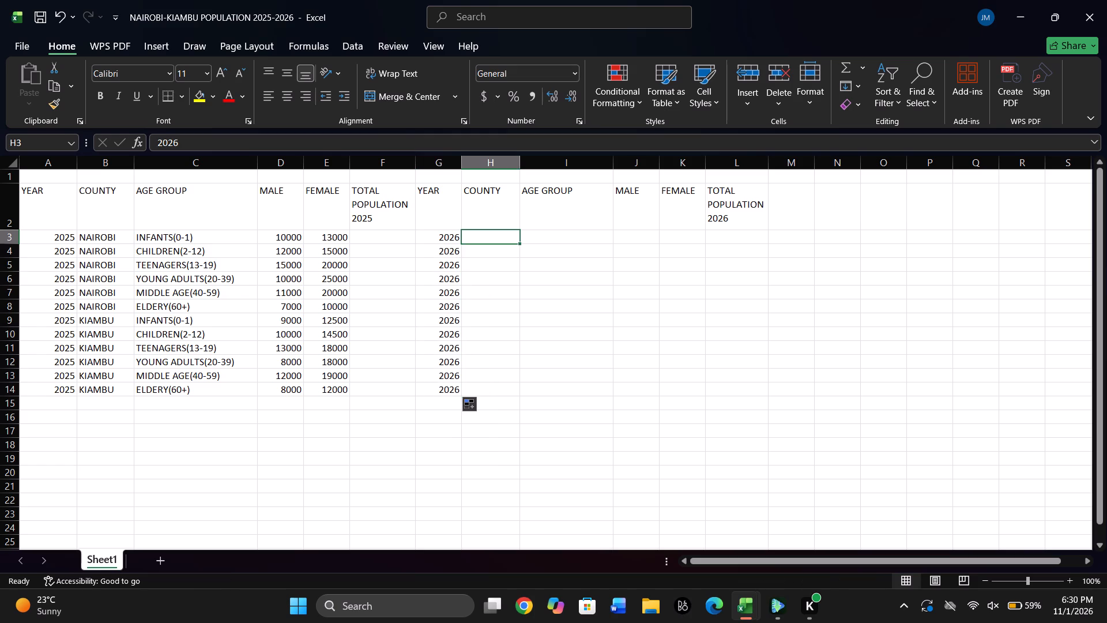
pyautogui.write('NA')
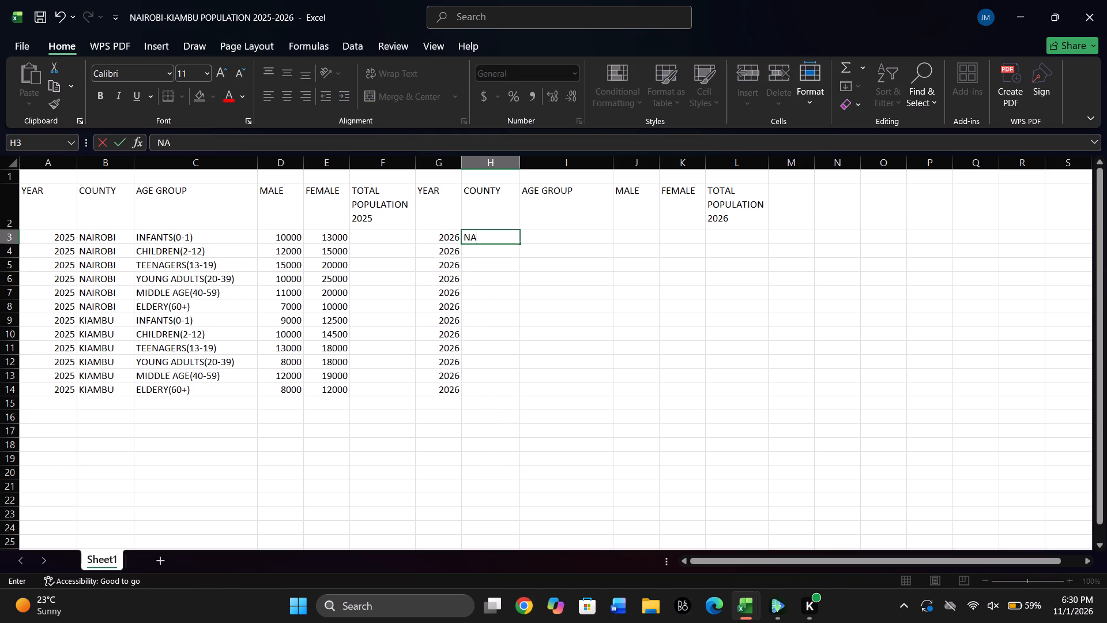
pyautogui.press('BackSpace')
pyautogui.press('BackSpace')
# Copy the six age groups in C3:C8 to I3:I8 and widen column I to fit the longest label.
pyautogui.moveTo(217, 233); pyautogui.dragTo(220, 269)
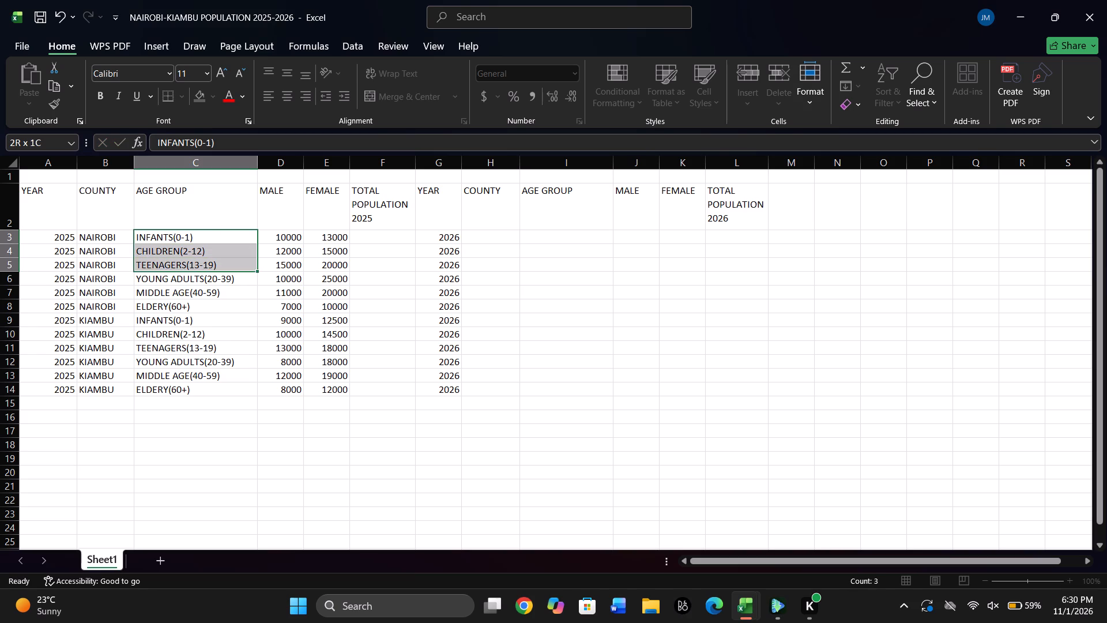
pyautogui.moveTo(220, 269); pyautogui.dragTo(218, 302)
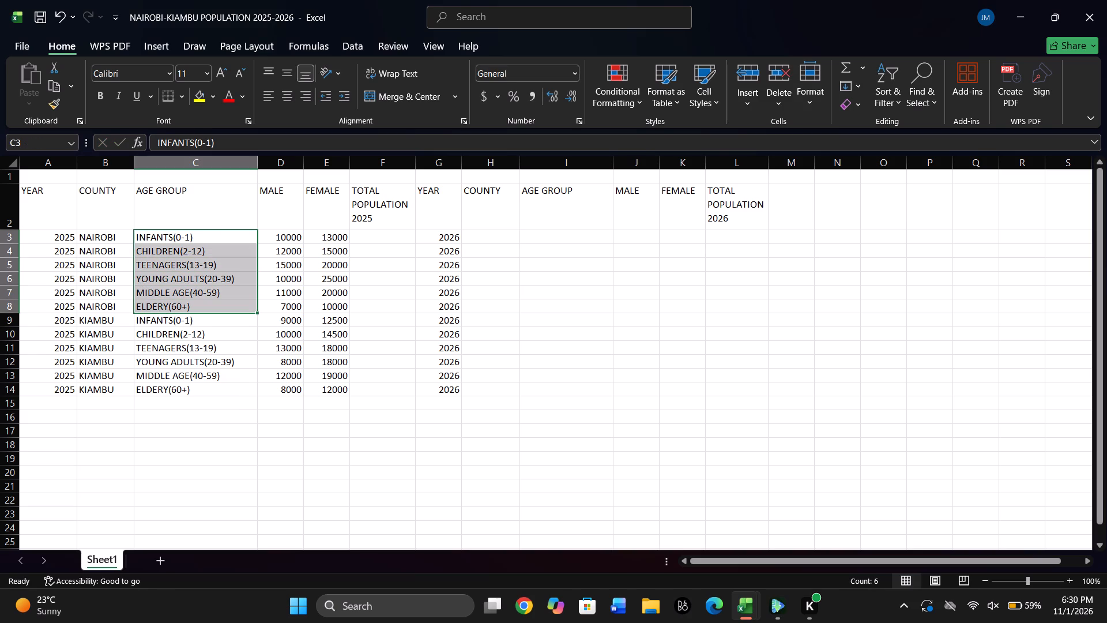
pyautogui.hotkey('ctrl', 'c')
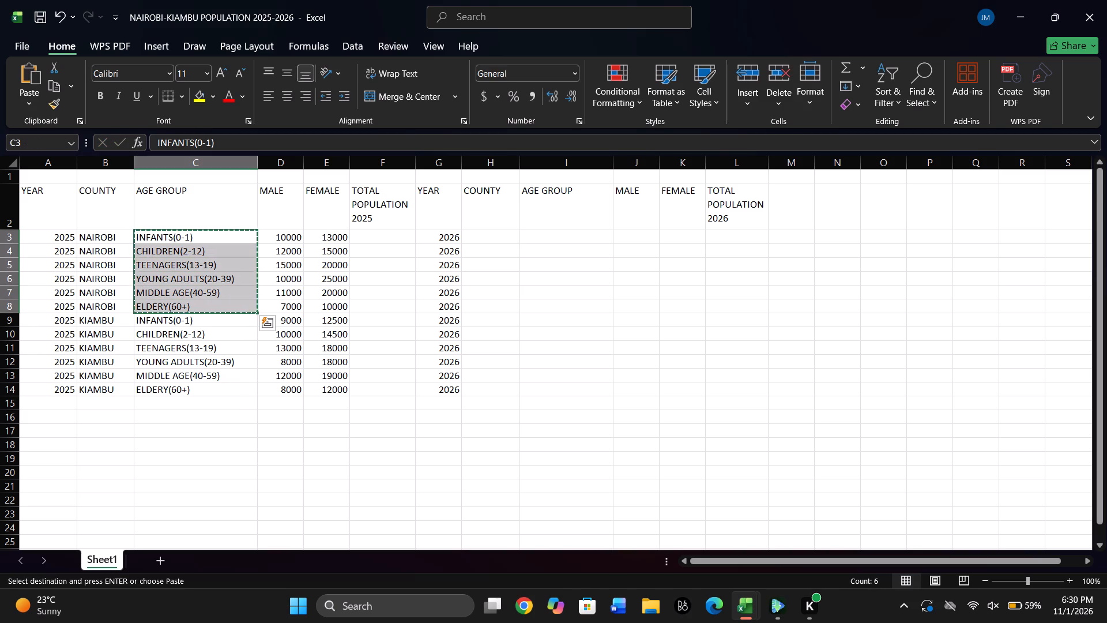
pyautogui.click(557, 234)
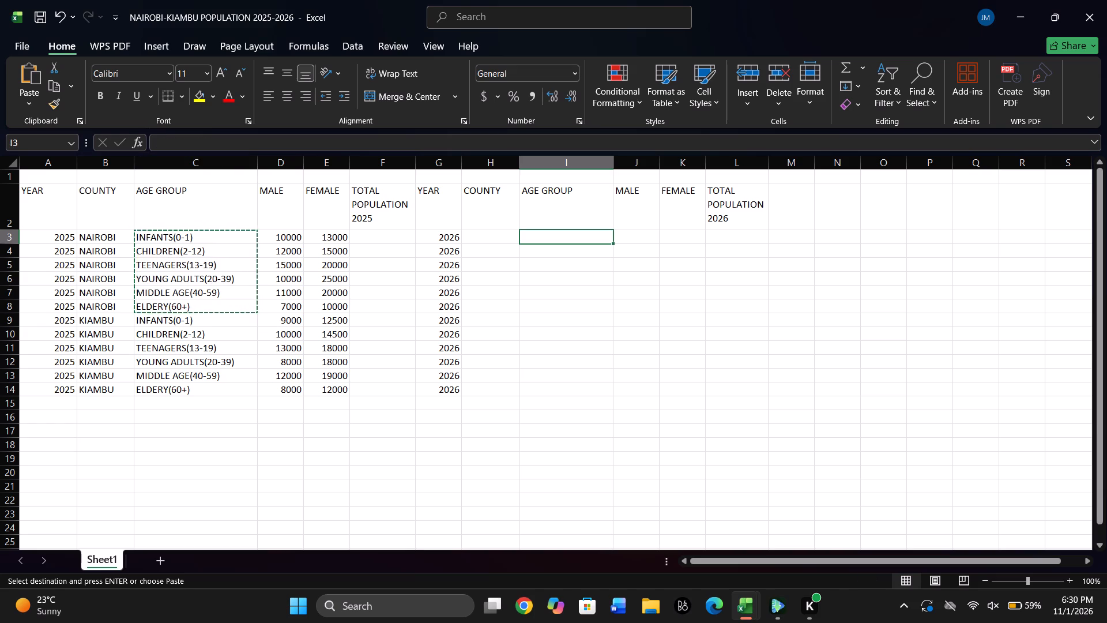
pyautogui.hotkey('ctrl', 'v')
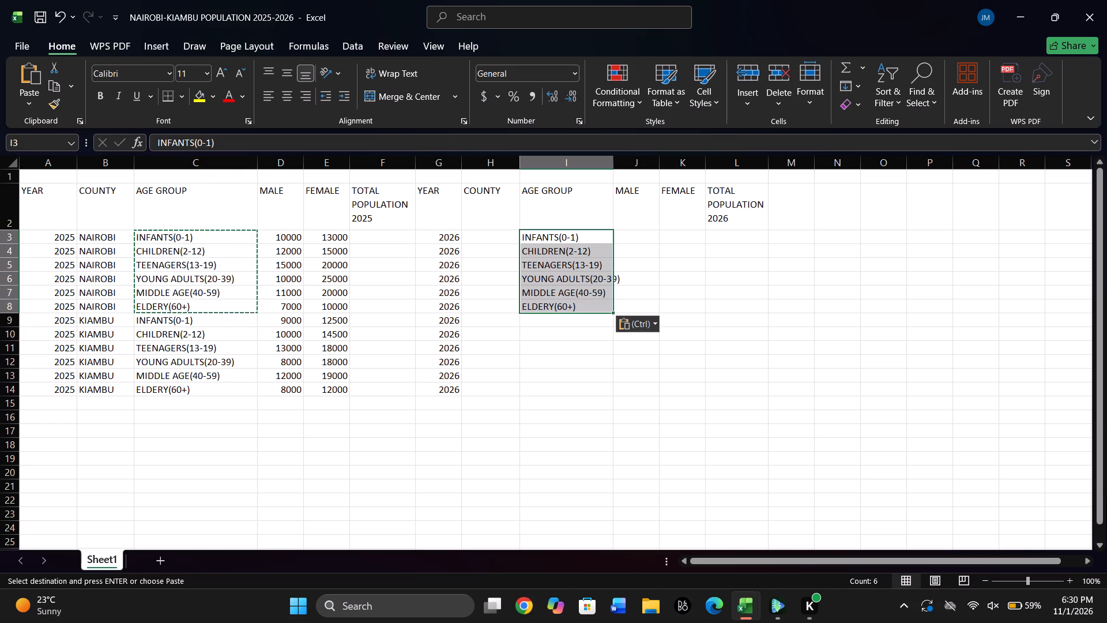
pyautogui.moveTo(611, 159); pyautogui.dragTo(623, 160)
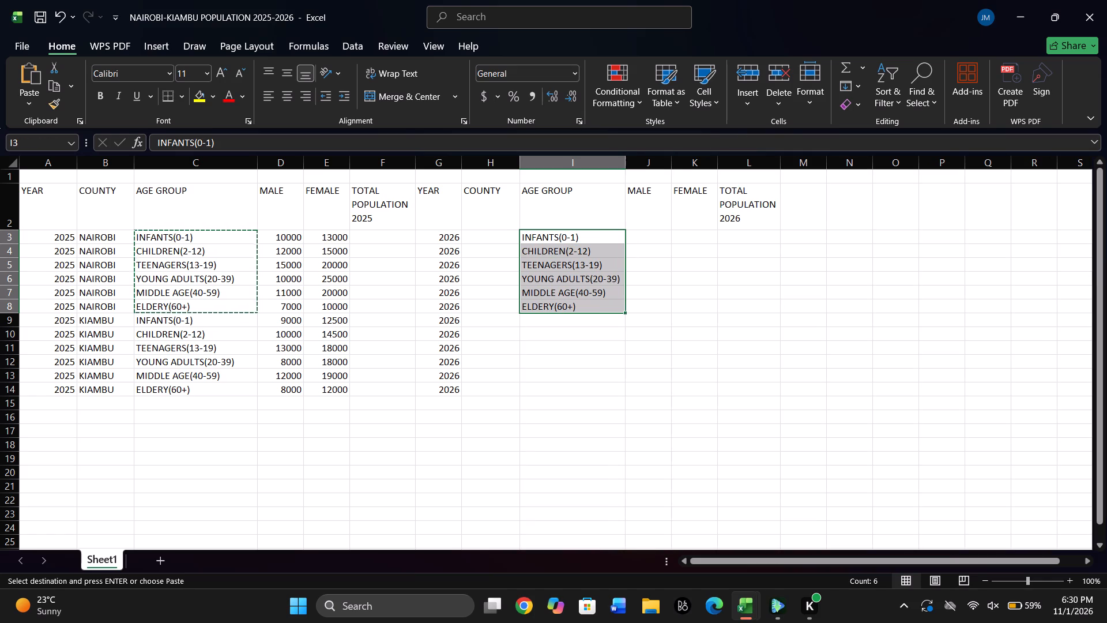
# Copy the age groups in I3:I8 to I9:I14 for the second county's rows.
pyautogui.click(547, 322)
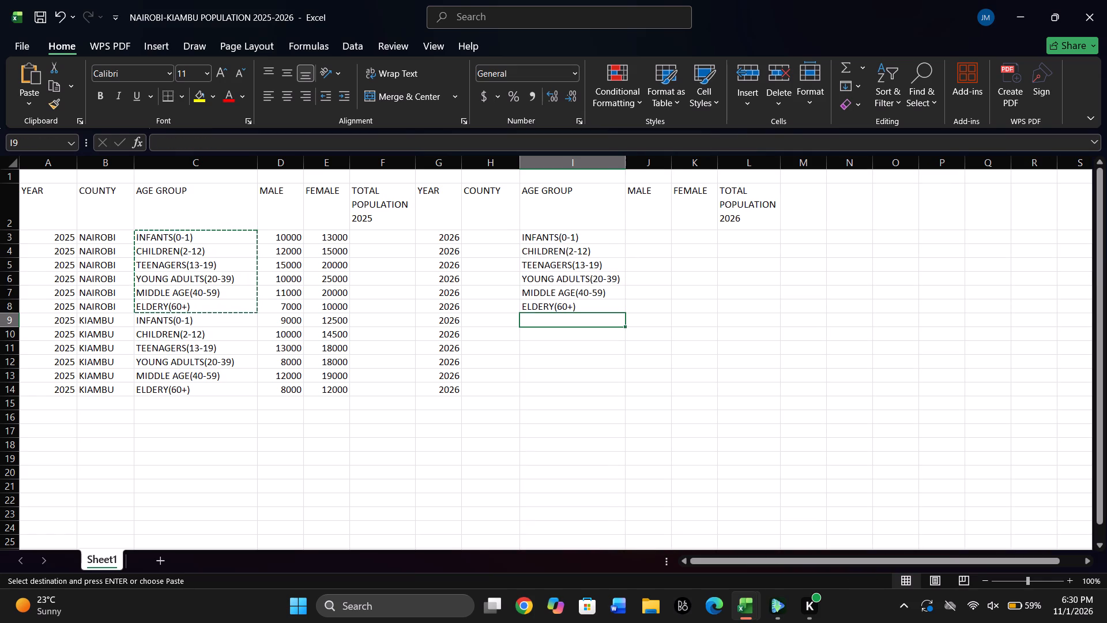
pyautogui.moveTo(537, 233); pyautogui.dragTo(537, 245)
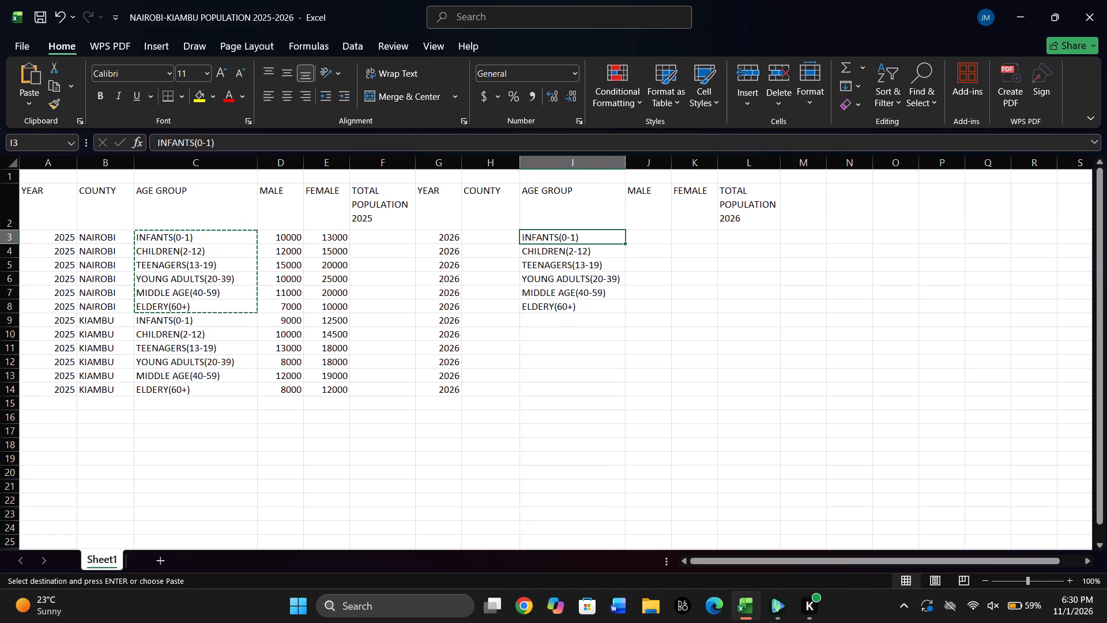
pyautogui.moveTo(537, 245); pyautogui.dragTo(542, 303)
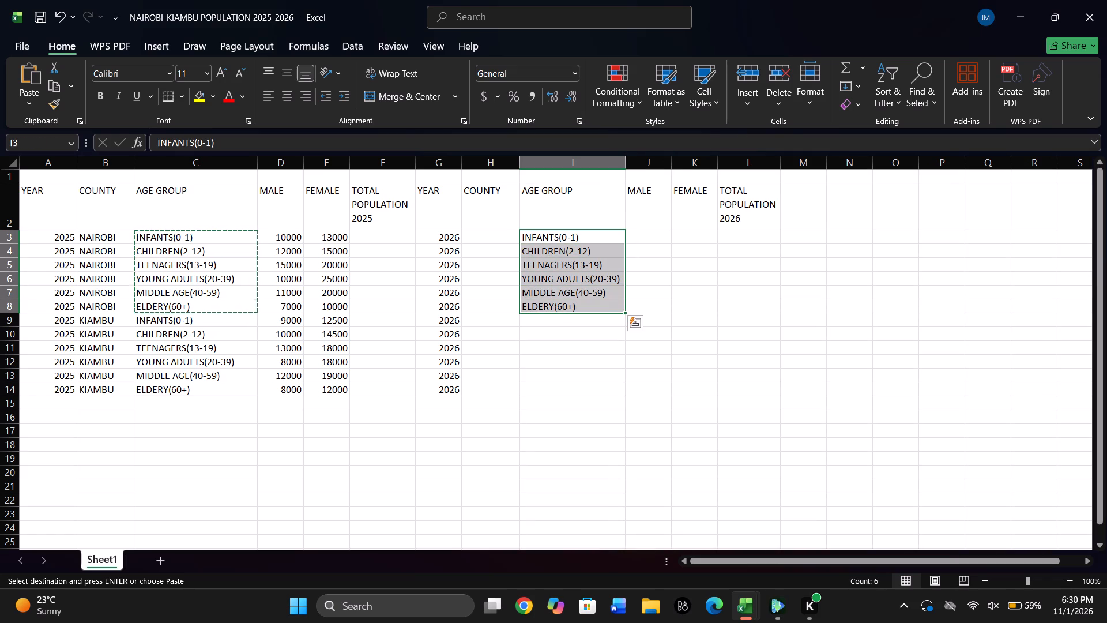
pyautogui.hotkey('ctrl', 'c')
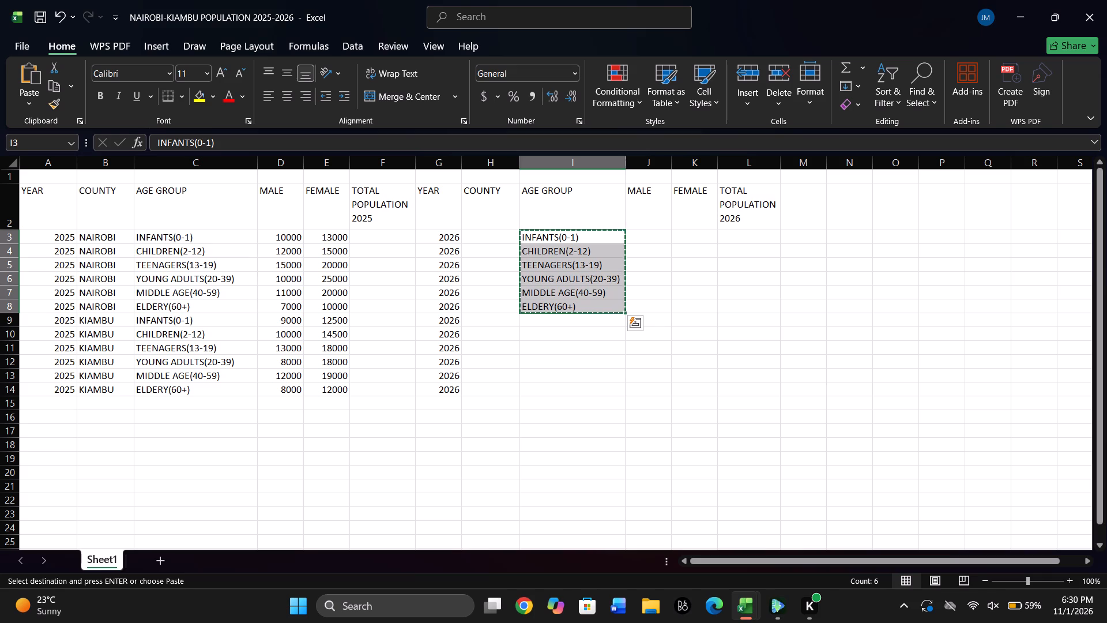
pyautogui.click(559, 319)
pyautogui.hotkey('ctrl', 'v')
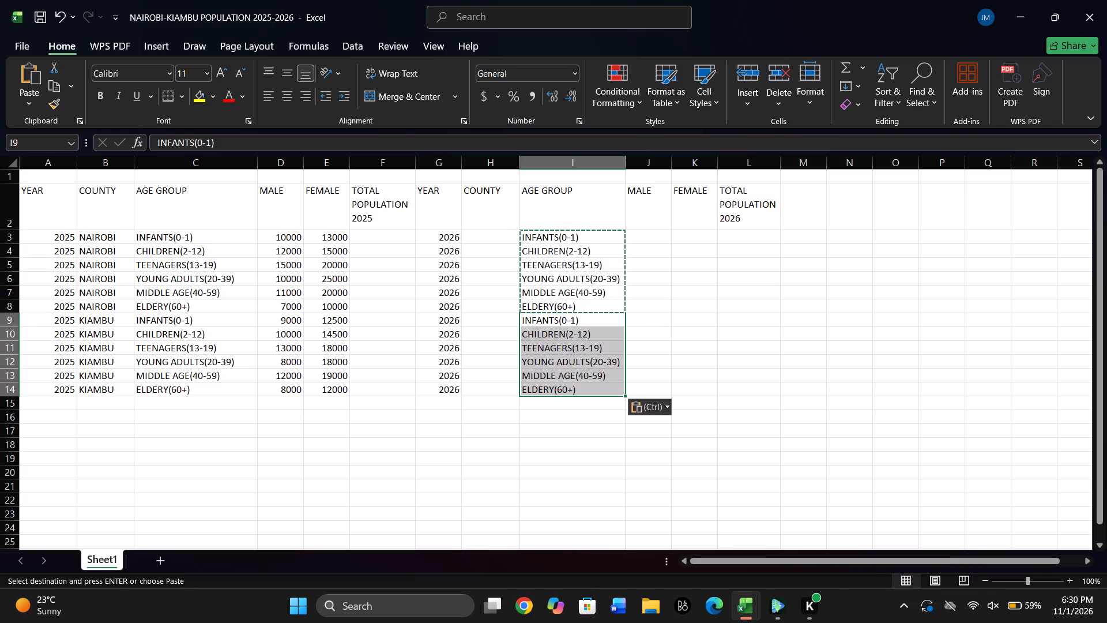
# Widen column J, which holds the second MALE heading.
pyautogui.click(650, 232)
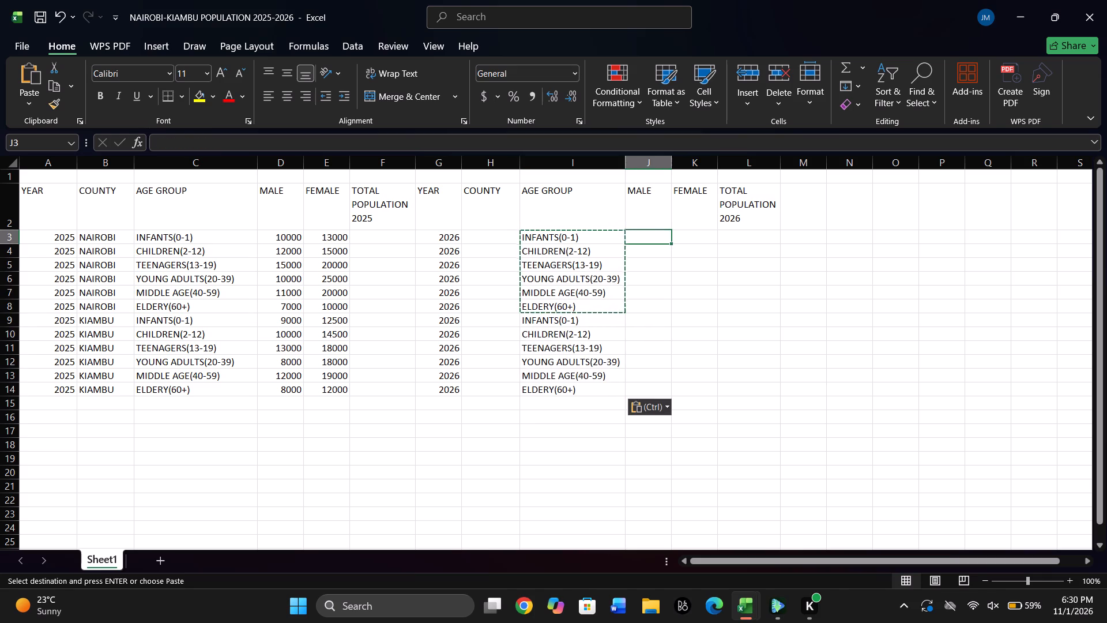
pyautogui.click(652, 235)
pyautogui.moveTo(669, 163); pyautogui.dragTo(687, 163)
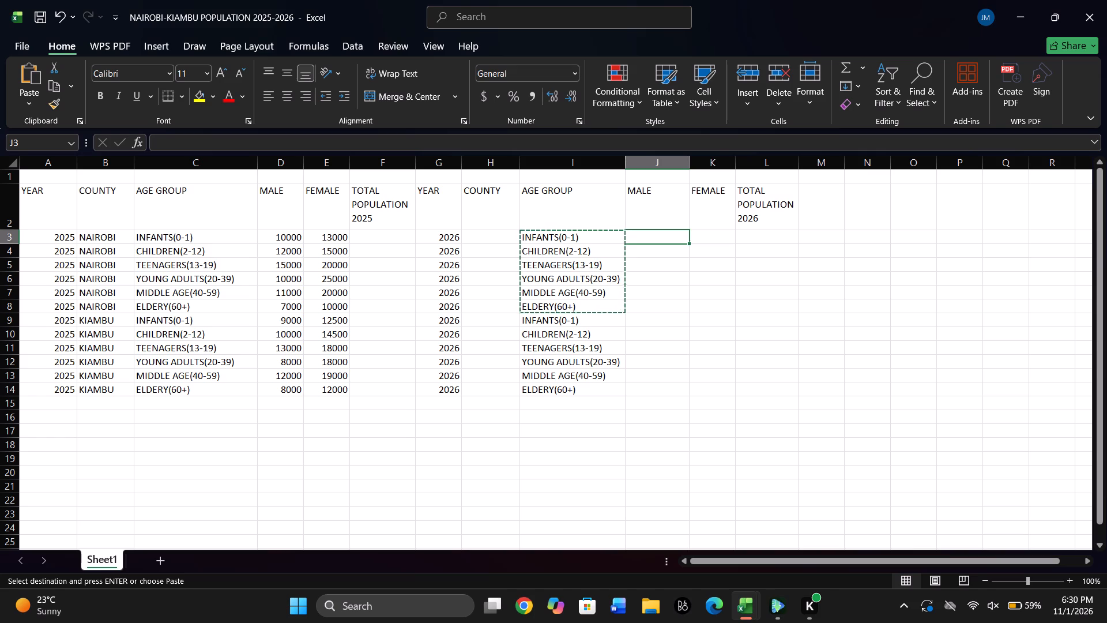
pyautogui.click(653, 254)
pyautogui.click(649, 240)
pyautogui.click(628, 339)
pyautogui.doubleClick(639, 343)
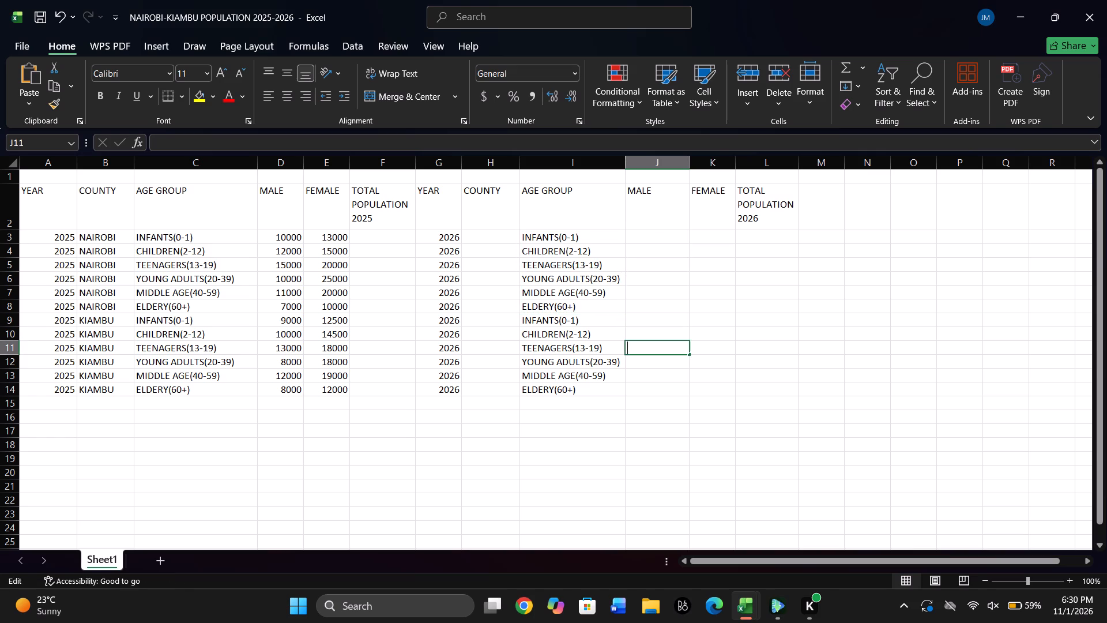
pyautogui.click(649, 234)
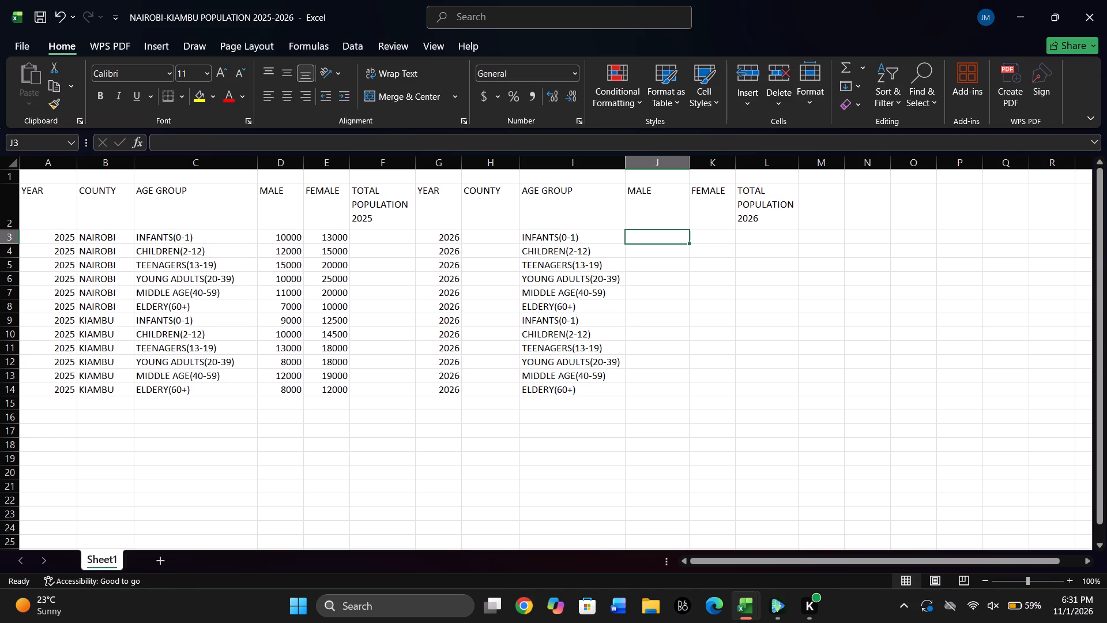
# Enter NAIROBI in H3 under the second COUNTY heading and fill it down through H8.
pyautogui.doubleClick(502, 237)
pyautogui.write('NA')
pyautogui.write('IROBI')
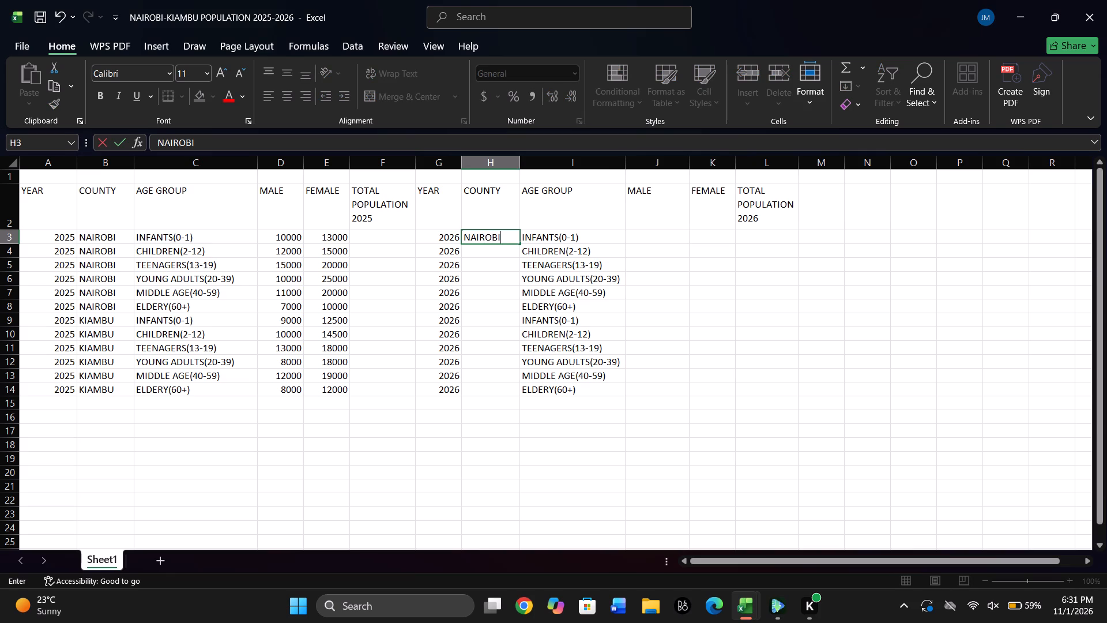
pyautogui.moveTo(521, 245); pyautogui.dragTo(518, 302)
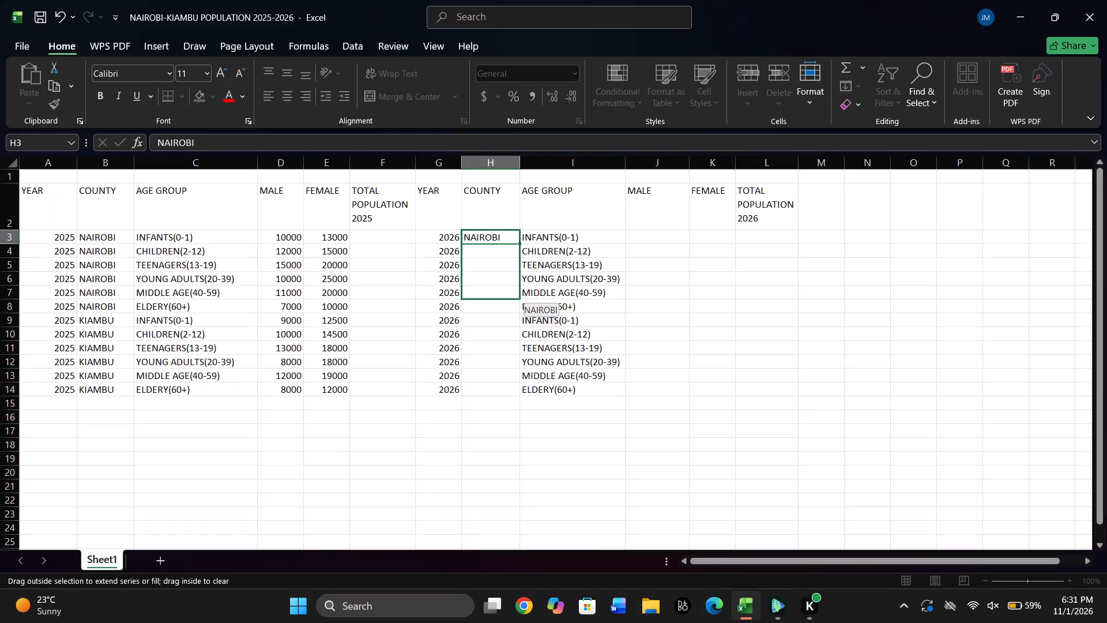
pyautogui.moveTo(518, 302); pyautogui.dragTo(519, 311)
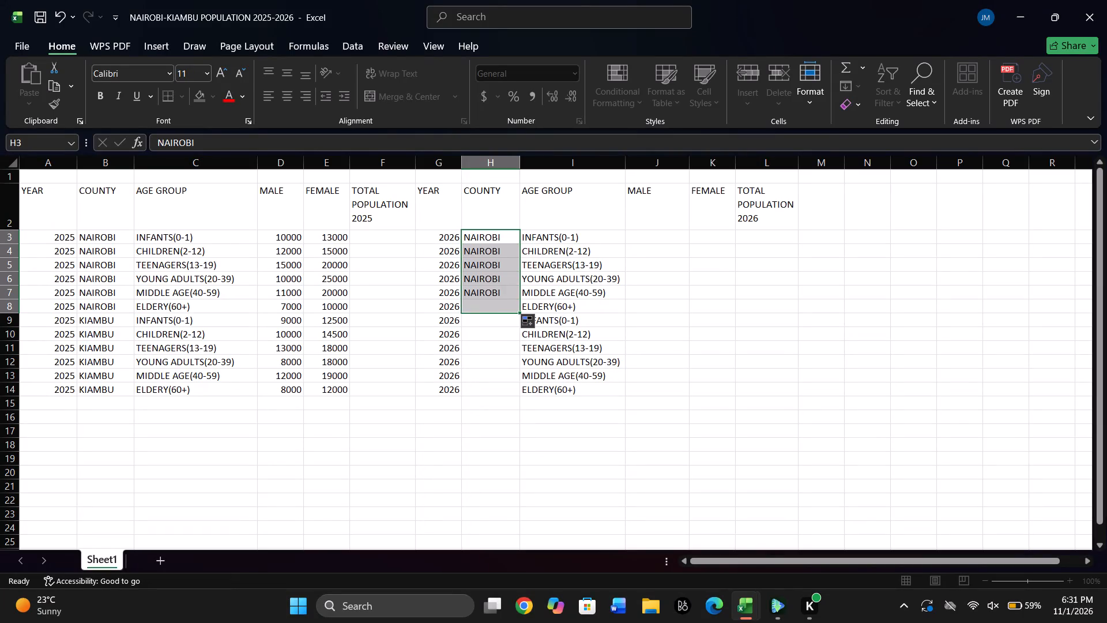
# Enter KIAMBU in H9 and fill it down through H14.
pyautogui.click(495, 323)
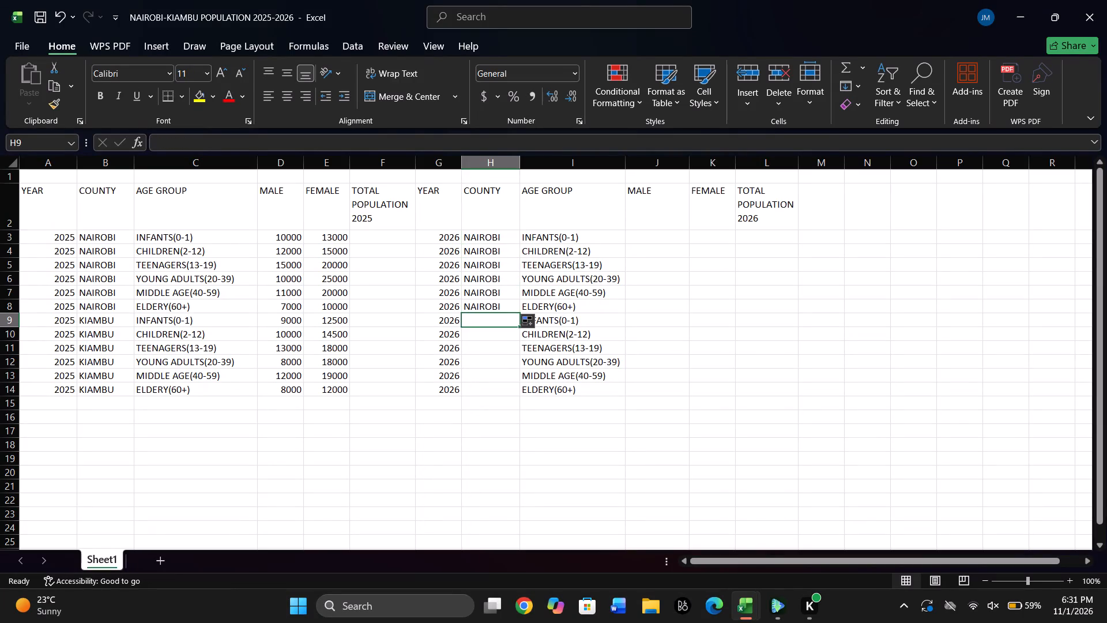
pyautogui.write('KIAMBU')
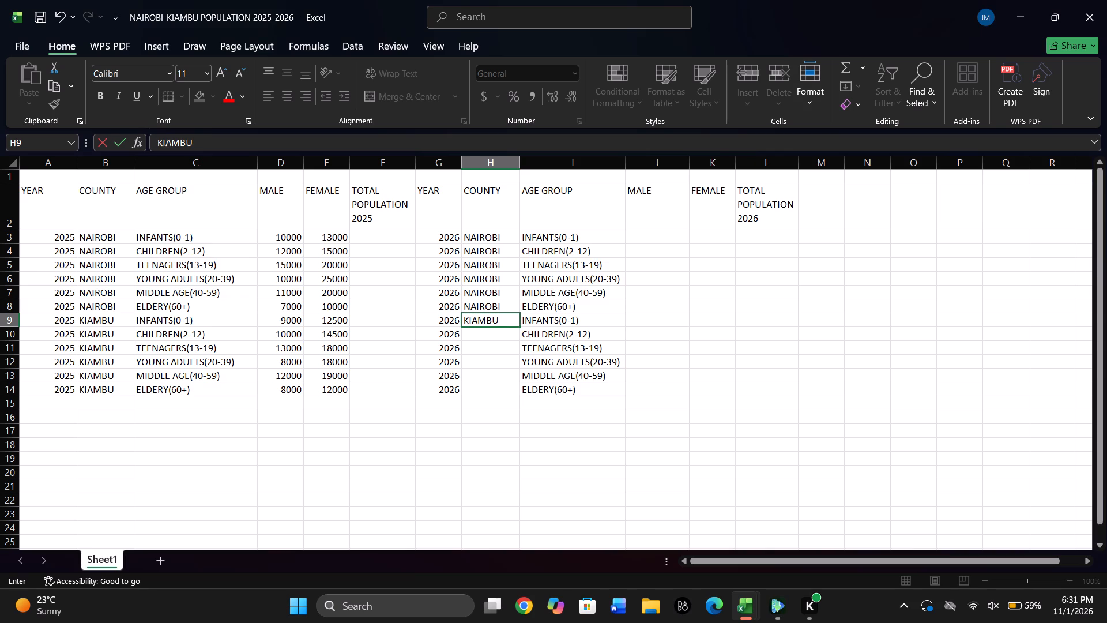
pyautogui.moveTo(518, 329); pyautogui.dragTo(518, 392)
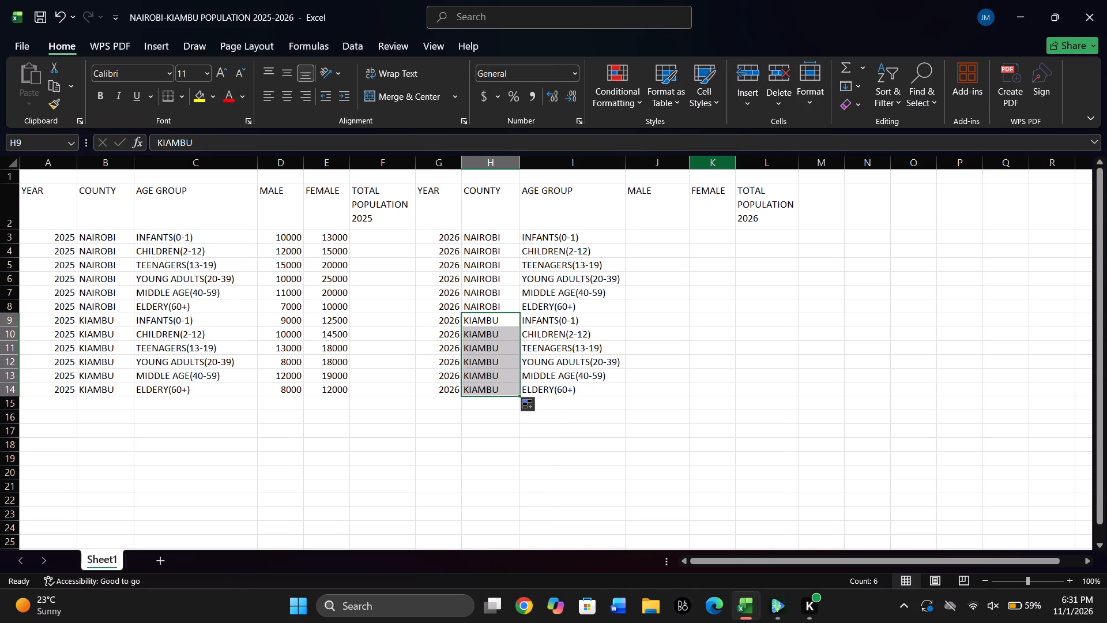
# Enter Nairobi's 2026 male figures in J3:J8: 12000, 15000, 20000, 14000, 13000 and 6000.
pyautogui.doubleClick(660, 233)
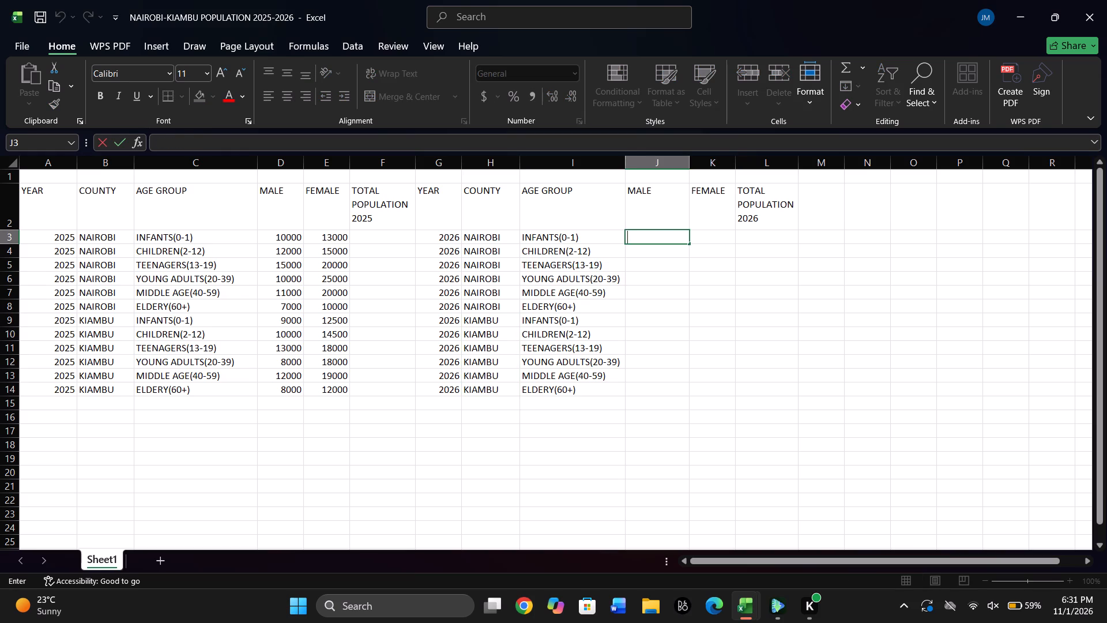
pyautogui.write('1200')
pyautogui.press('0')
pyautogui.press('Down')
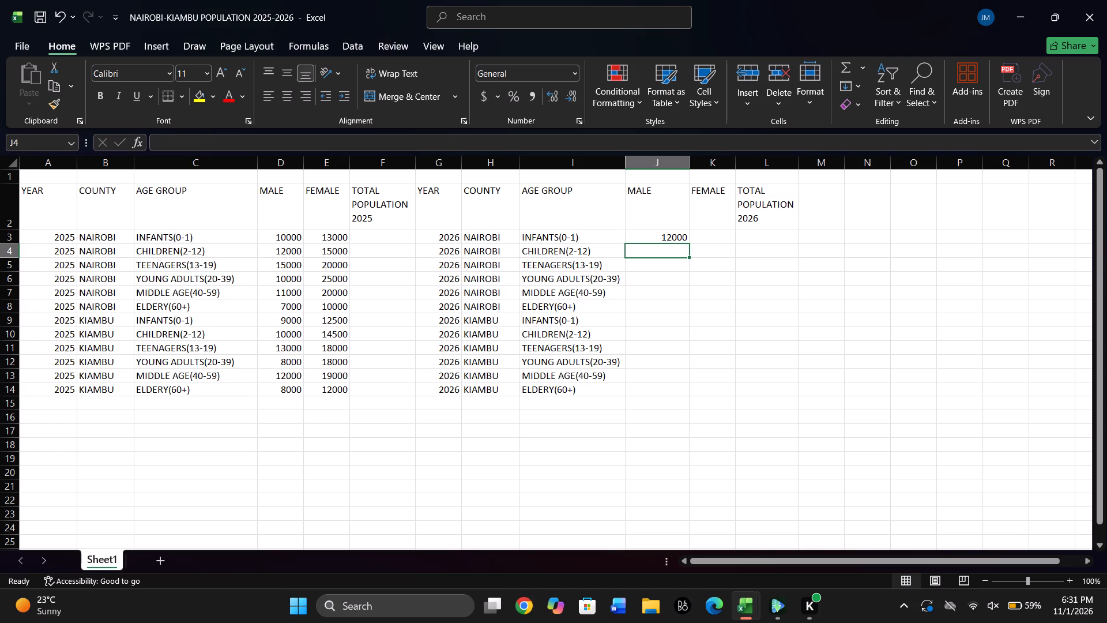
pyautogui.write('1500')
pyautogui.press('0')
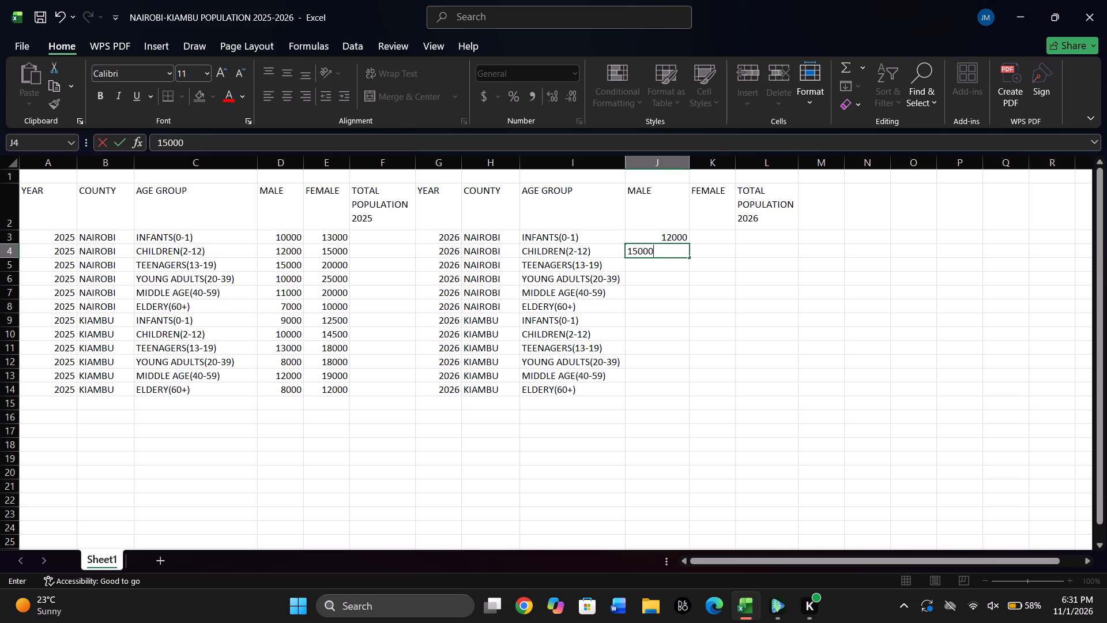
pyautogui.press('Down')
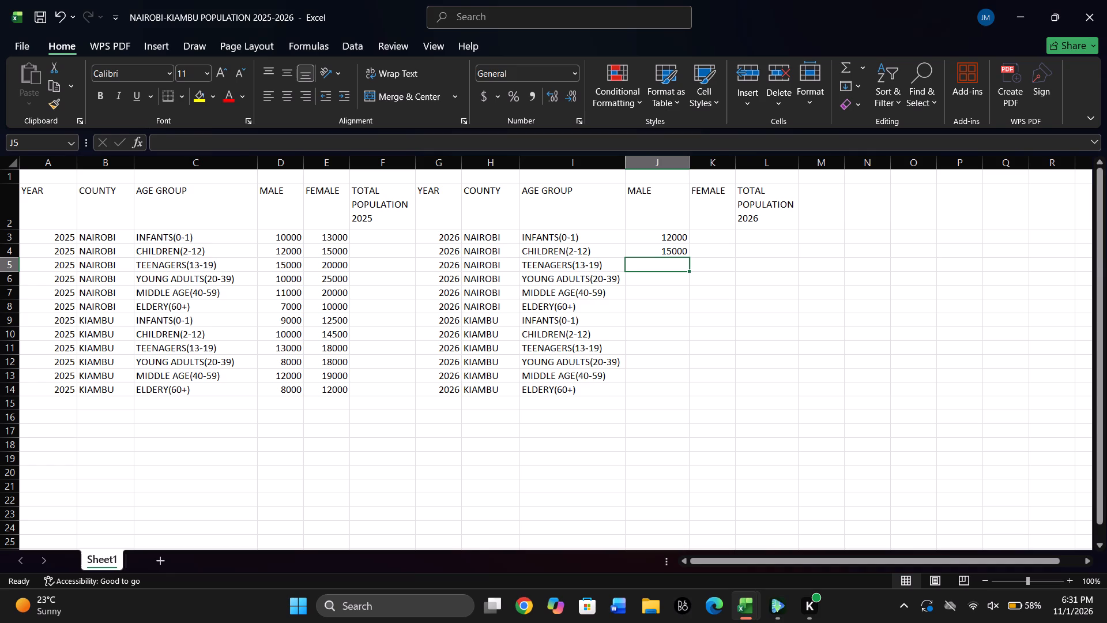
pyautogui.write('2000')
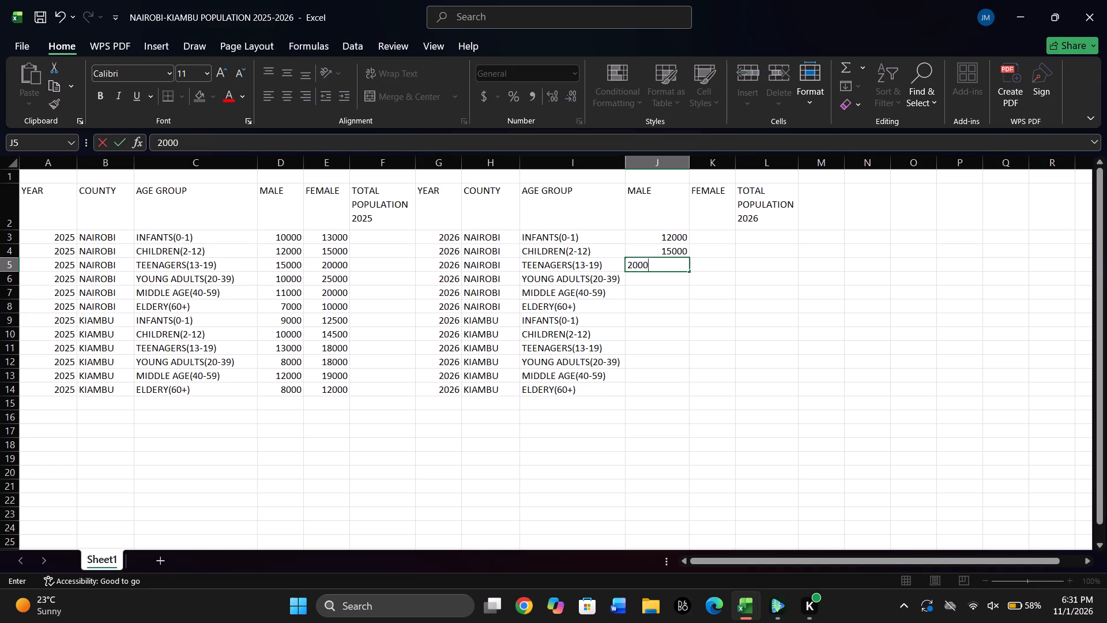
pyautogui.press('0')
pyautogui.press('Down')
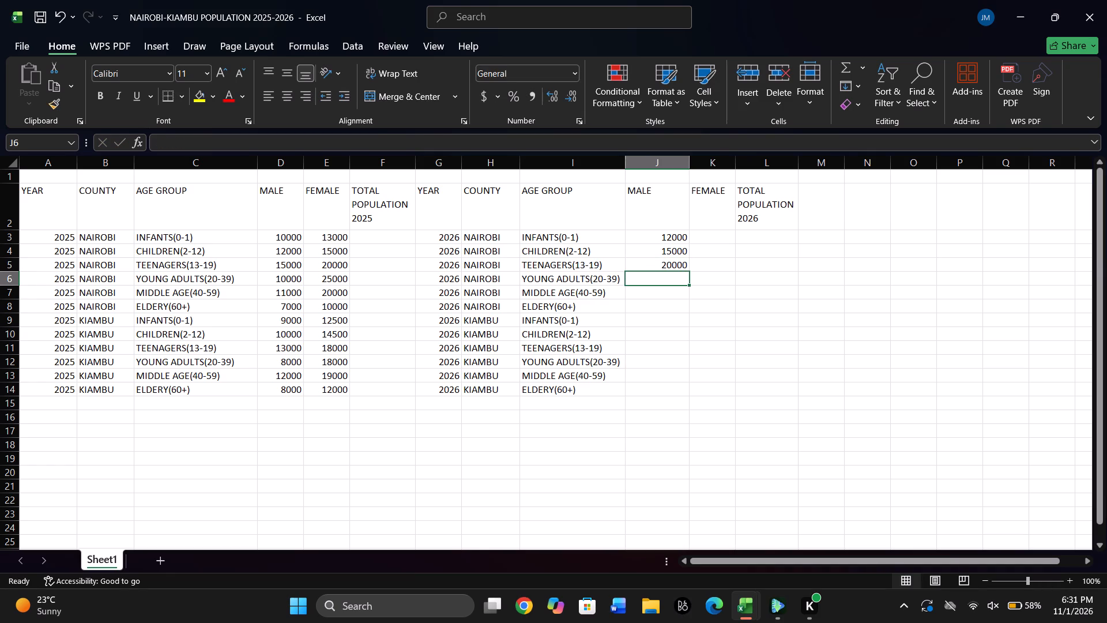
pyautogui.write('13')
pyautogui.press('BackSpace')
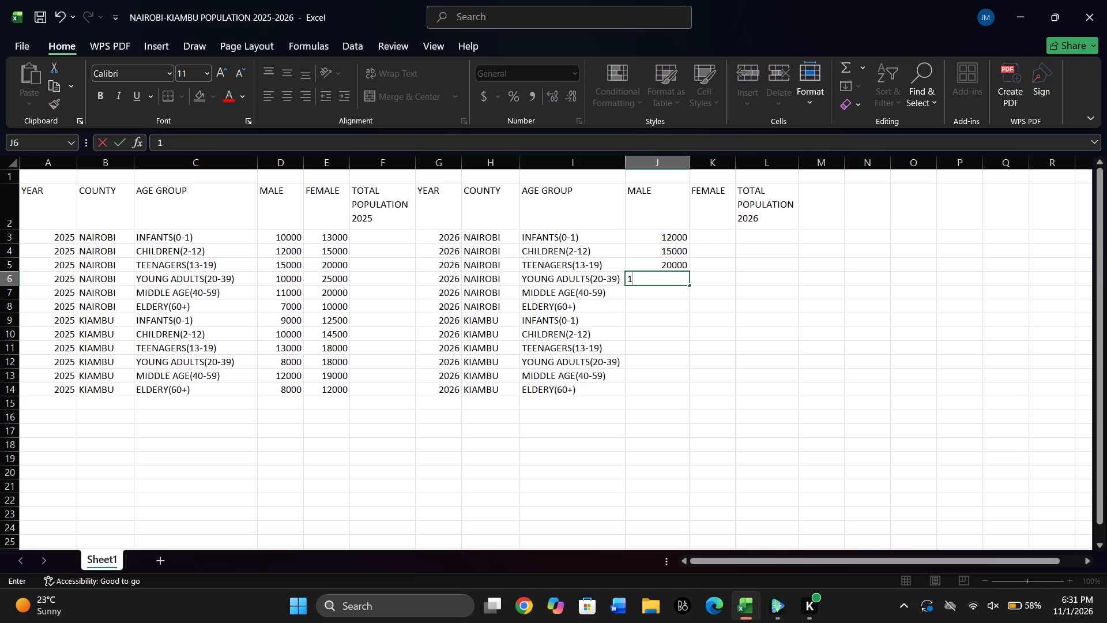
pyautogui.write('4000')
pyautogui.press('Down')
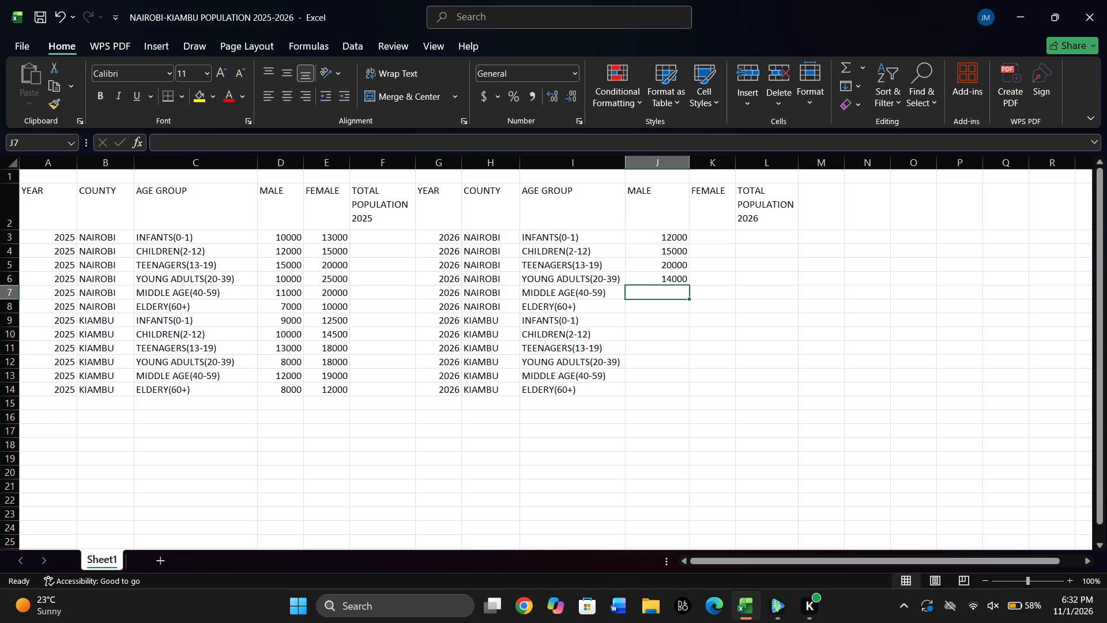
pyautogui.press('1')
pyautogui.write('3000')
pyautogui.press('Down')
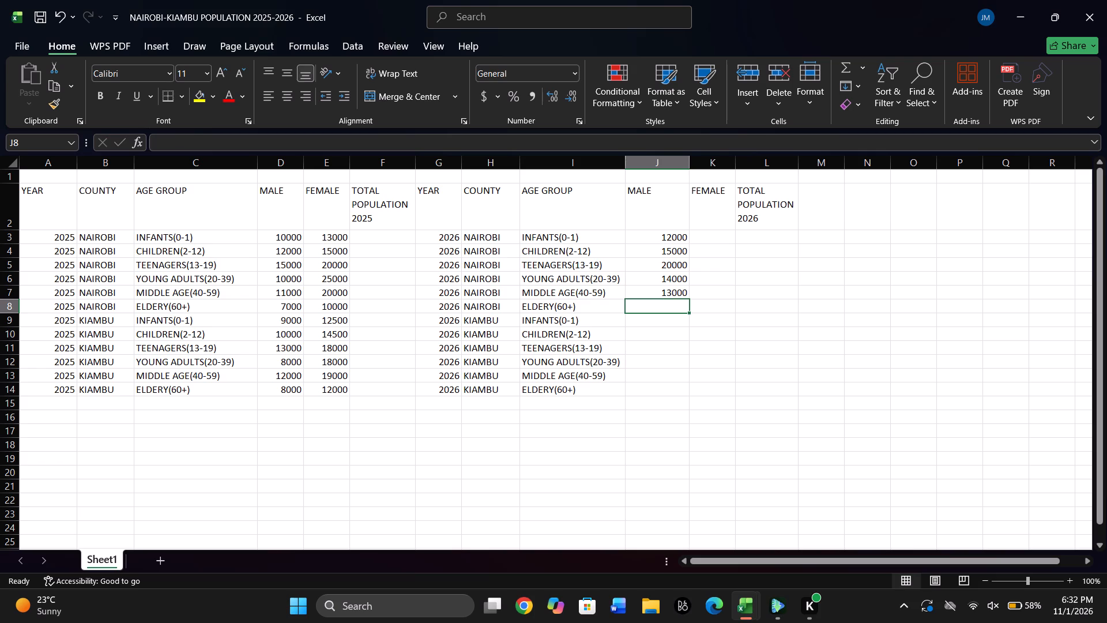
pyautogui.write('6000')
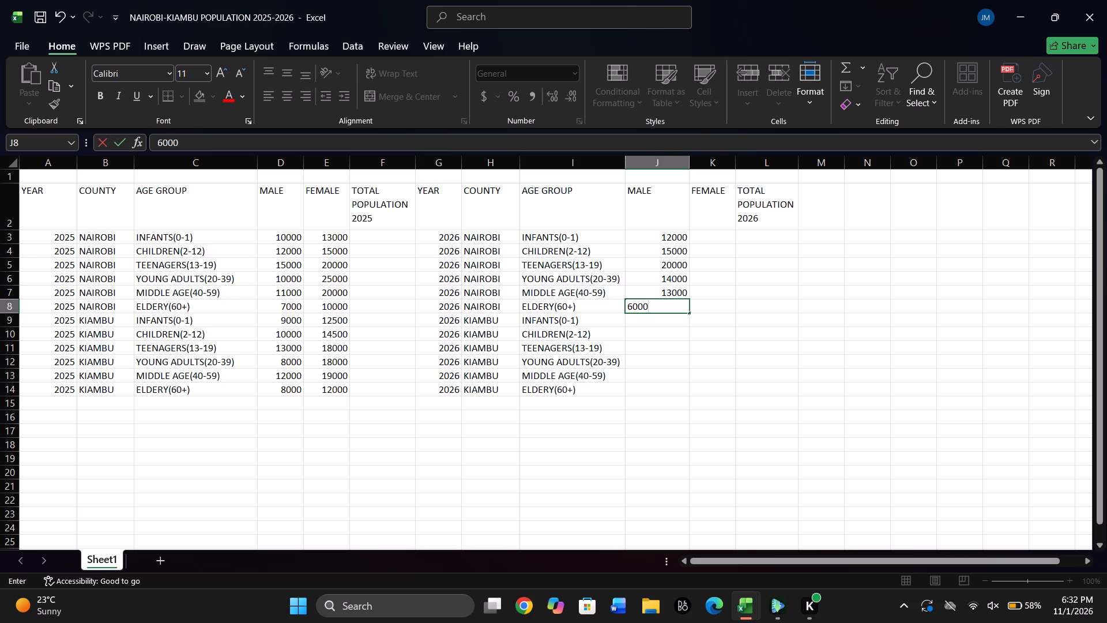
pyautogui.press('Down')
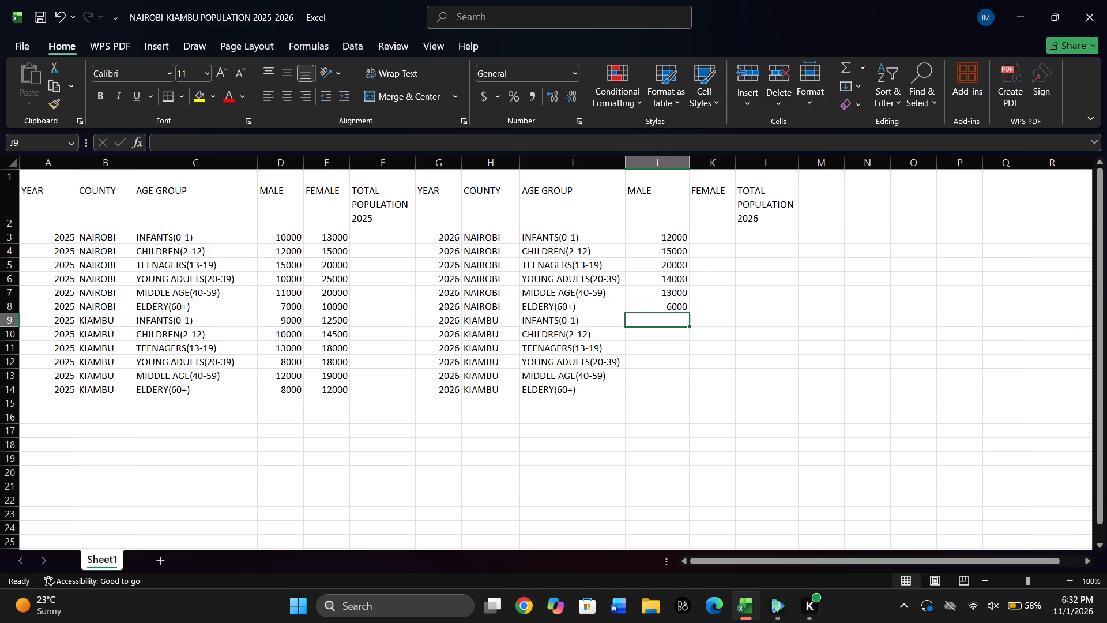
# Enter Nairobi's 2026 female figures in K3:K8: 15000, 20000, 25000, 30,000, 23000 and 13200.
pyautogui.click(721, 239)
pyautogui.doubleClick(721, 239)
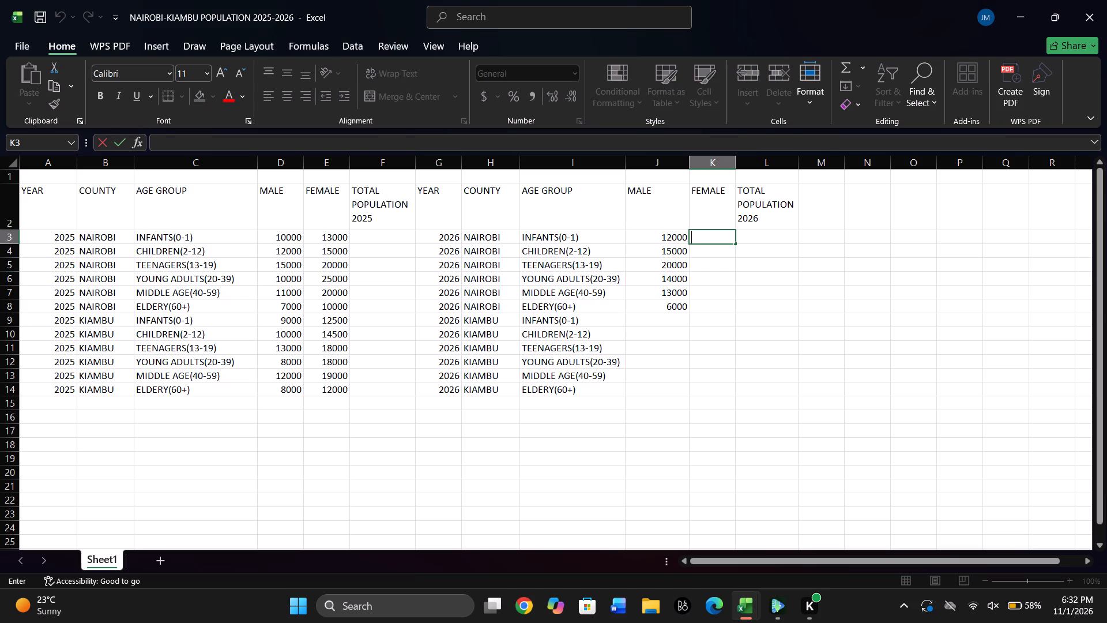
pyautogui.write('15000')
pyautogui.press('Down')
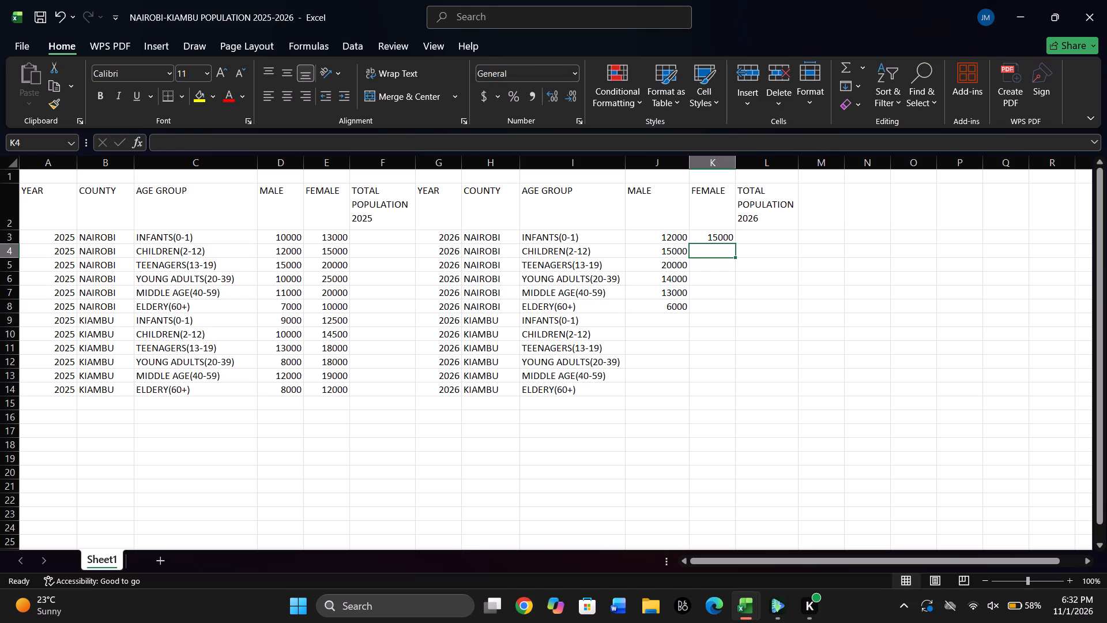
pyautogui.press('2')
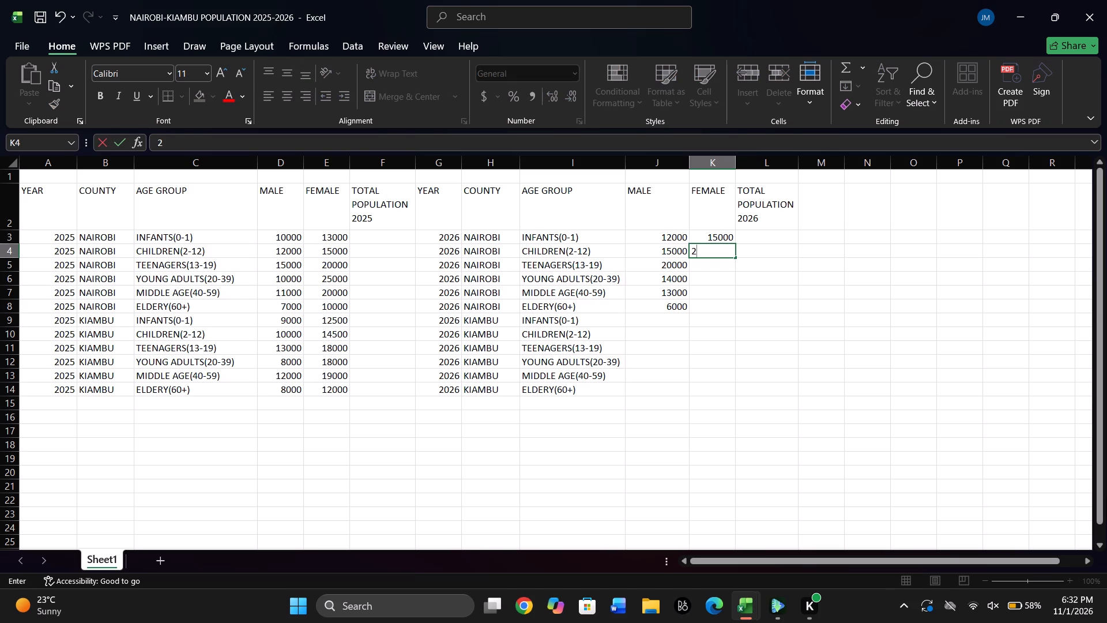
pyautogui.write('0000')
pyautogui.press('Down')
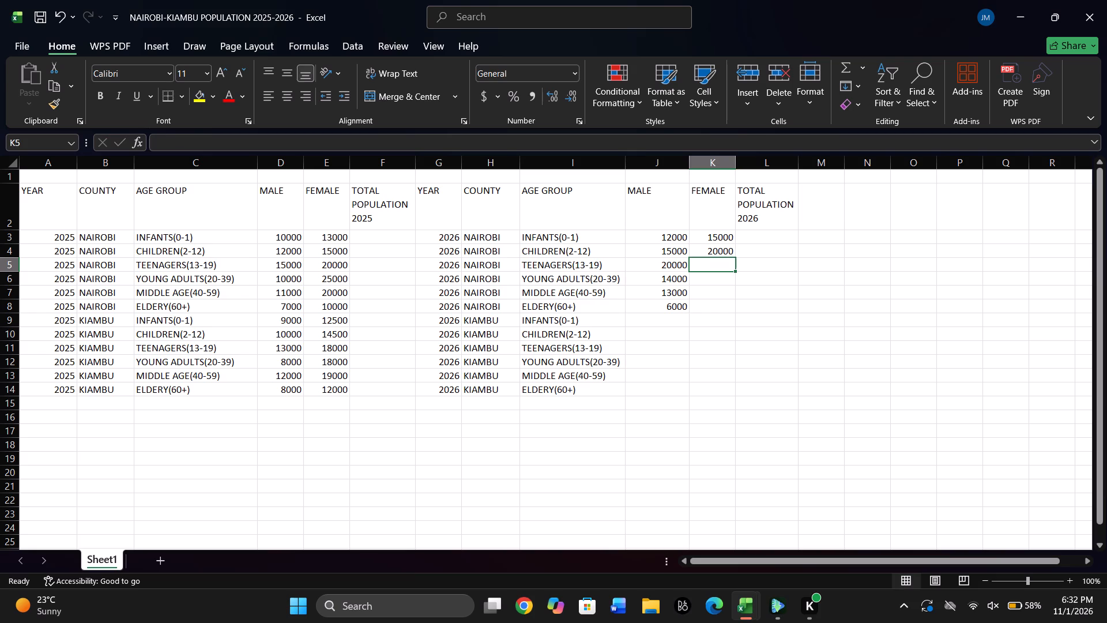
pyautogui.write('25000')
pyautogui.press('Down')
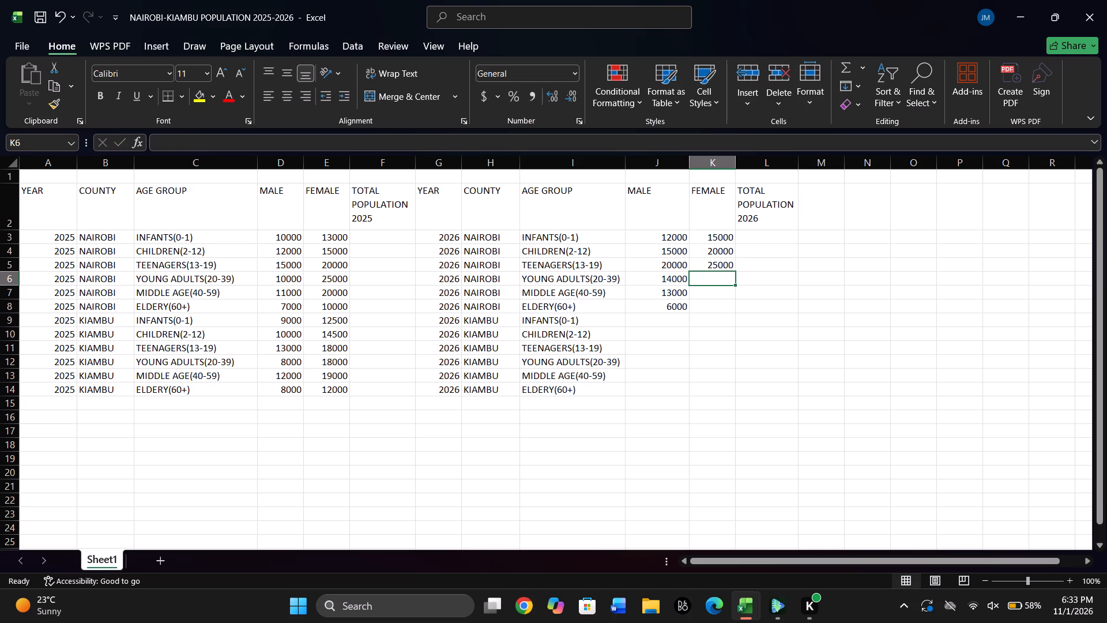
pyautogui.doubleClick(712, 276)
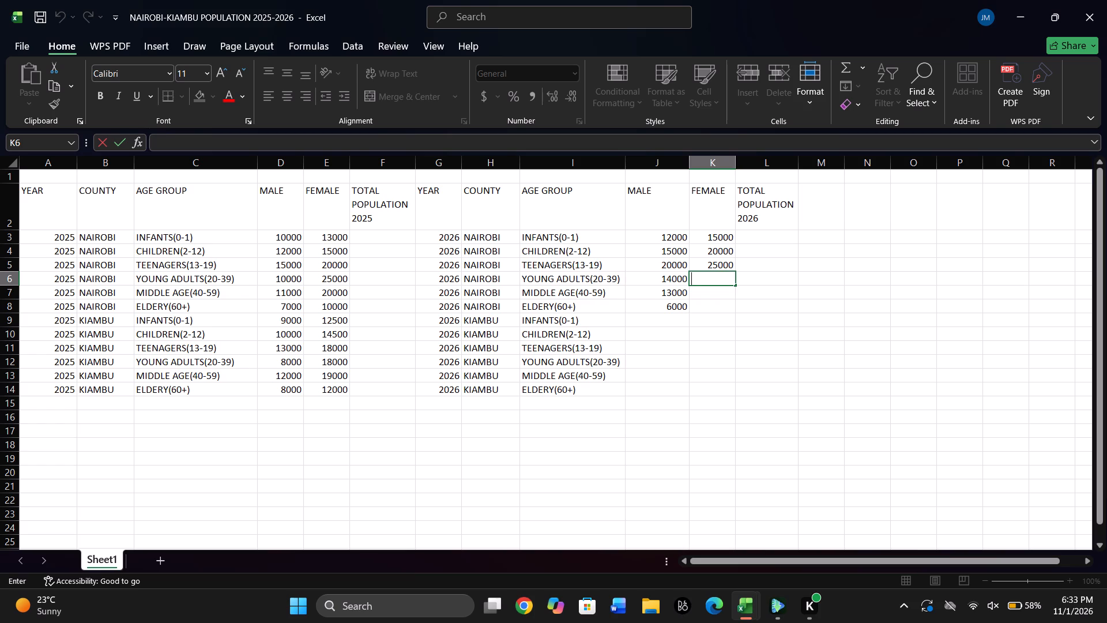
pyautogui.write('30,000')
pyautogui.press('Down')
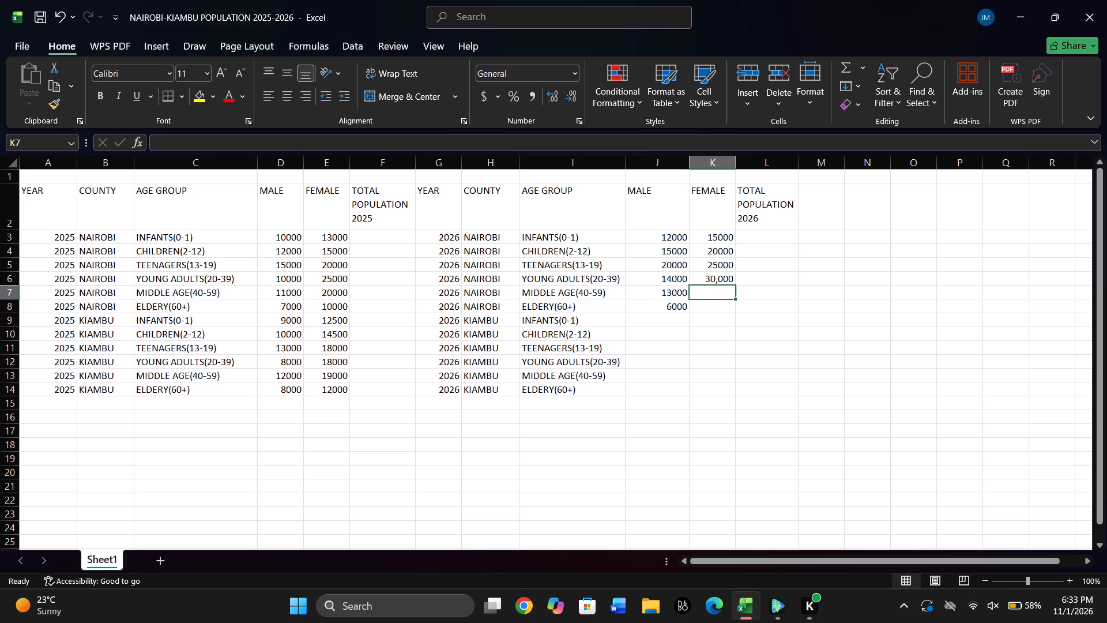
pyautogui.write('23000')
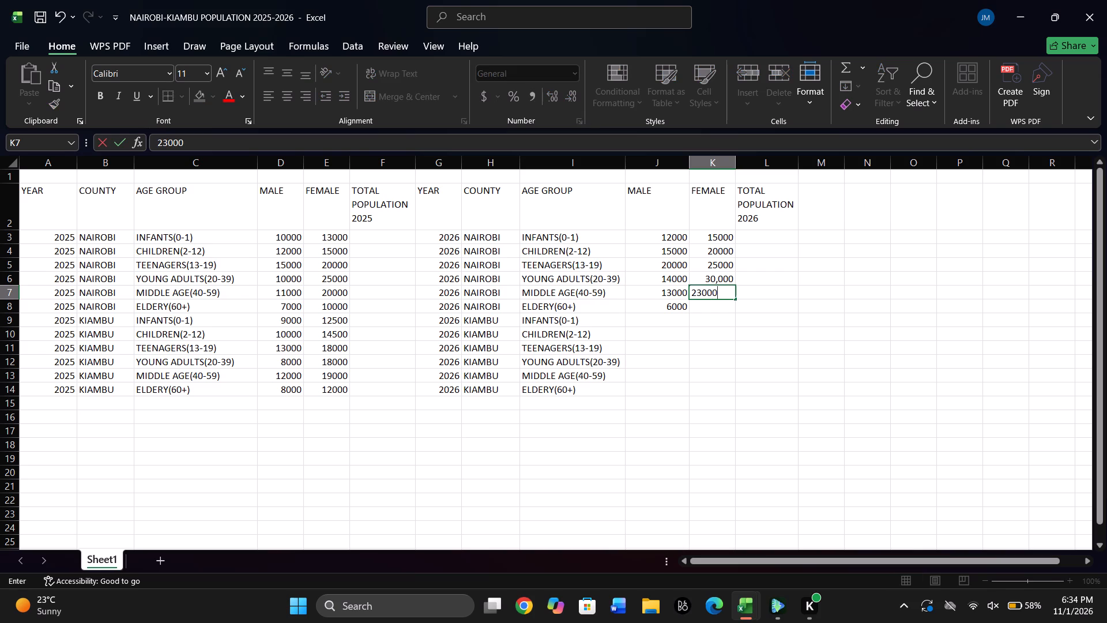
pyautogui.press('Down')
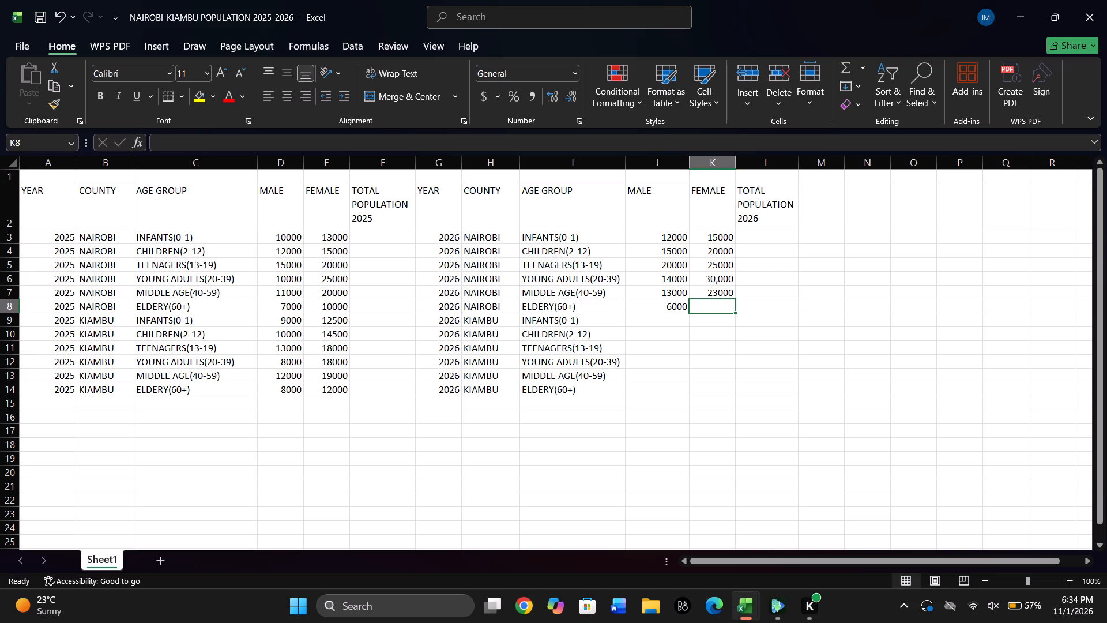
pyautogui.write('132')
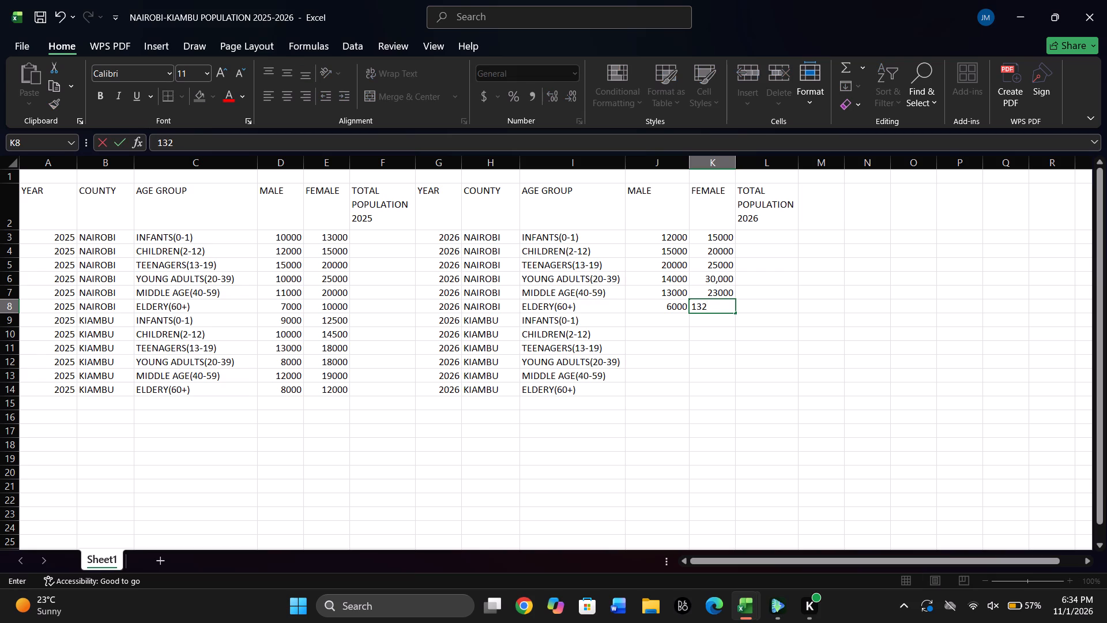
pyautogui.press('0')
pyautogui.press('BackSpace')
pyautogui.press('BackSpace')
pyautogui.write('200')
pyautogui.press('Down')
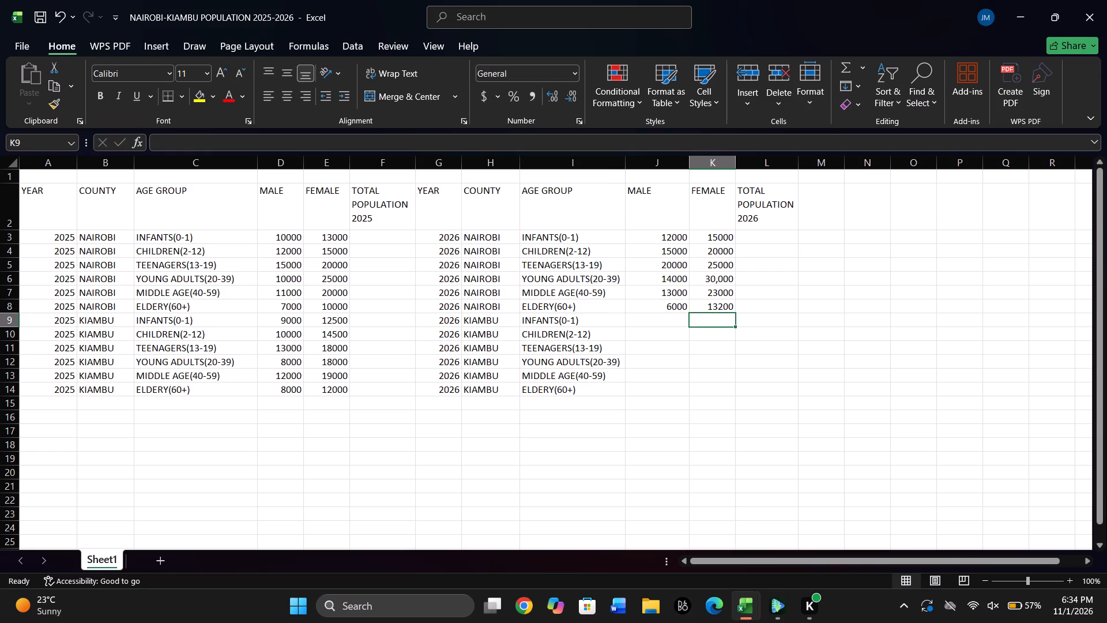
# Enter 12000 as Kiambu's 2026 male figure for both infants (J9) and children (J10).
pyautogui.press('Left')
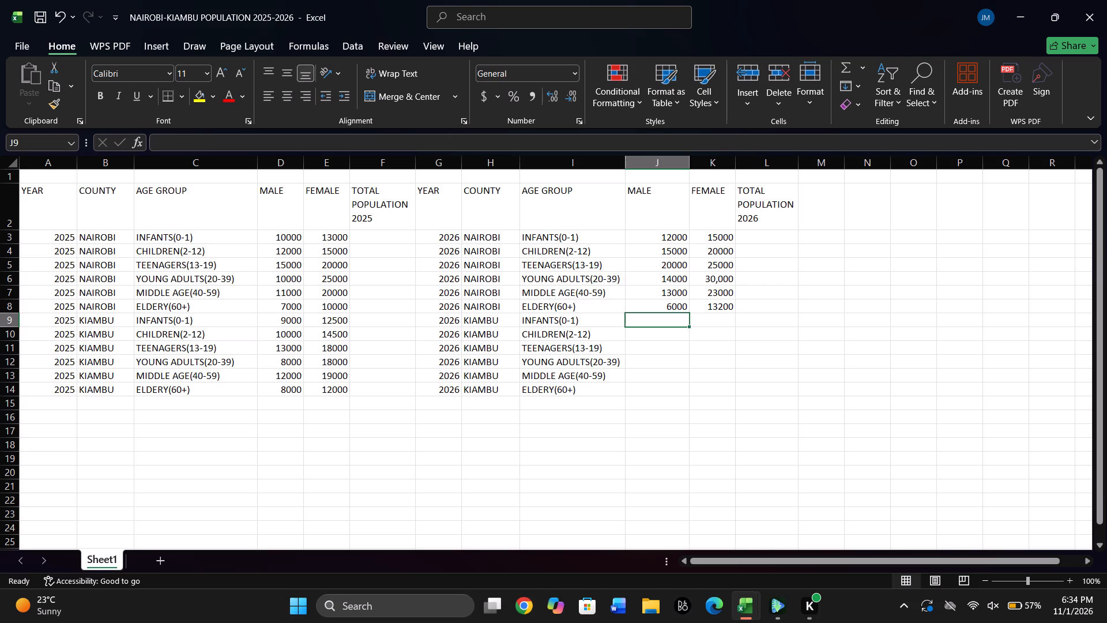
pyautogui.write('11')
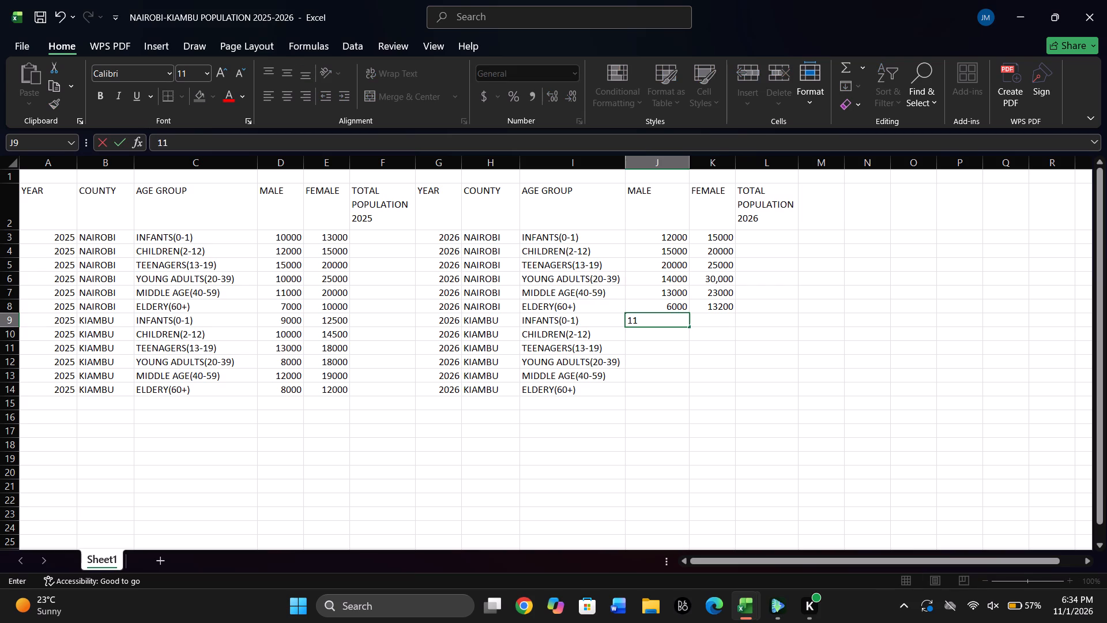
pyautogui.press('BackSpace')
pyautogui.write('2000')
pyautogui.press('Down')
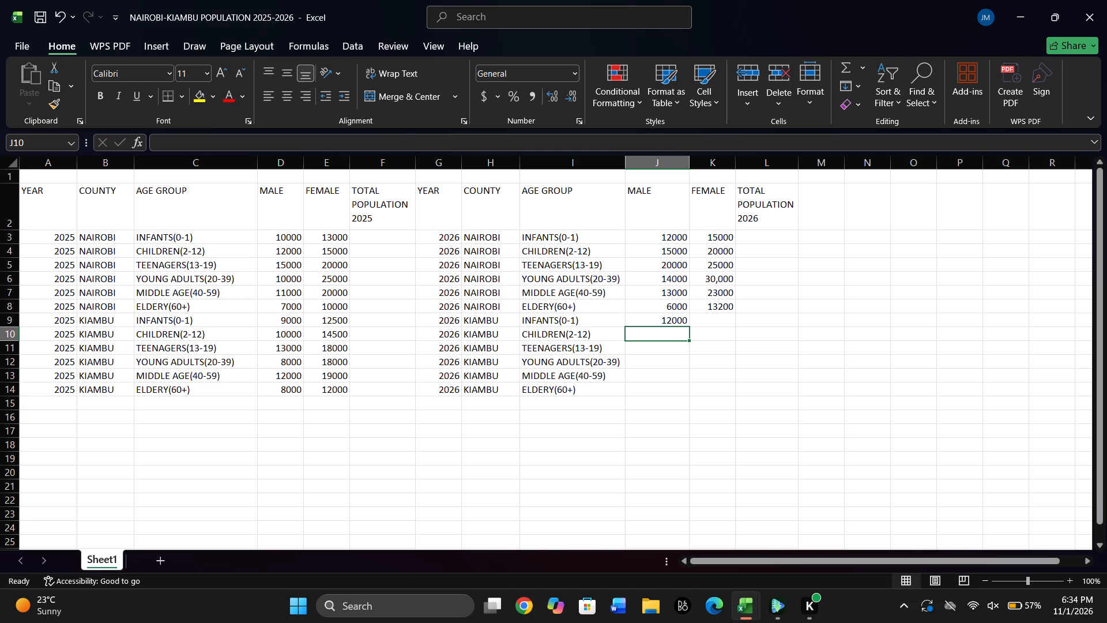
pyautogui.doubleClick(655, 334)
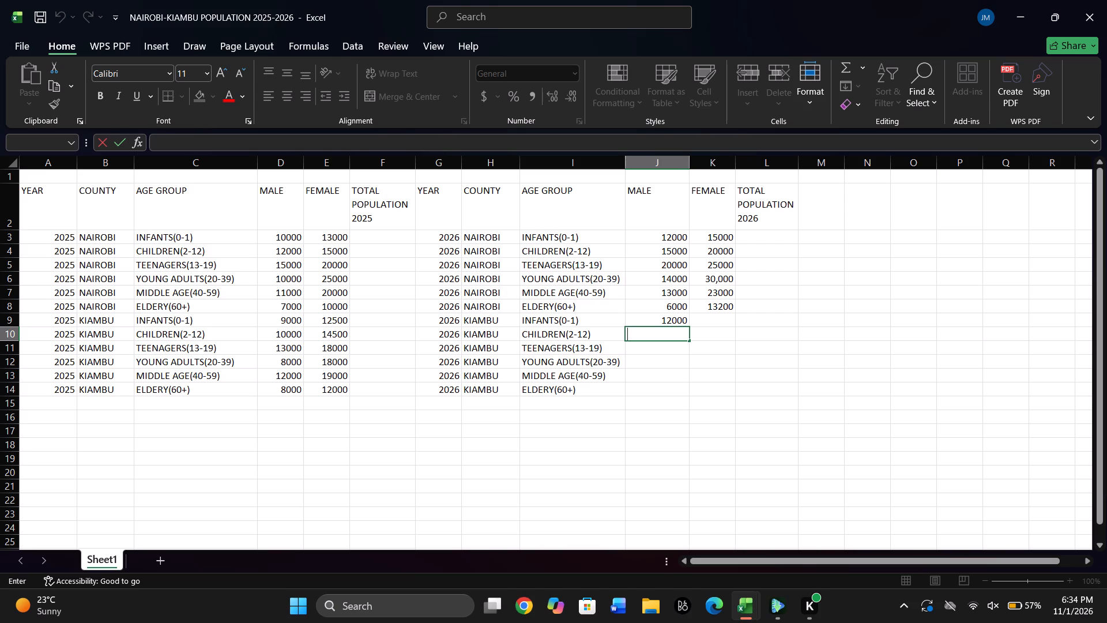
pyautogui.doubleClick(717, 321)
pyautogui.click(663, 336)
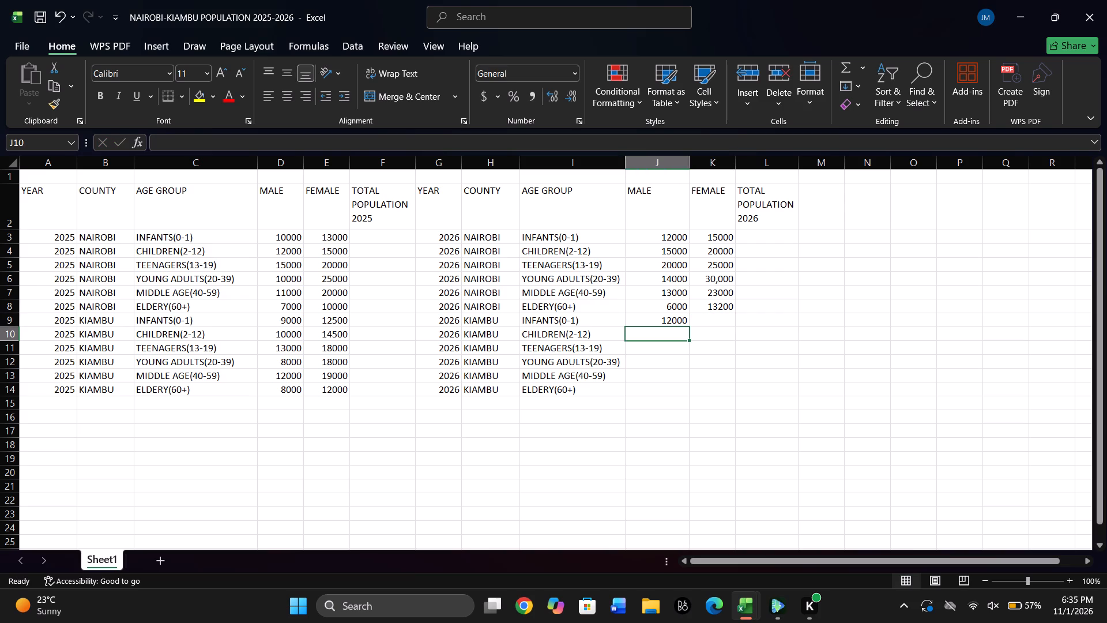
pyautogui.press('1')
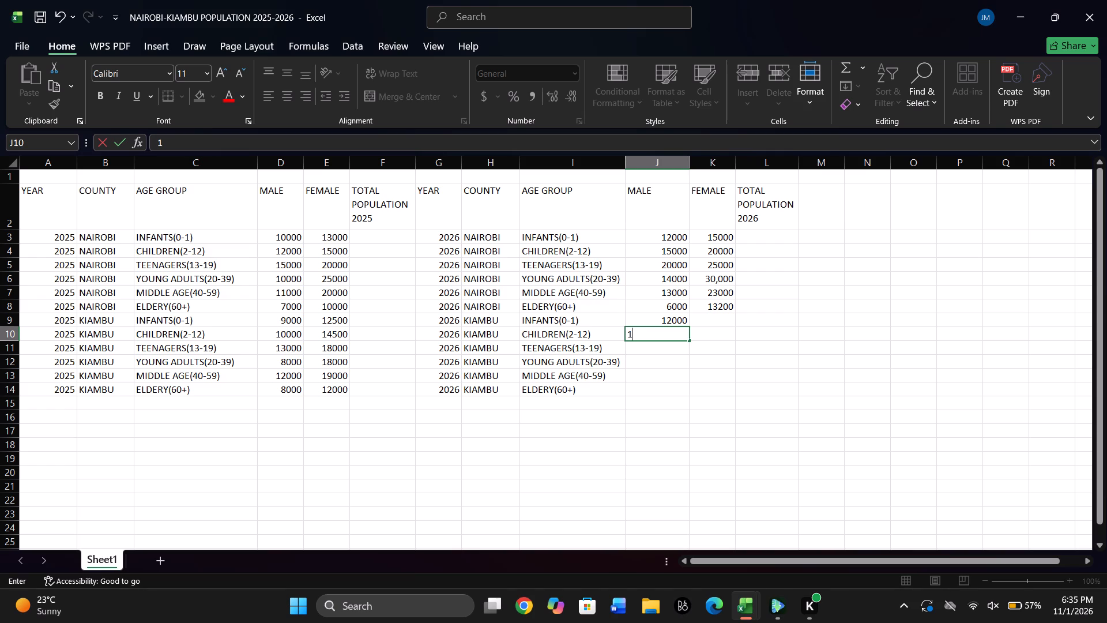
pyautogui.write('200')
pyautogui.press('0')
pyautogui.press('Up')
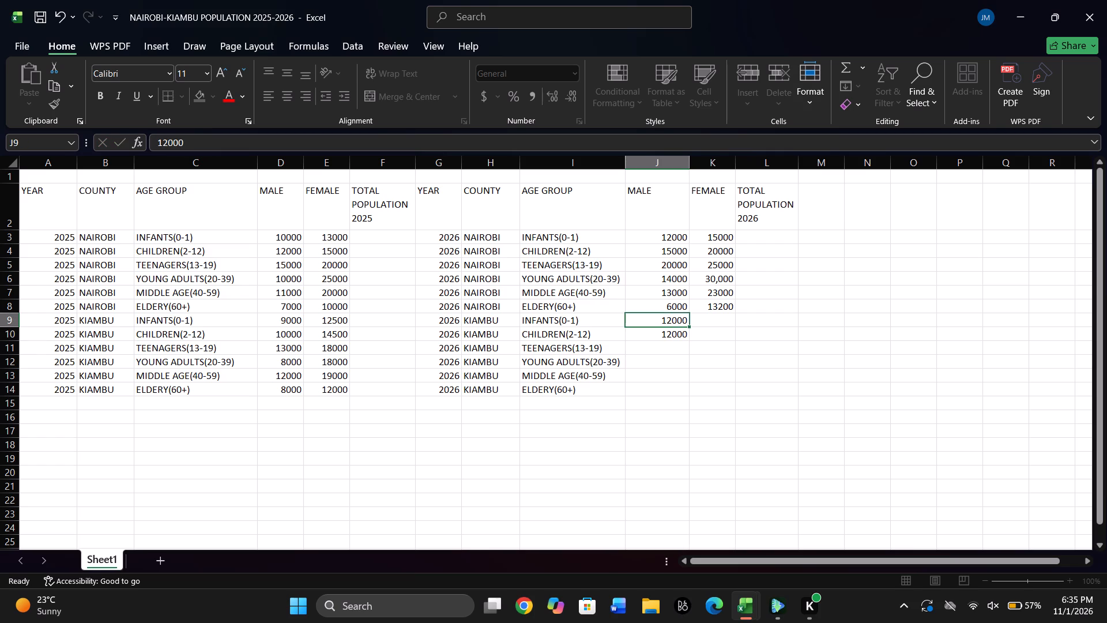
pyautogui.press('Down')
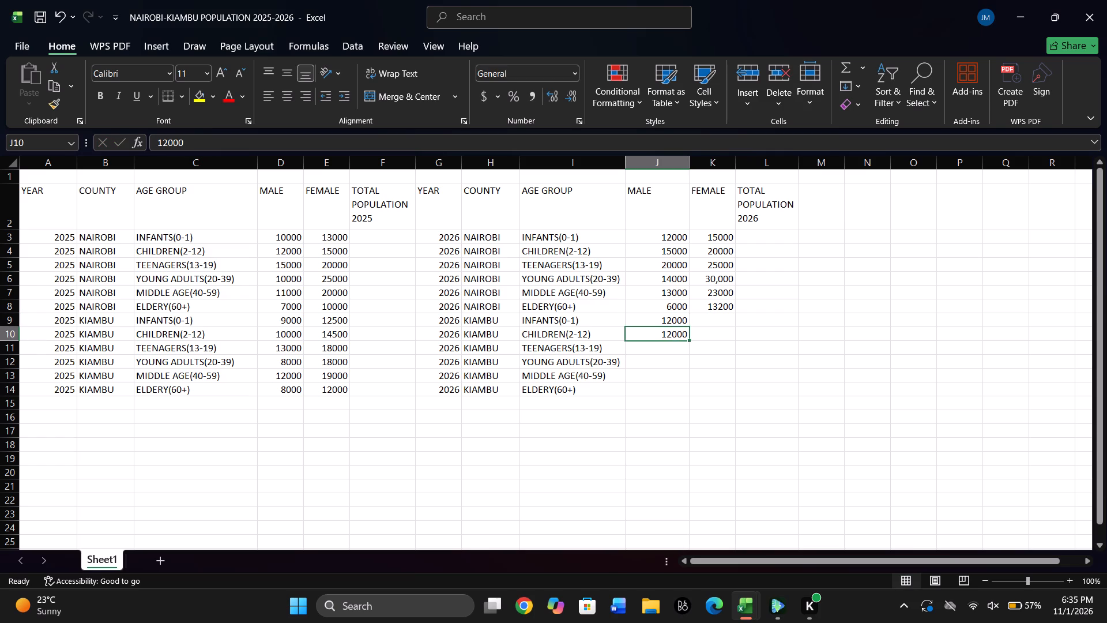
pyautogui.press('Down')
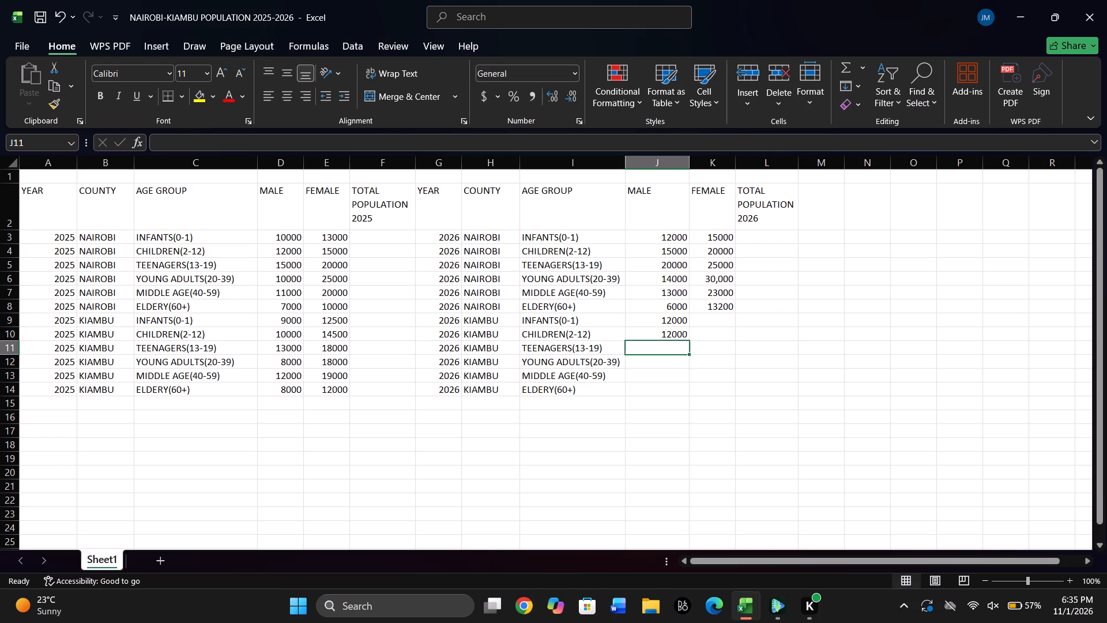
# Change Kiambu's 2026 male figure for children in J10 to 14000.
pyautogui.doubleClick(671, 335)
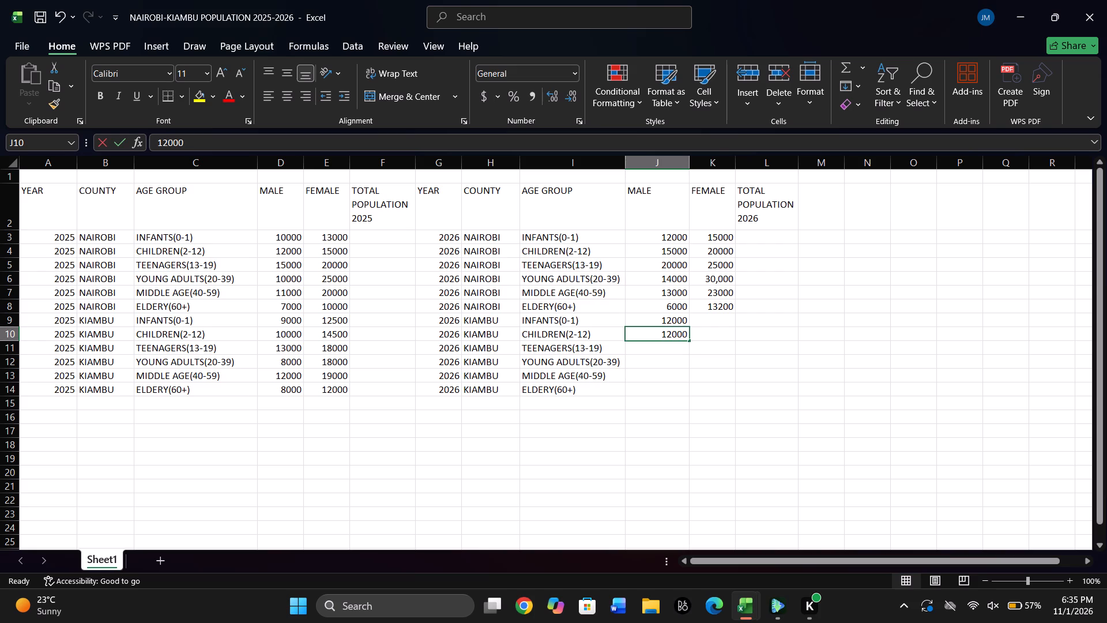
pyautogui.press('BackSpace')
pyautogui.press('3')
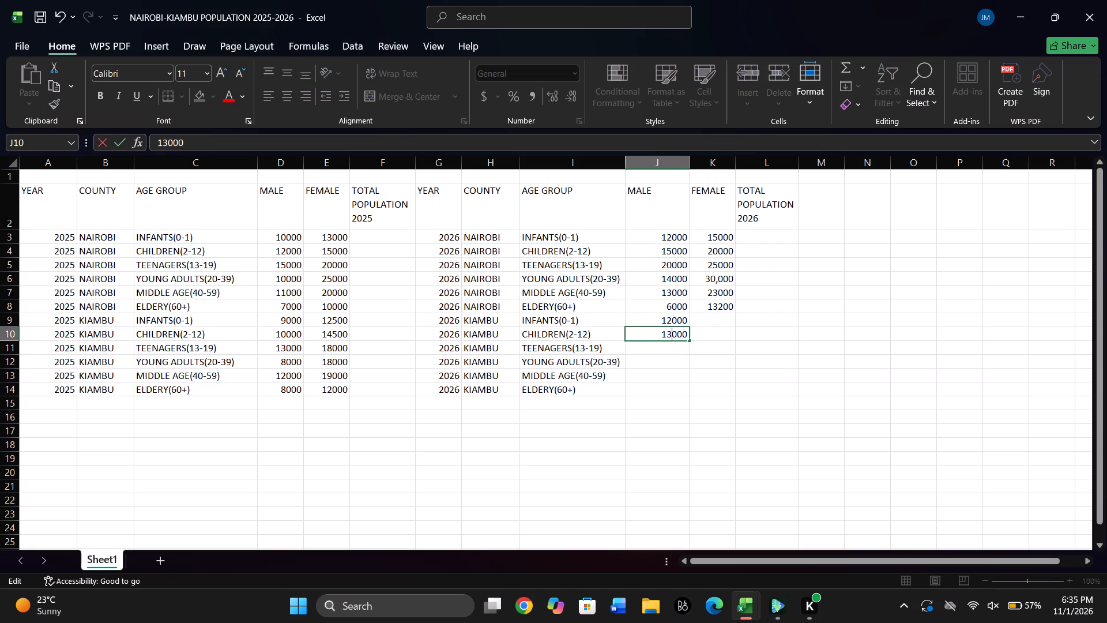
pyautogui.press('BackSpace')
pyautogui.press('4')
pyautogui.click(662, 345)
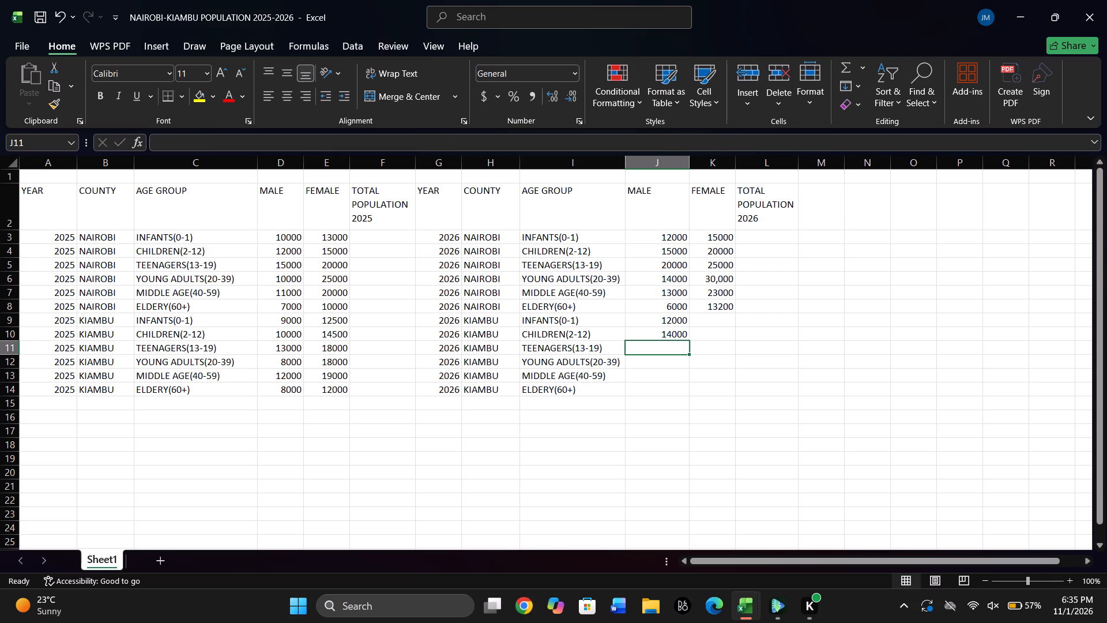
# Enter Kiambu's 2026 male figures for teenagers and young adults: 16000 in J11 and 10000 in J12.
pyautogui.press('1')
pyautogui.write('600')
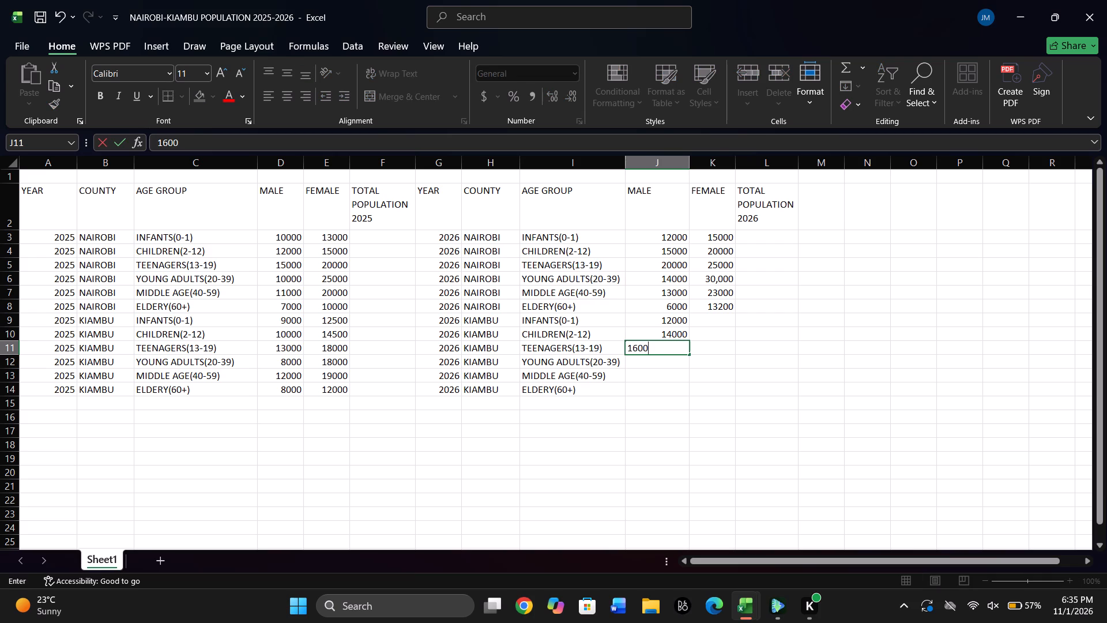
pyautogui.press('Down')
pyautogui.press('Up')
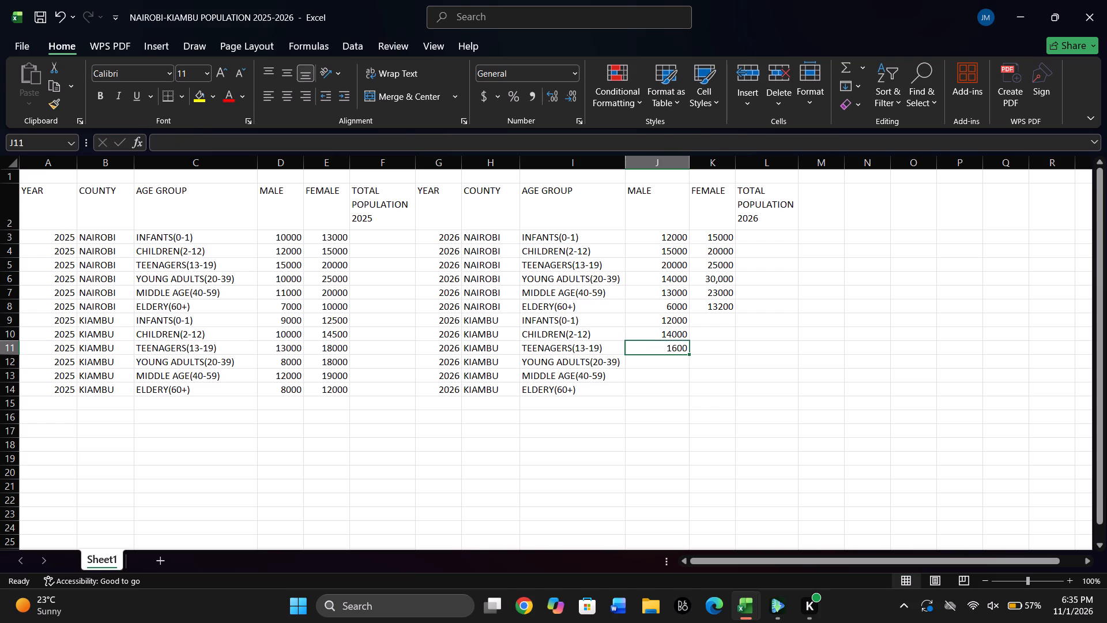
pyautogui.press('BackSpace')
pyautogui.press('BackSpace')
pyautogui.write('16000')
pyautogui.press('Down')
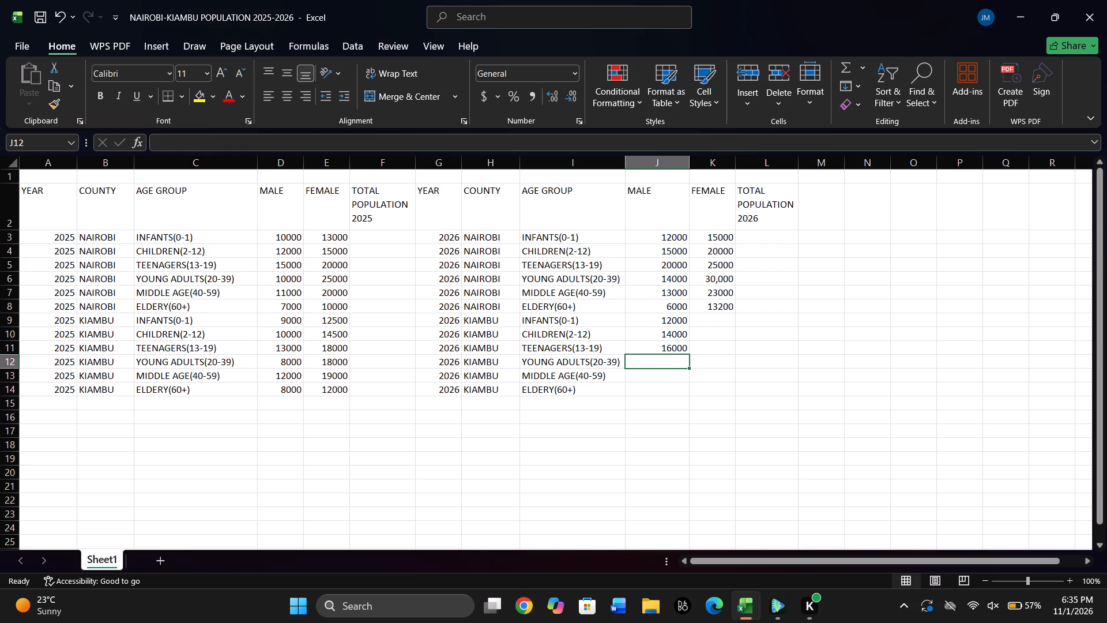
pyautogui.write('1000')
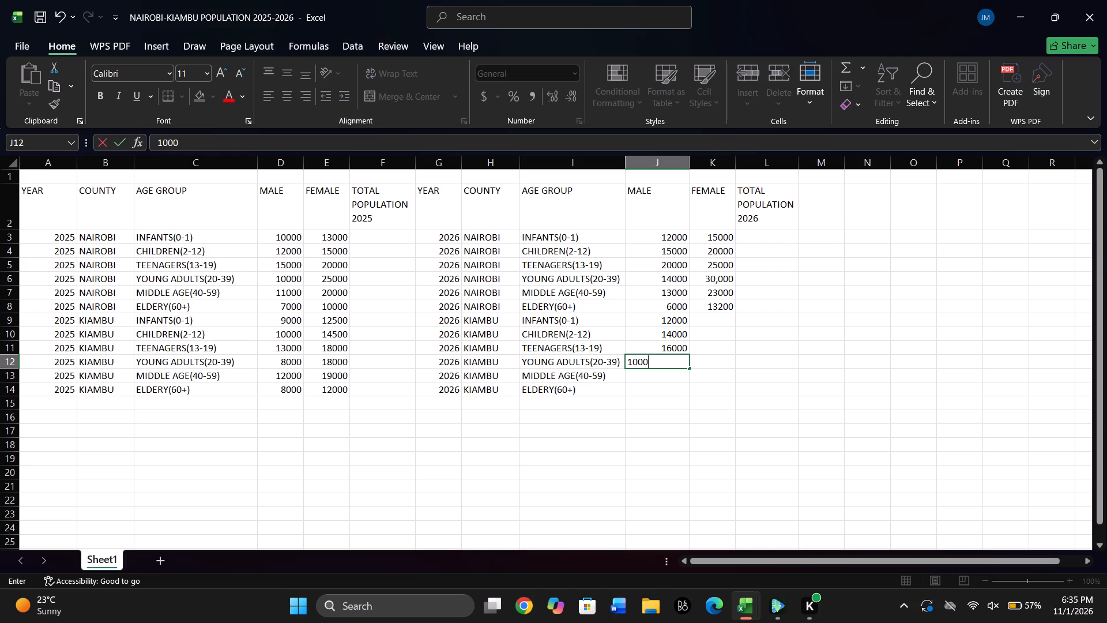
pyautogui.press('0')
pyautogui.press('Down')
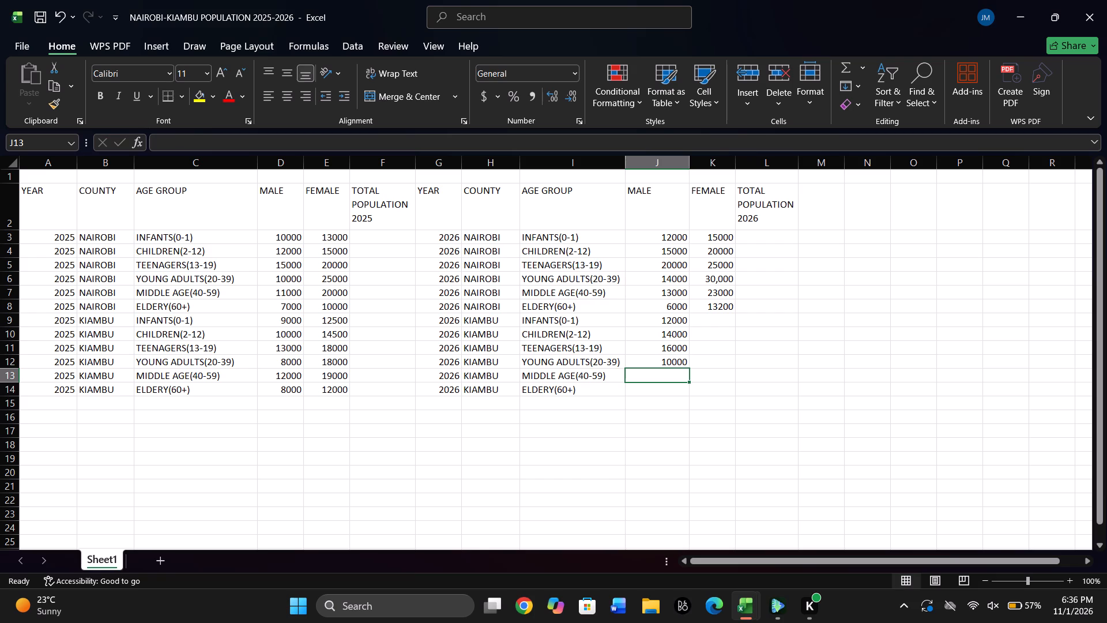
# Enter Kiambu's 2026 male figures for the middle-aged and elderly: 15000 in J13 and 9000 in J14.
pyautogui.write('15000')
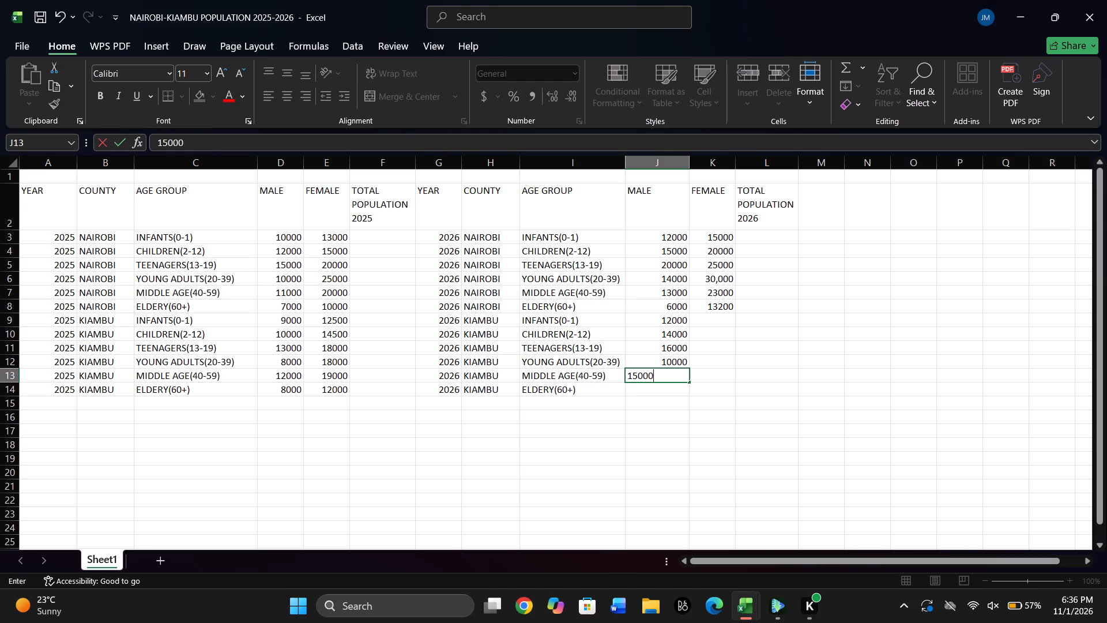
pyautogui.press('Down')
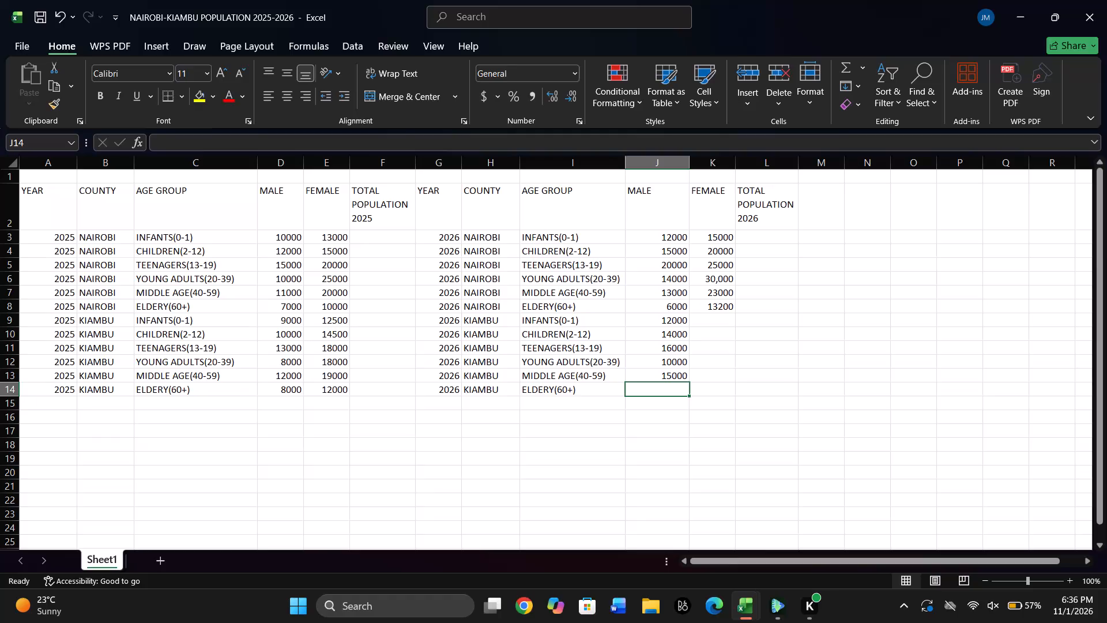
pyautogui.press('1')
pyautogui.press('0')
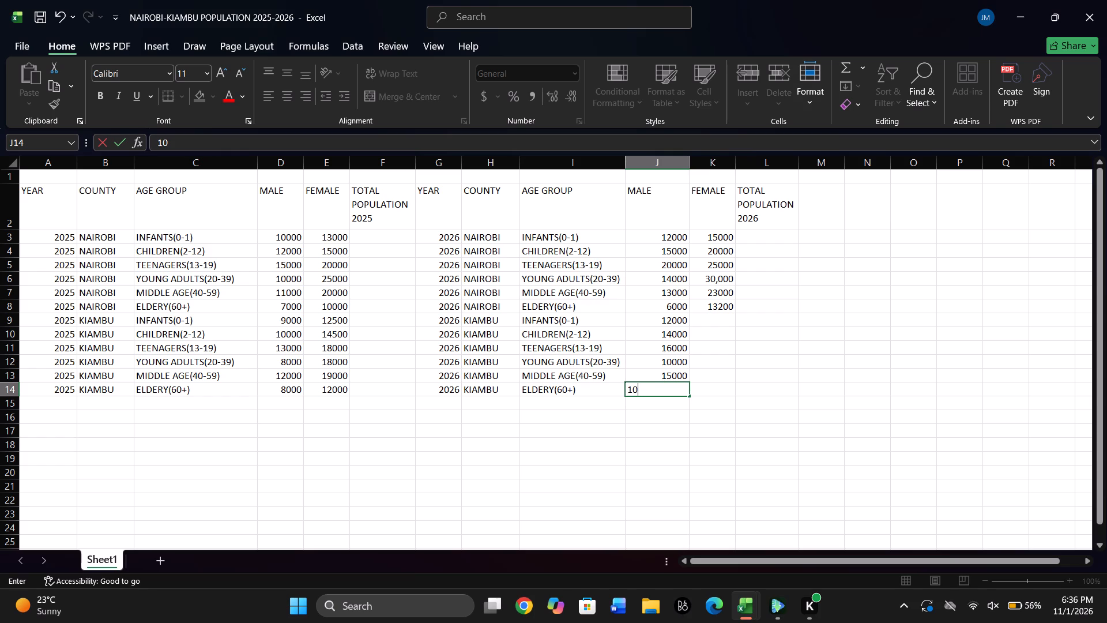
pyautogui.press('BackSpace')
pyautogui.press('BackSpace')
pyautogui.press('1')
pyautogui.press('0')
pyautogui.press('BackSpace')
pyautogui.press('BackSpace')
pyautogui.press('9')
pyautogui.write(',000')
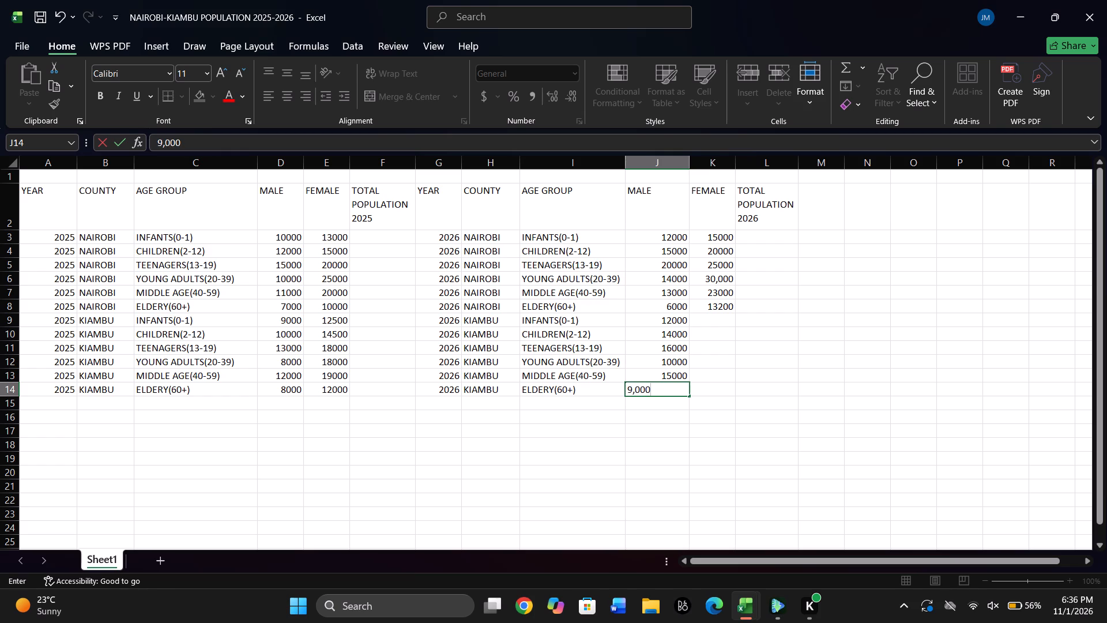
pyautogui.press('BackSpace')
pyautogui.press('BackSpace')
pyautogui.press('BackSpace')
pyautogui.press('BackSpace')
pyautogui.write('000')
pyautogui.press('Right')
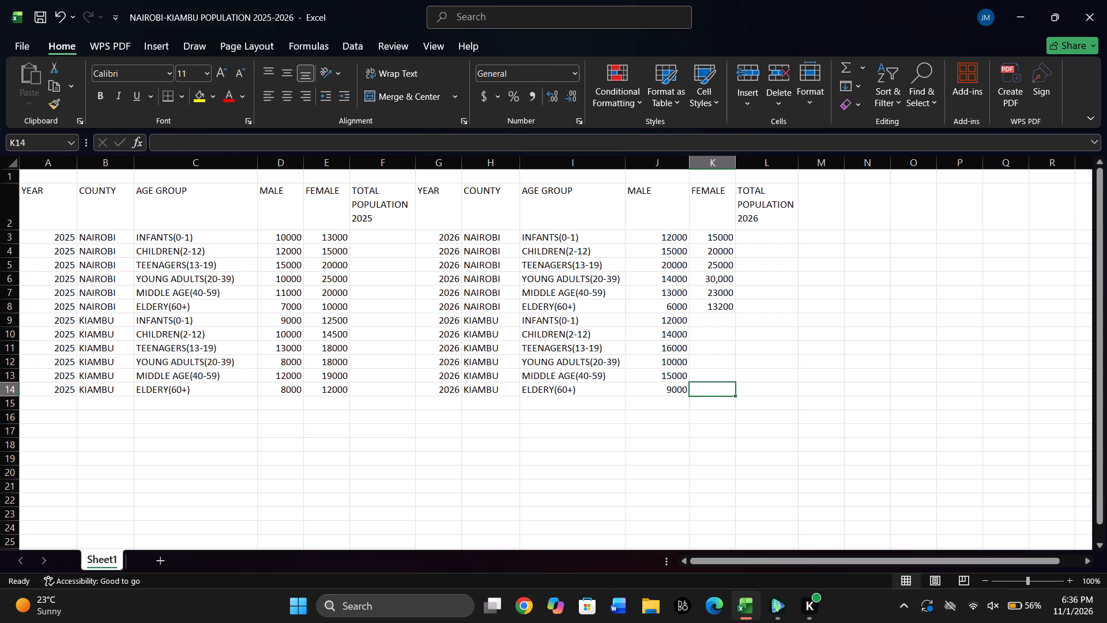
# Enter Kiambu's 2026 female figures for infants and children: 15000 in K9 and 16000 in K10.
pyautogui.press('Up')
pyautogui.press('Up')
pyautogui.press('Up')
pyautogui.press('Up')
pyautogui.press('Up')
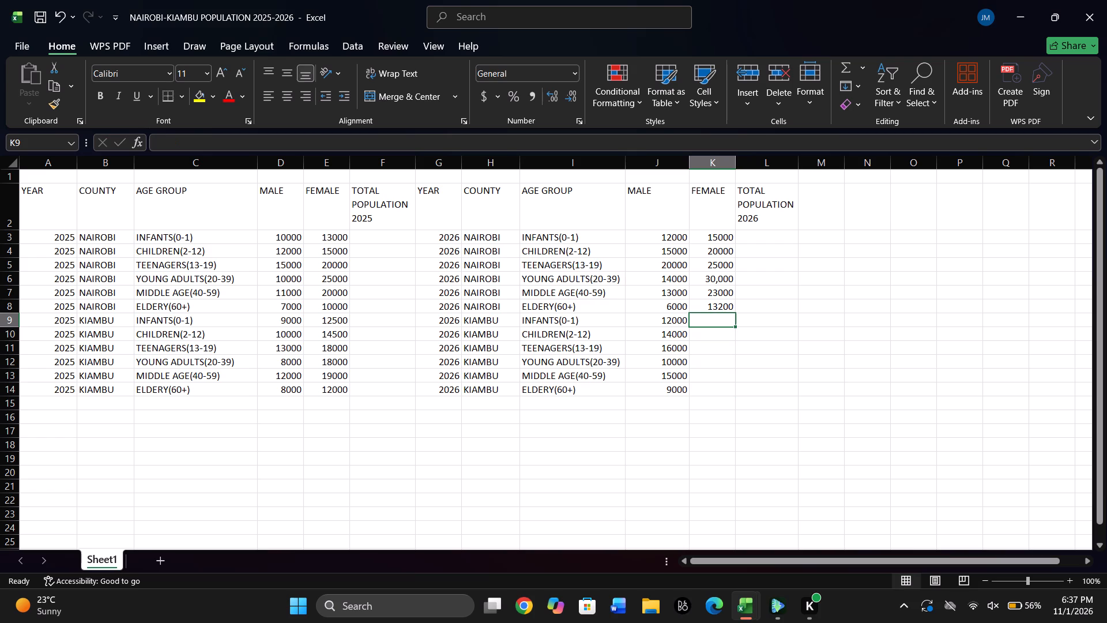
pyautogui.write('1500')
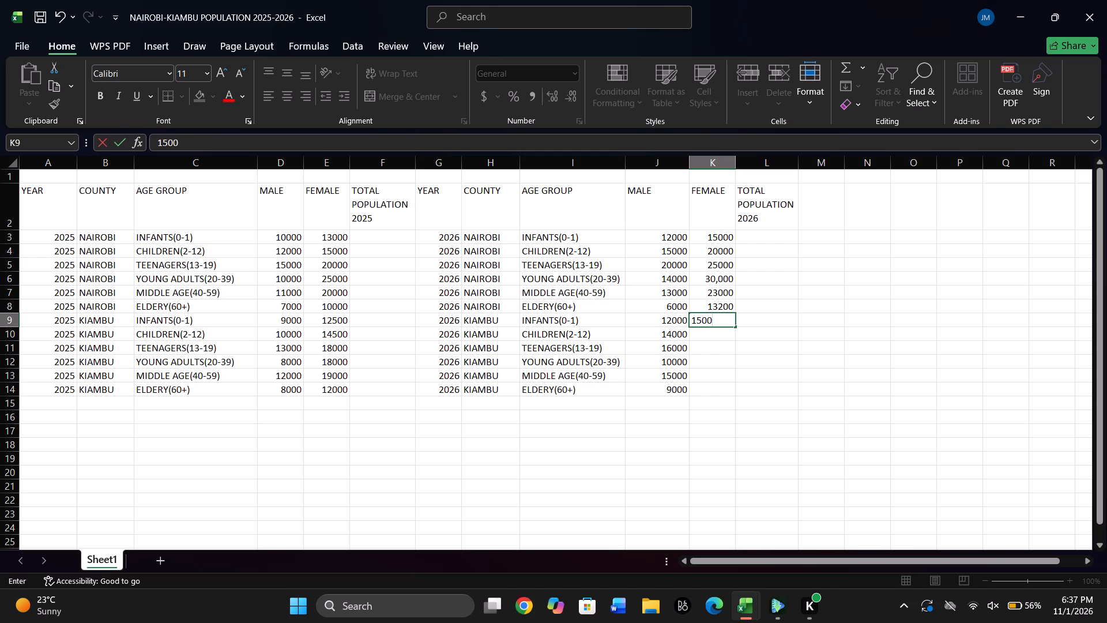
pyautogui.press('0')
pyautogui.press('Down')
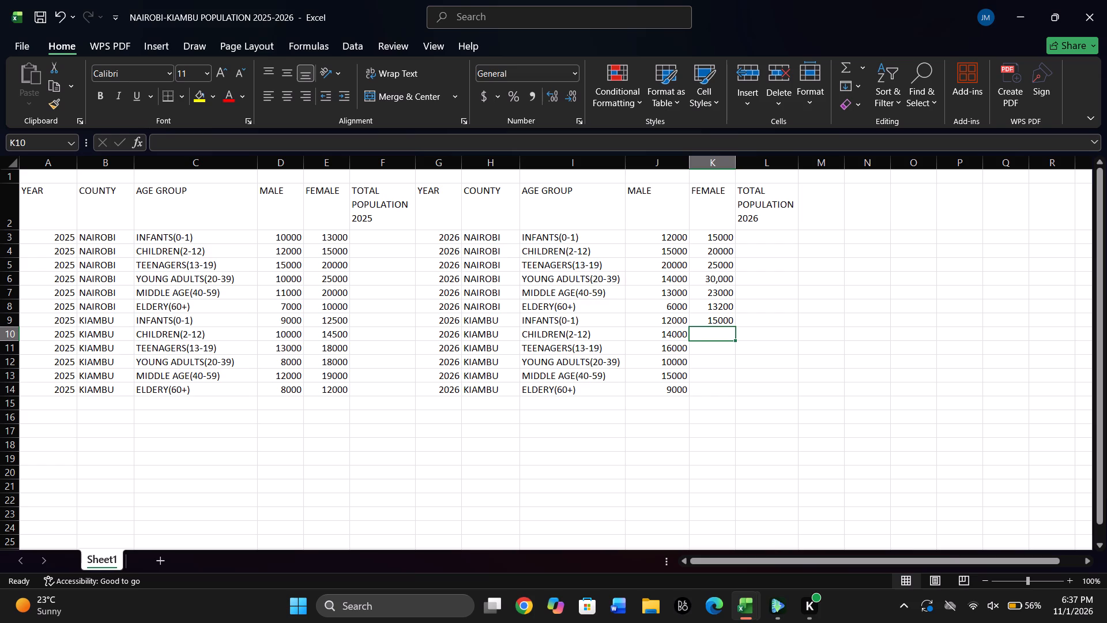
pyautogui.press('1')
pyautogui.write('600')
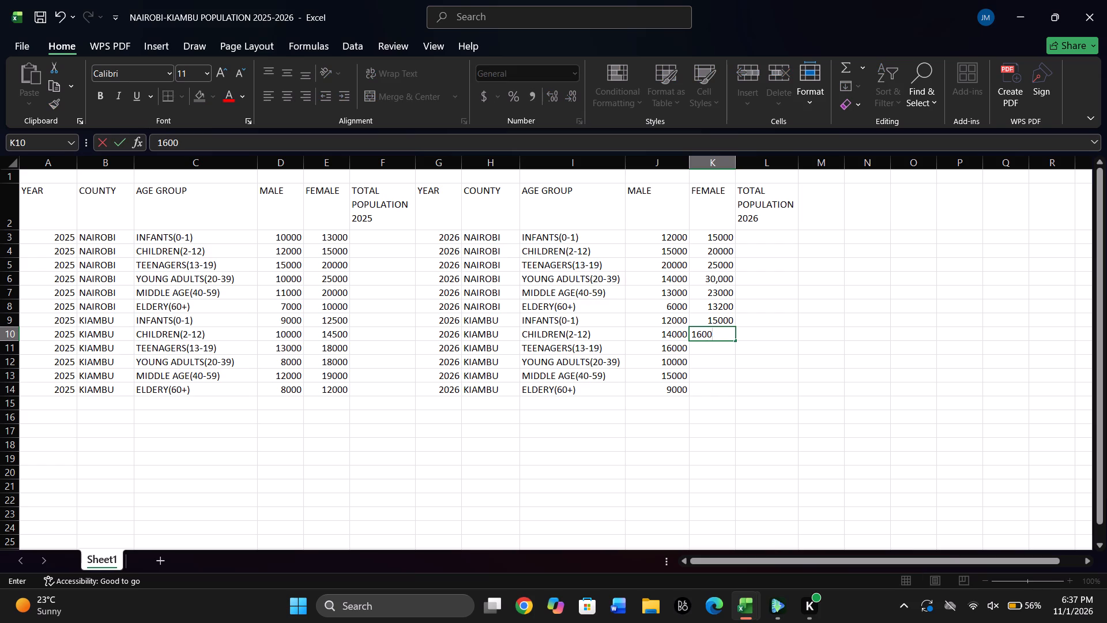
pyautogui.press('0')
pyautogui.press('Down')
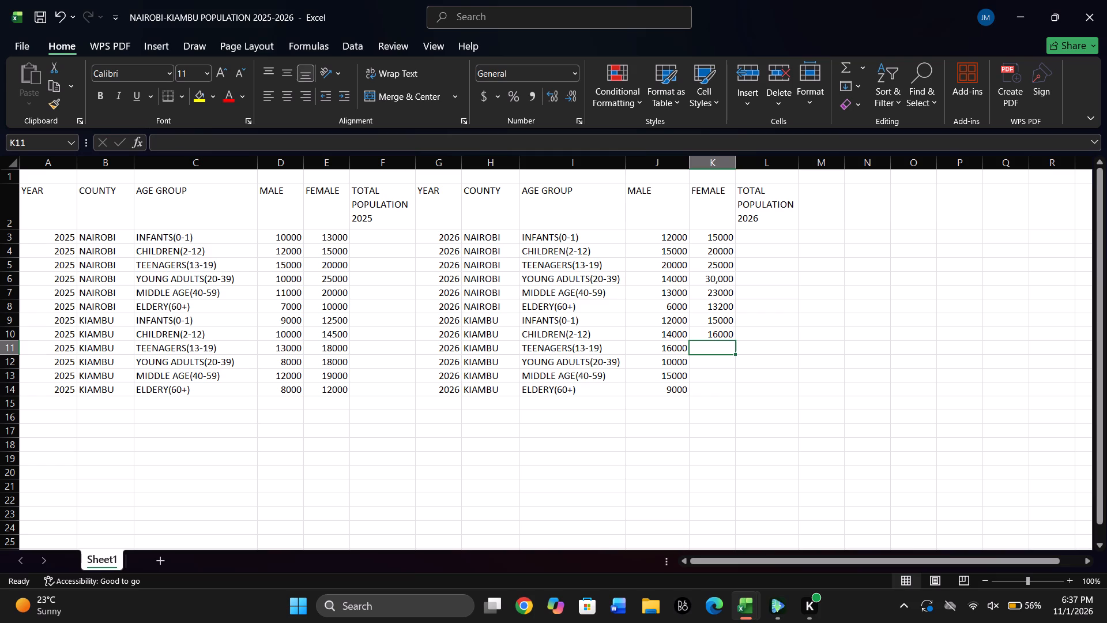
# Enter Kiambu's 2026 female figures for teenagers and young adults: 20000 in K11 and 21000 in K12.
pyautogui.press('2')
pyautogui.write('000')
pyautogui.press('0')
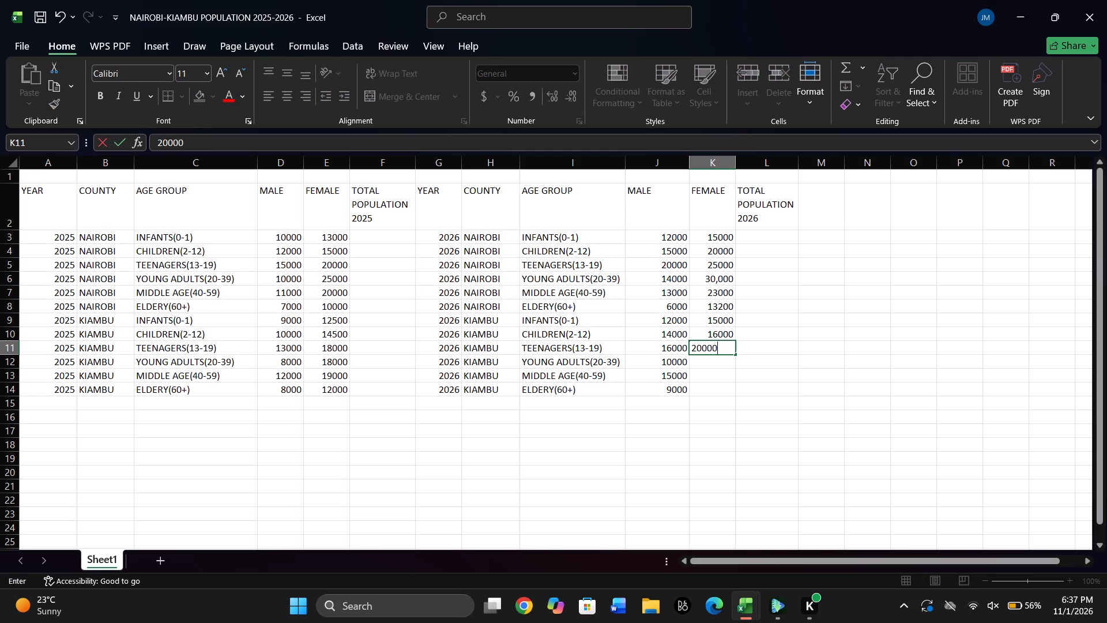
pyautogui.press('Down')
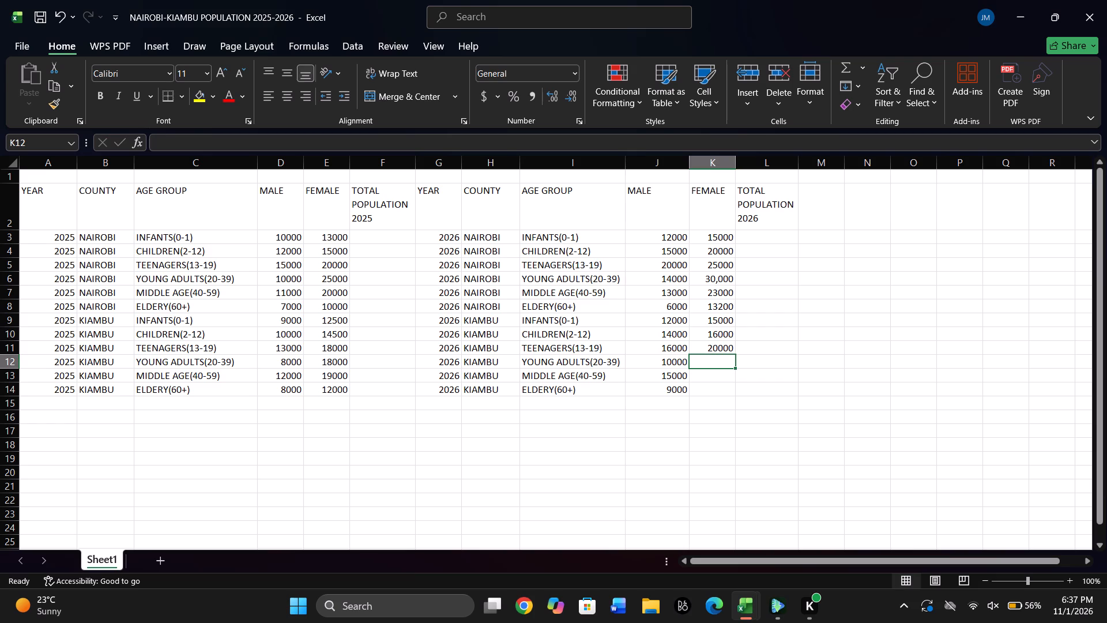
pyautogui.write('2100')
pyautogui.press('0')
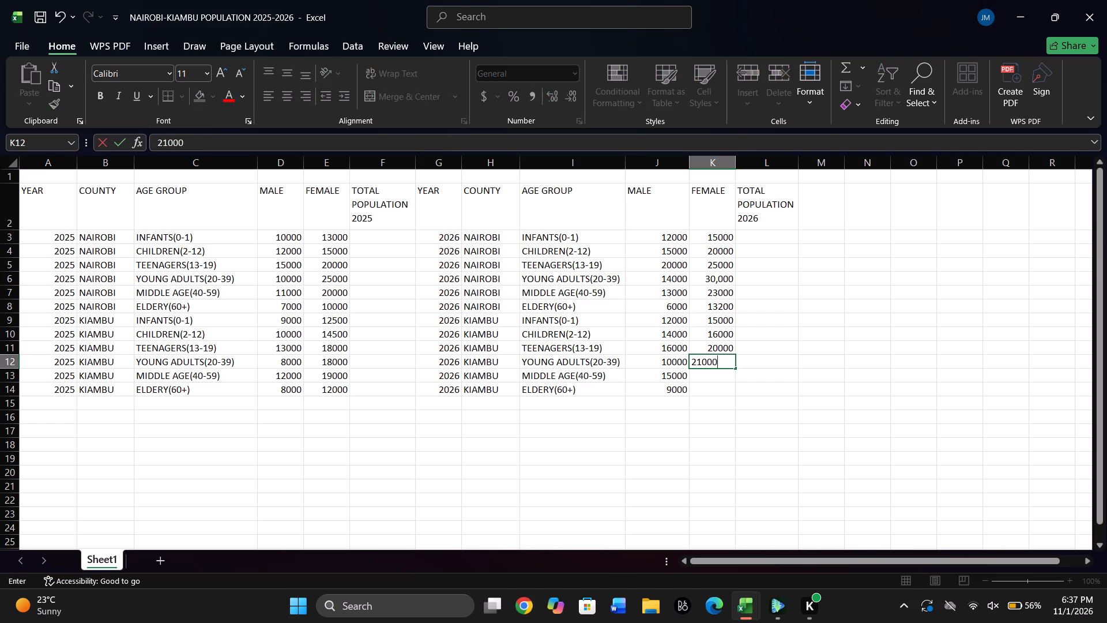
pyautogui.press('Down')
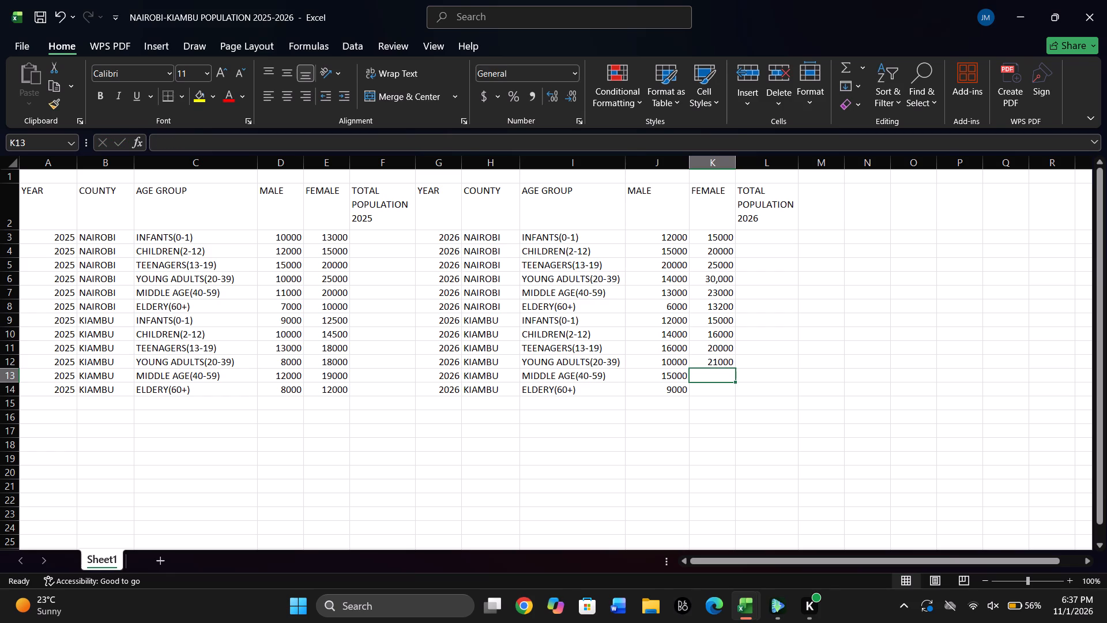
# Enter Kiambu's 2026 female figures for the middle-aged and elderly: 19000 in K13 and 13000 in K14.
pyautogui.write('19000')
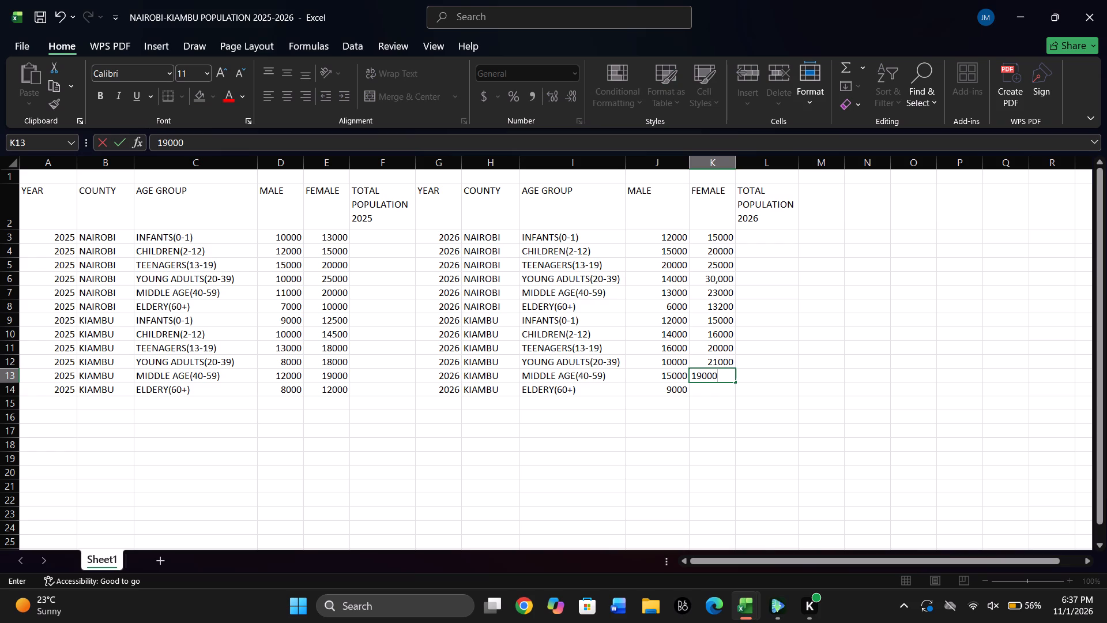
pyautogui.press('Down')
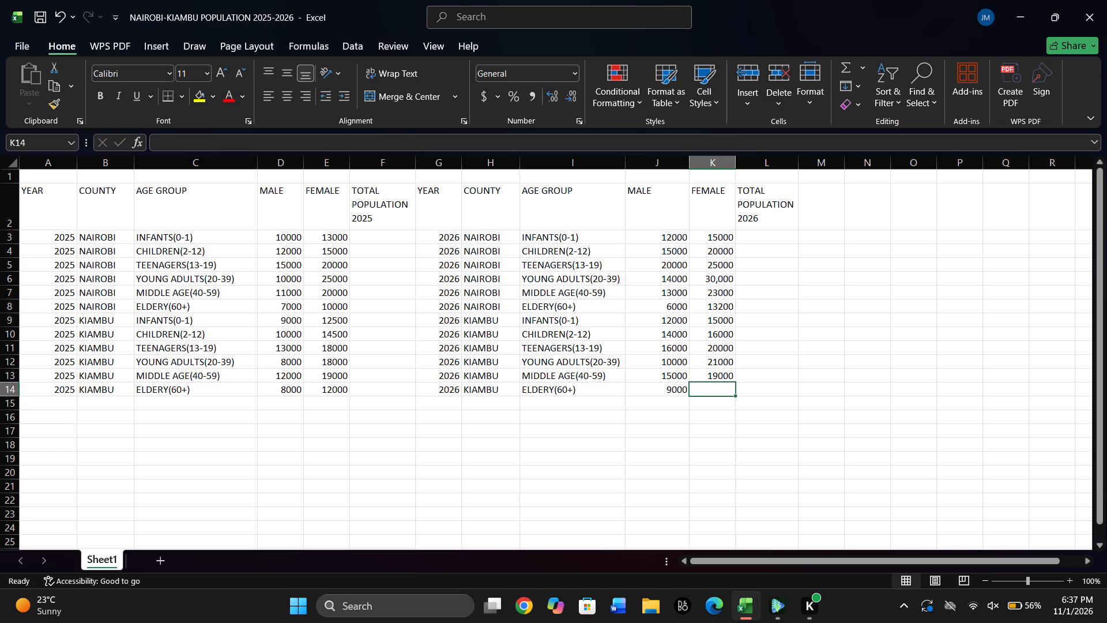
pyautogui.write('8000')
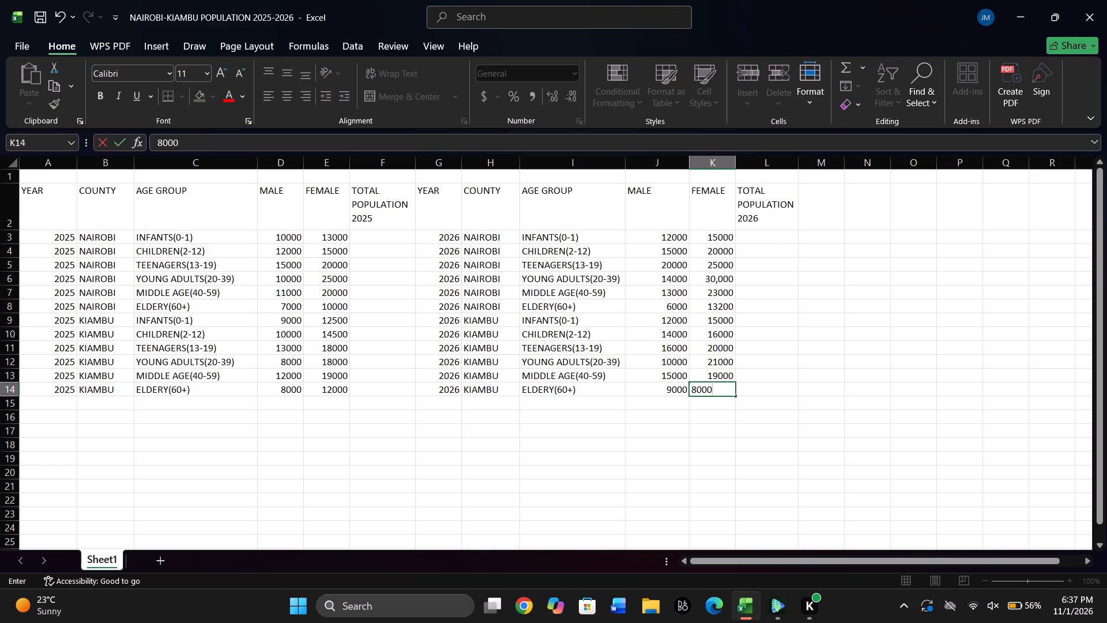
pyautogui.press('BackSpace')
pyautogui.press('BackSpace')
pyautogui.press('BackSpace')
pyautogui.press('BackSpace')
pyautogui.write('1300')
pyautogui.press('0')
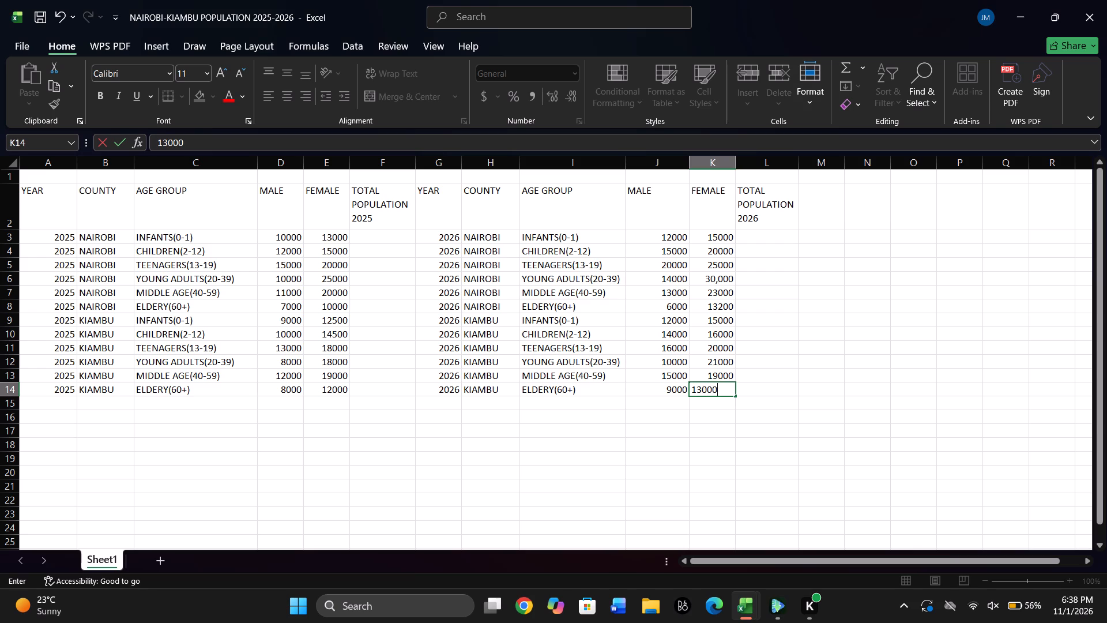
pyautogui.doubleClick(759, 238)
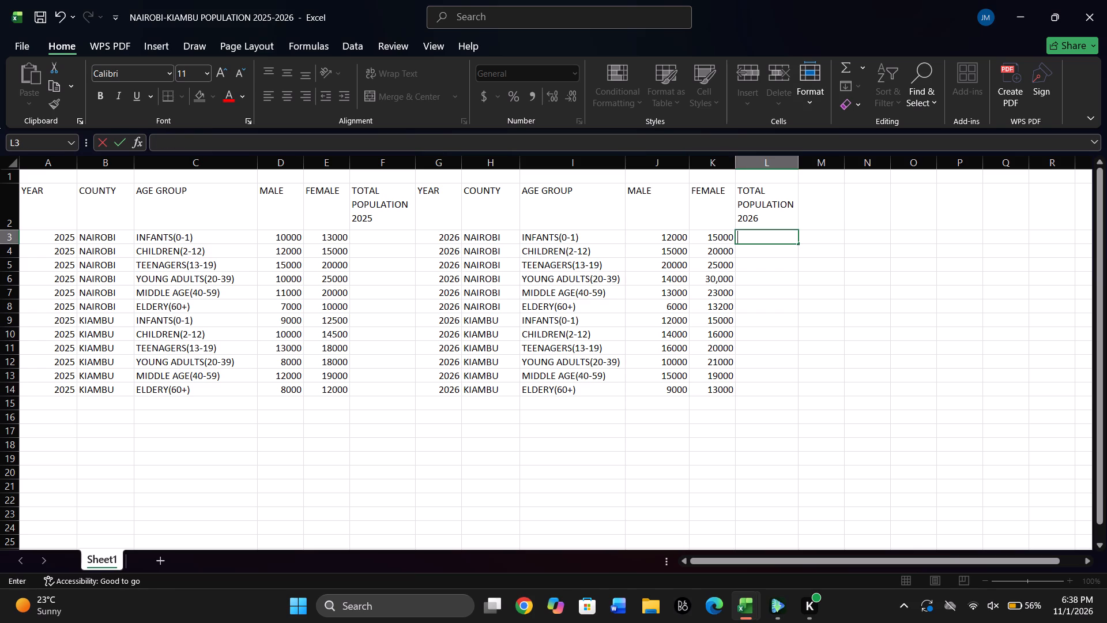
# Total Nairobi's 2025 male and female infants in F3 with the formula =SUM(D3:E3).
pyautogui.doubleClick(374, 235)
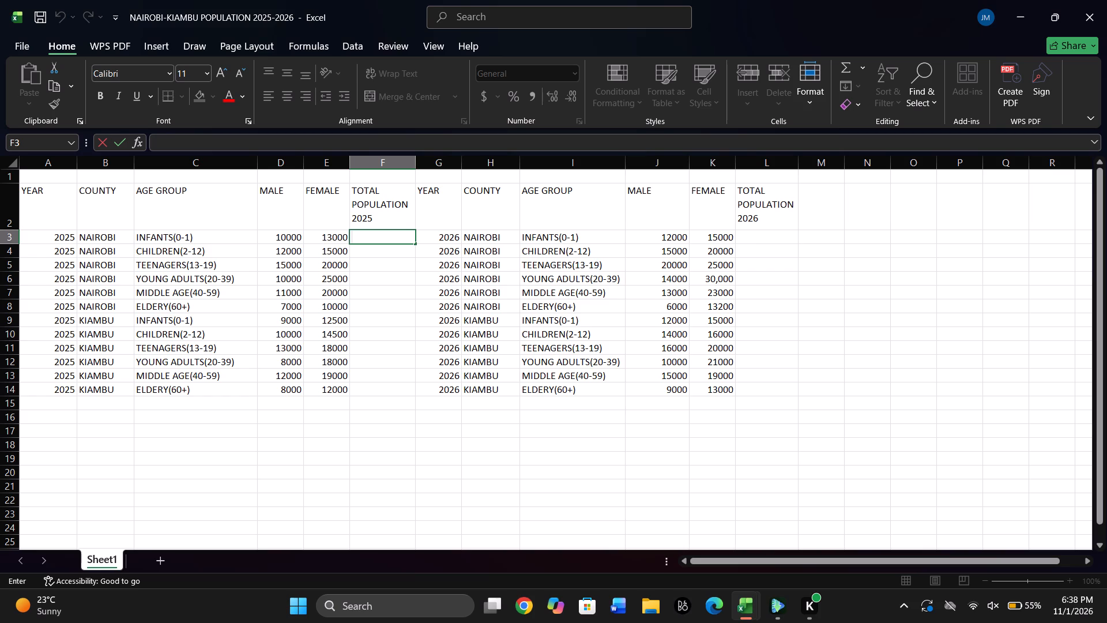
pyautogui.press('=')
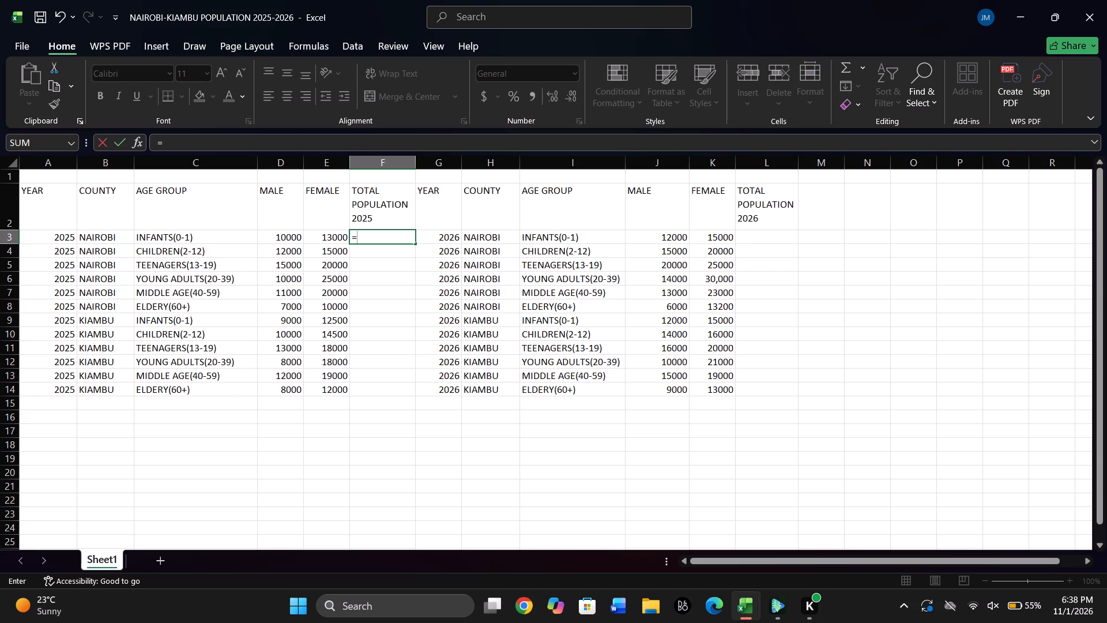
pyautogui.write('SUM')
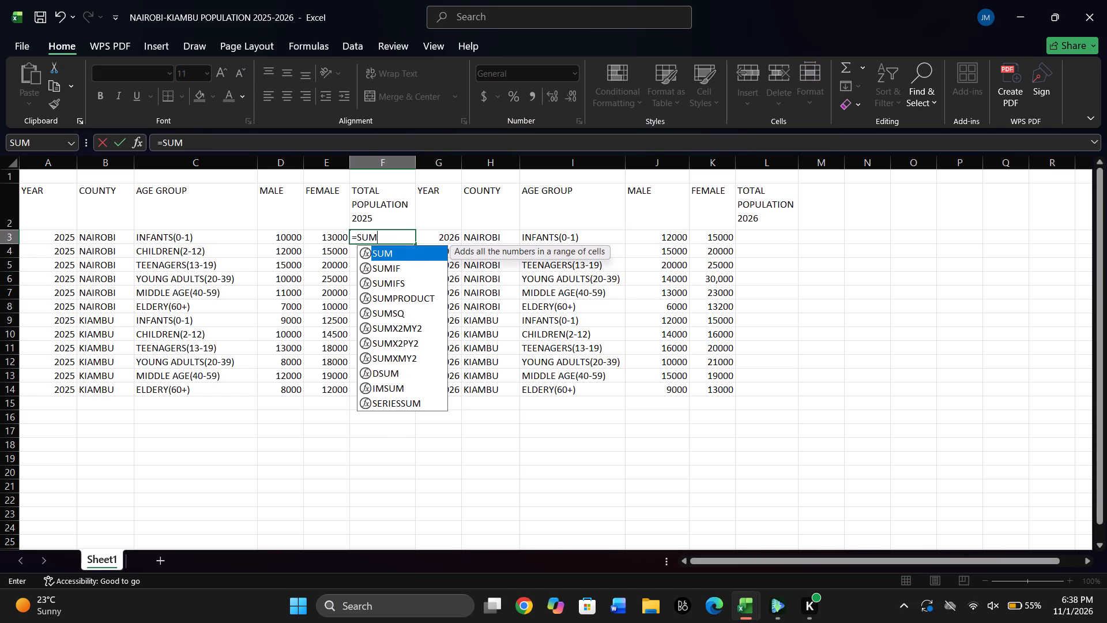
pyautogui.press('BackSpace')
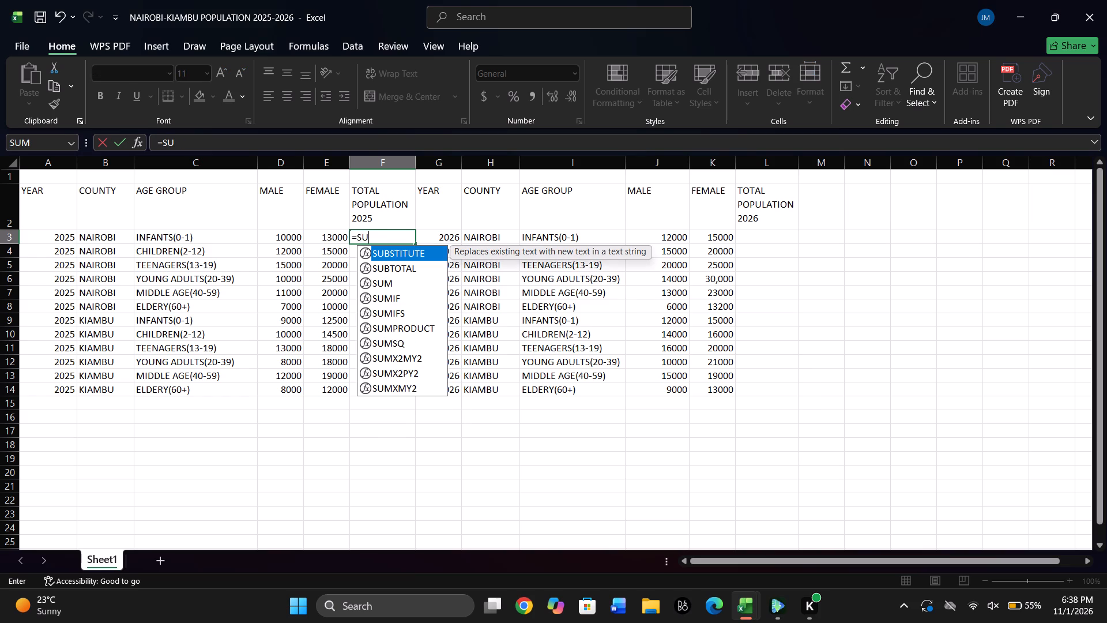
pyautogui.hotkey('shift', '(')
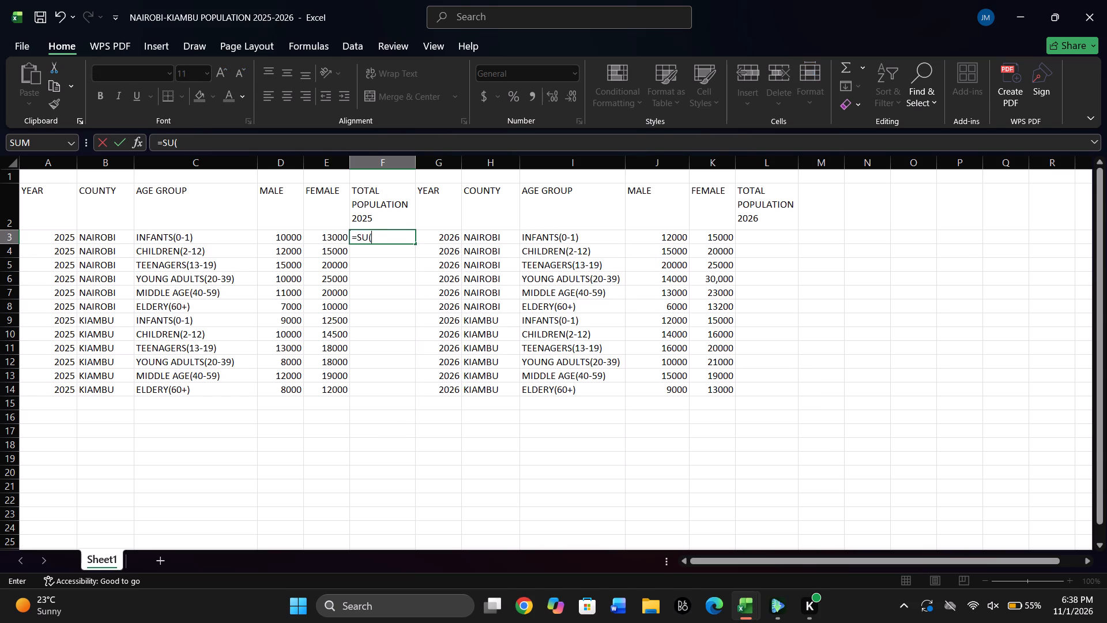
pyautogui.press('BackSpace')
pyautogui.write('M(')
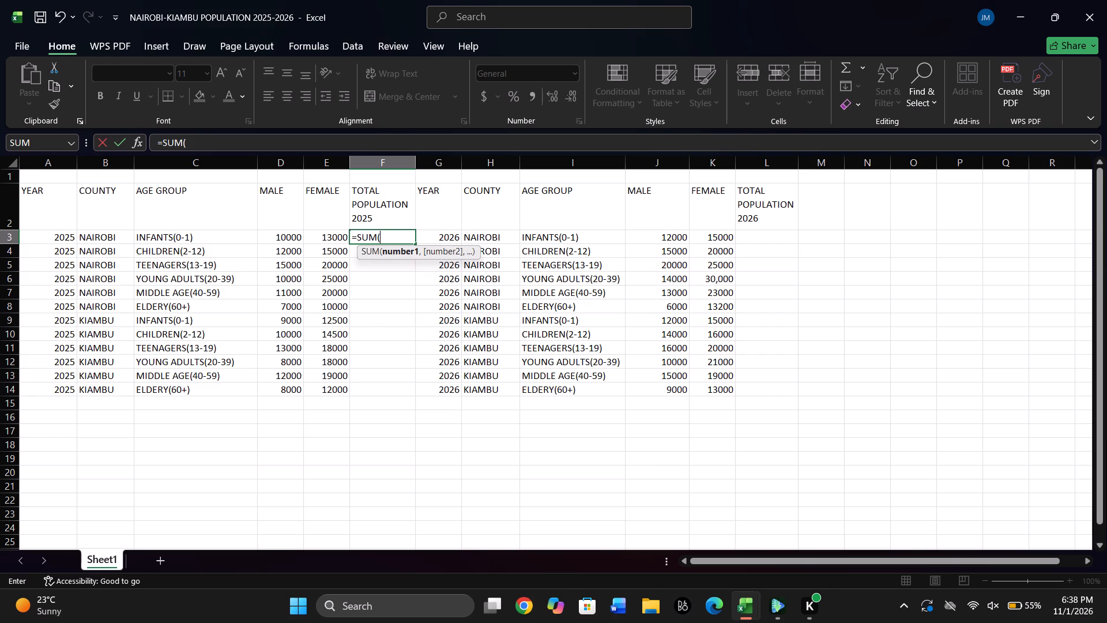
pyautogui.click(325, 235)
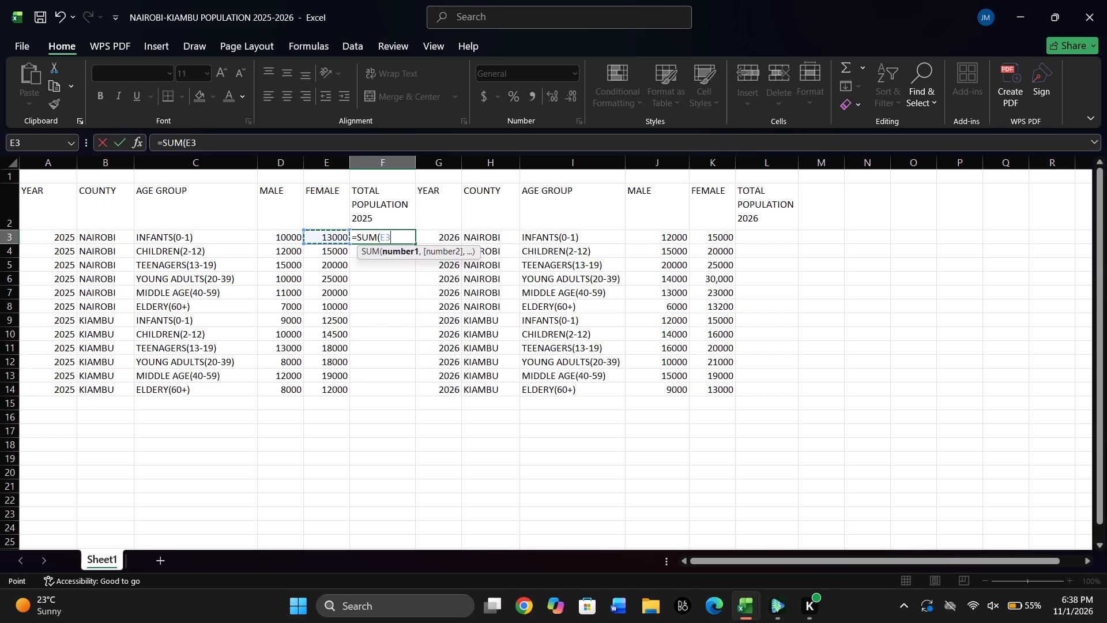
pyautogui.moveTo(337, 240); pyautogui.dragTo(334, 249)
pyautogui.press('BackSpace')
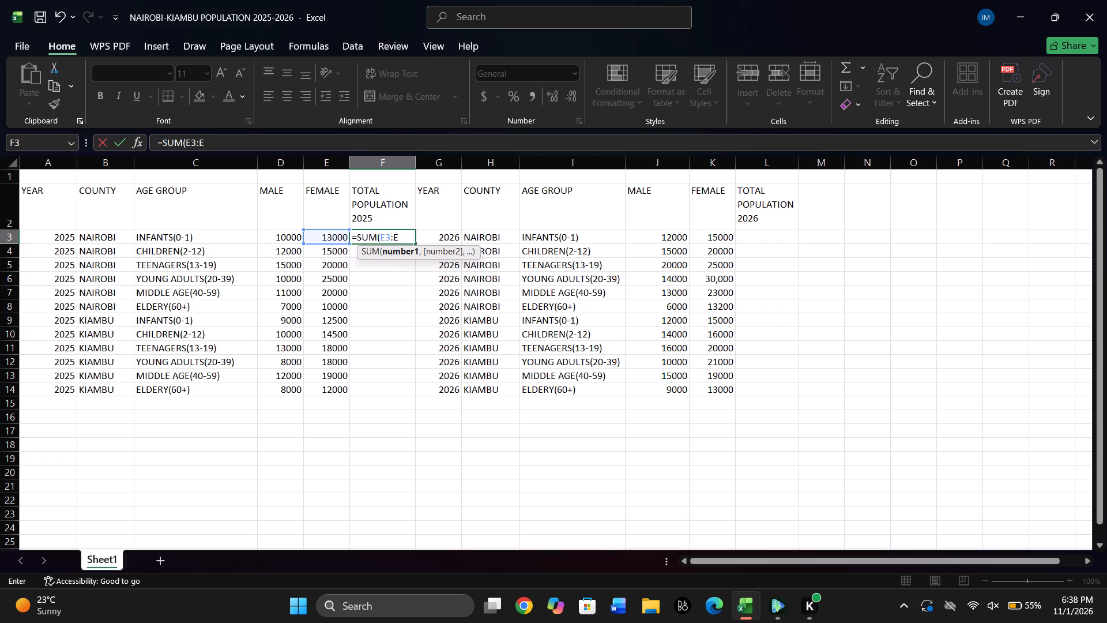
pyautogui.press('BackSpace')
pyautogui.press('BackSpace')
pyautogui.press('BackSpace')
pyautogui.press('BackSpace')
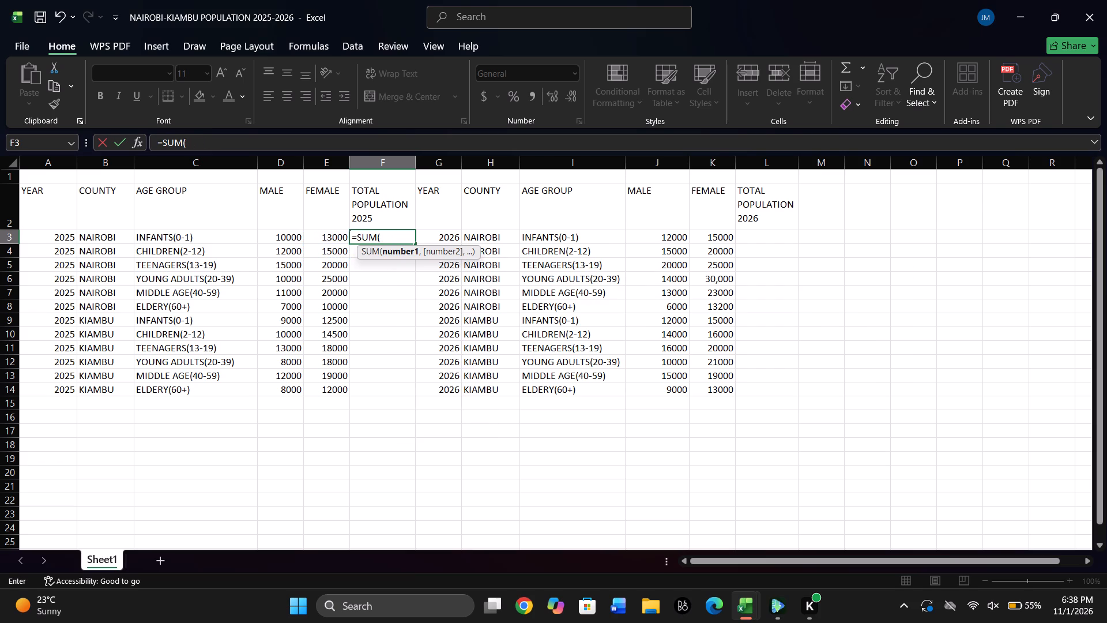
pyautogui.click(283, 238)
pyautogui.moveTo(283, 238); pyautogui.dragTo(321, 238)
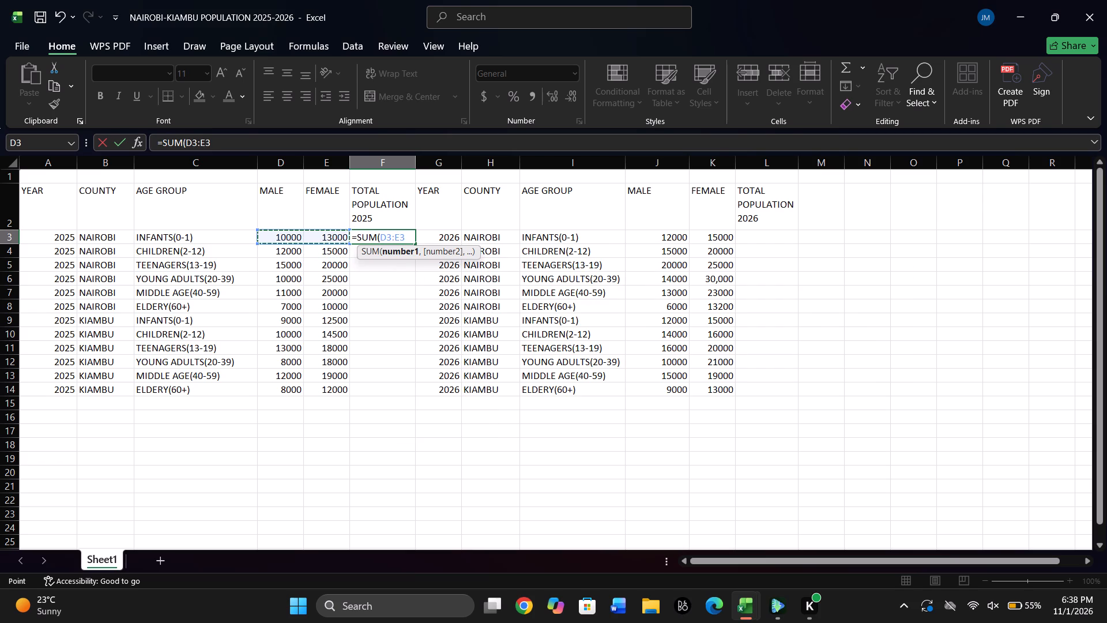
pyautogui.hotkey('shift', ')')
pyautogui.press('Return')
# Fill the 2025 total population formula from F3 down through F14 for all age groups in both counties.
pyautogui.click(392, 235)
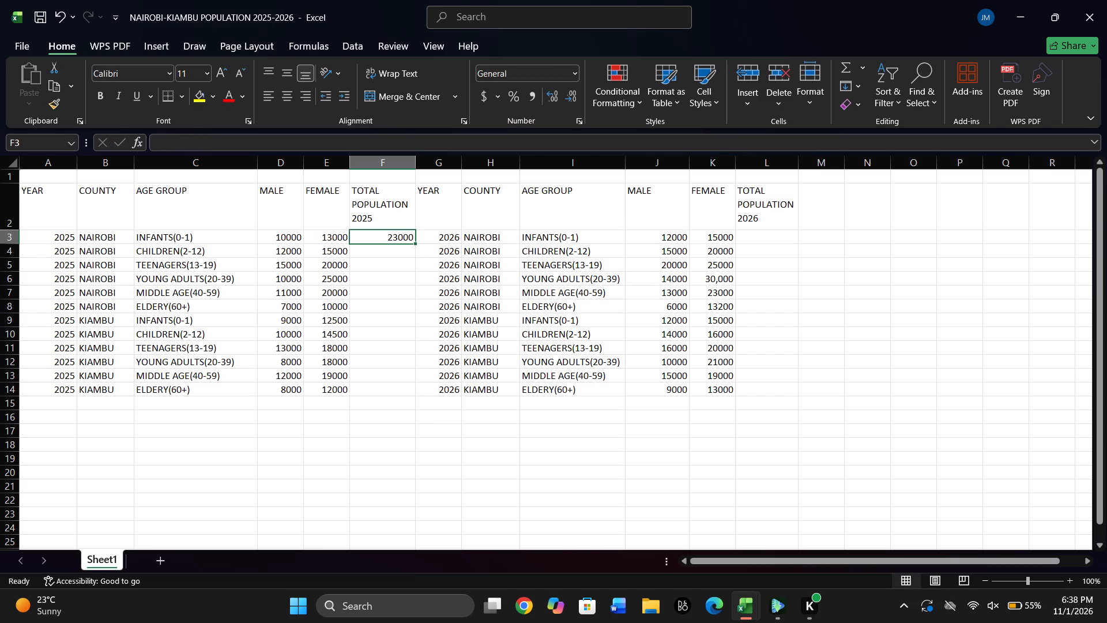
pyautogui.moveTo(416, 244); pyautogui.dragTo(415, 253)
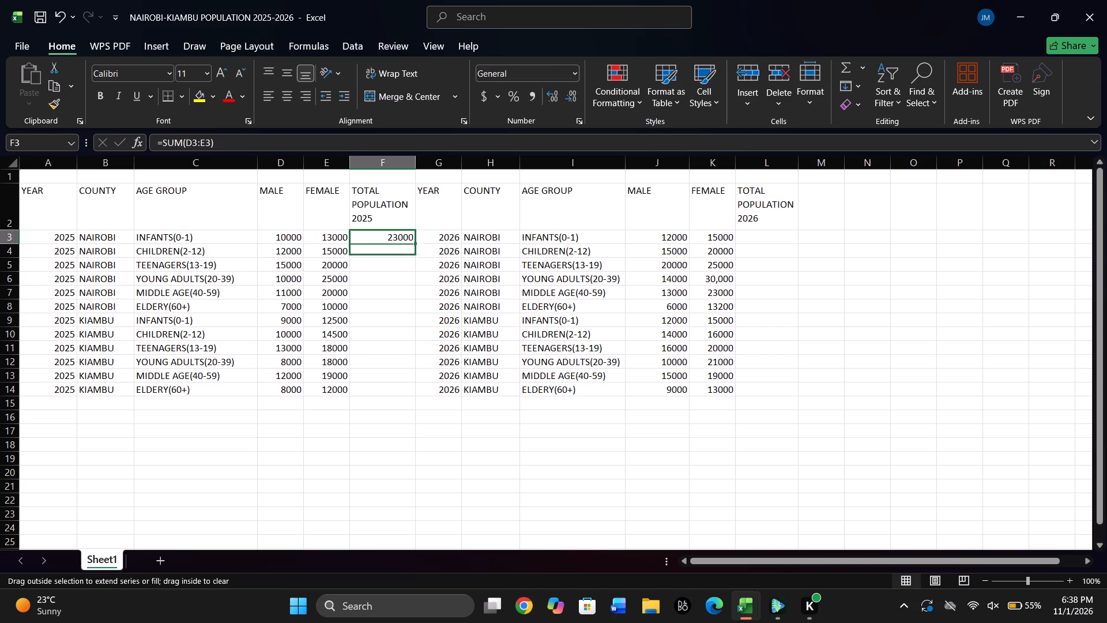
pyautogui.moveTo(415, 253); pyautogui.dragTo(411, 335)
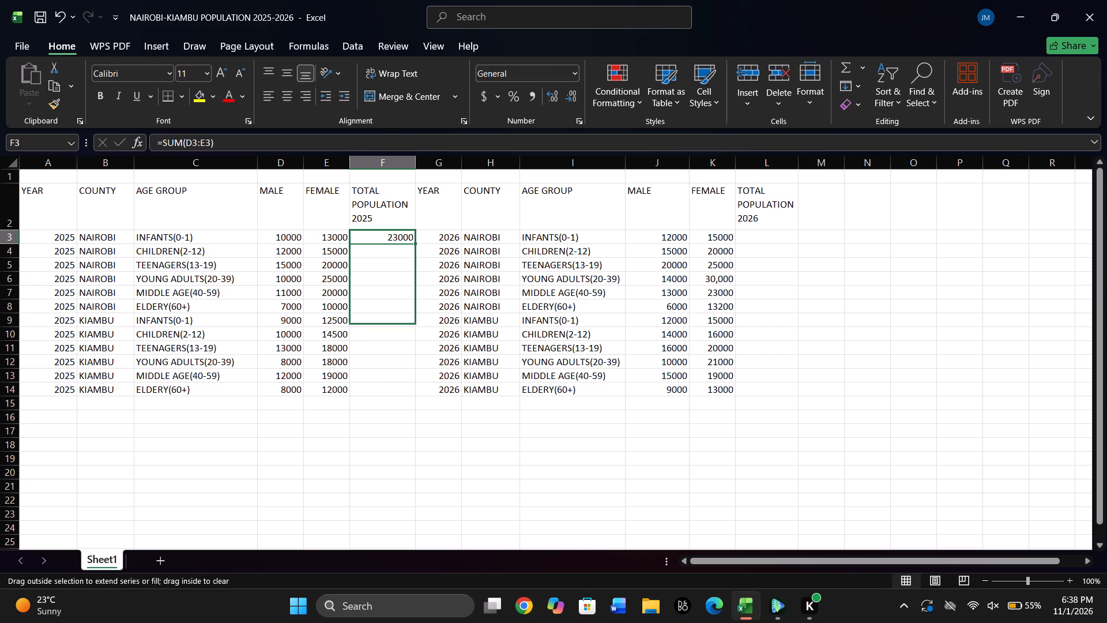
pyautogui.moveTo(411, 335); pyautogui.dragTo(415, 393)
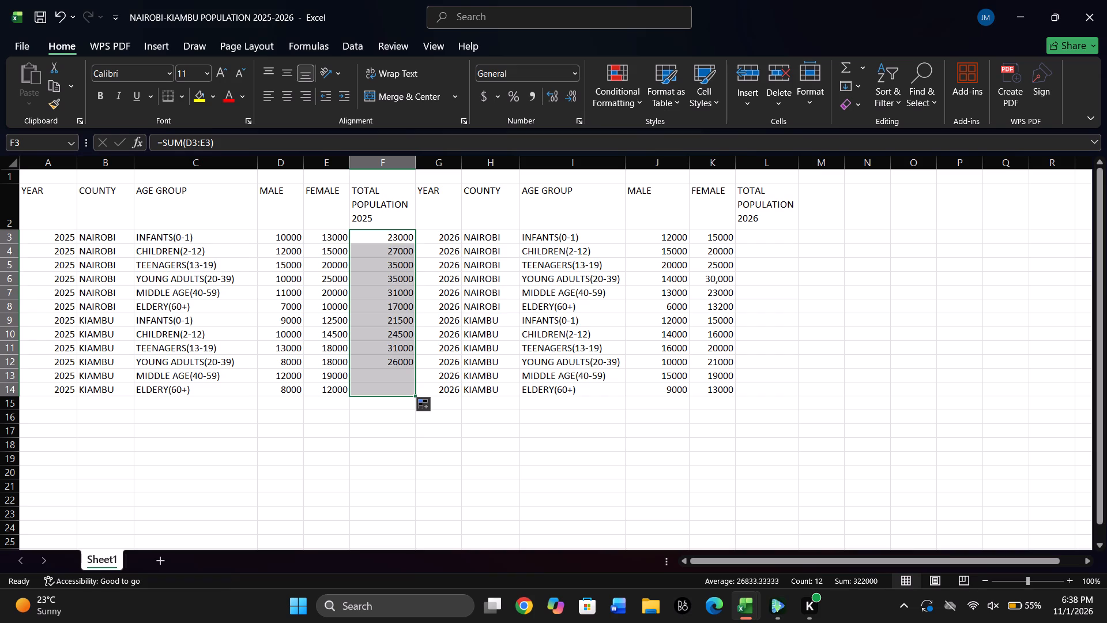
# Total Nairobi's 2026 male and female infants in L3 with the formula =SUM(J3:K3).
pyautogui.doubleClick(766, 242)
pyautogui.doubleClick(761, 222)
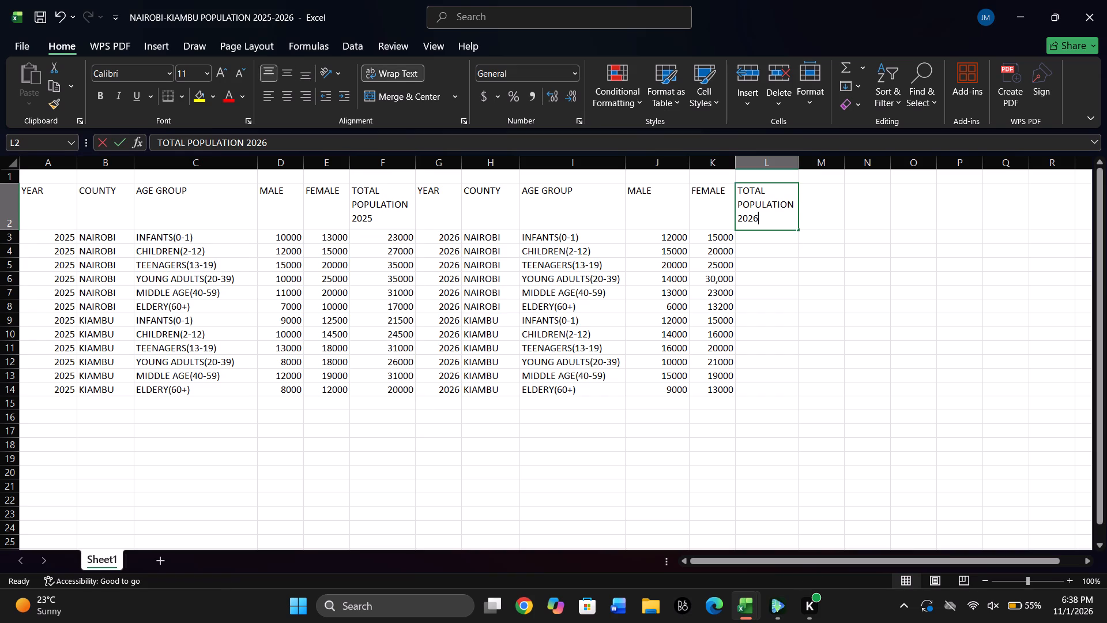
pyautogui.doubleClick(760, 238)
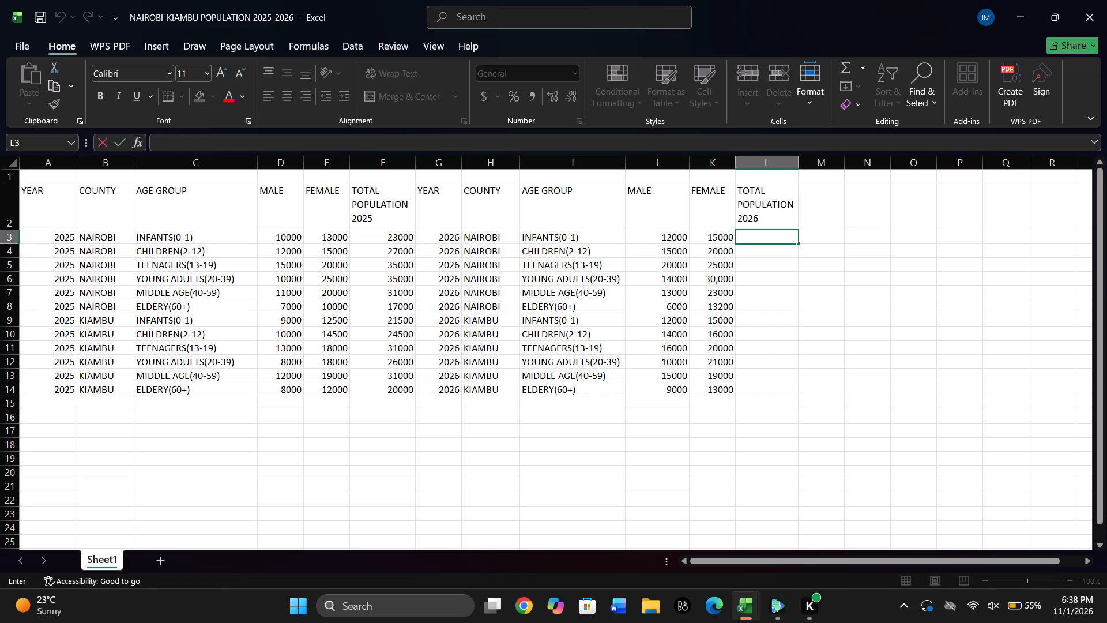
pyautogui.press('=')
pyautogui.write('SUM')
pyautogui.hotkey('shift', '(')
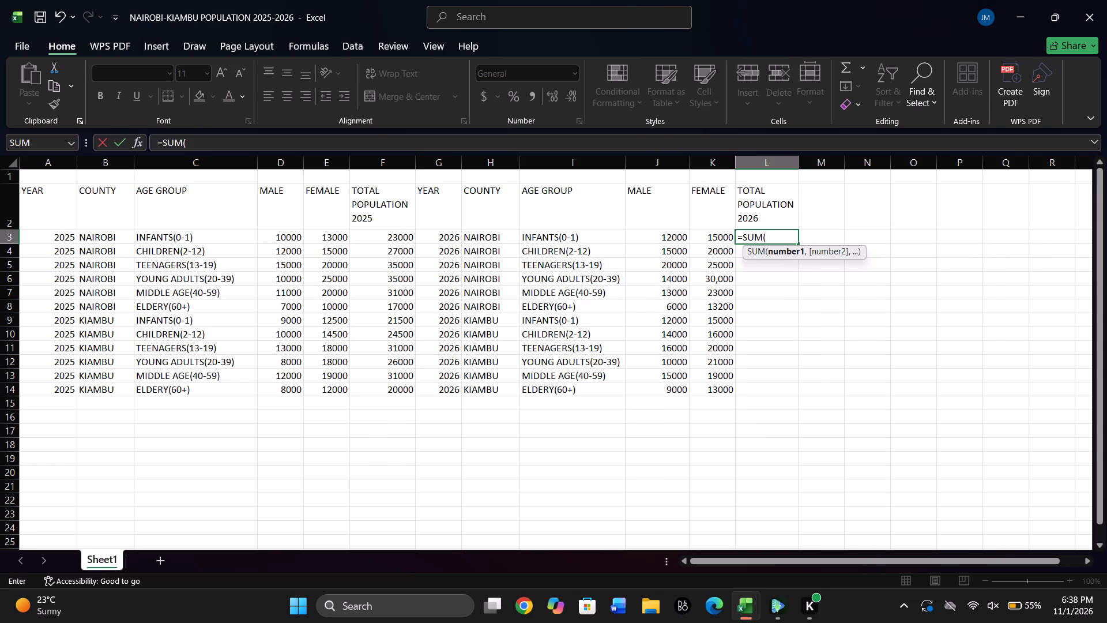
pyautogui.click(680, 238)
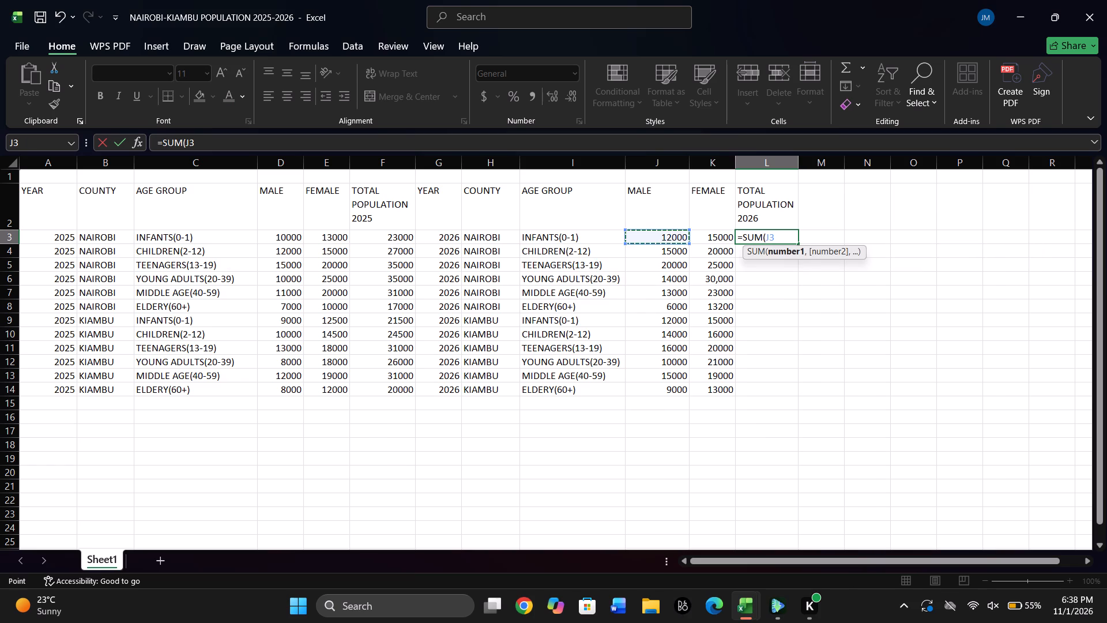
pyautogui.moveTo(680, 238); pyautogui.dragTo(698, 238)
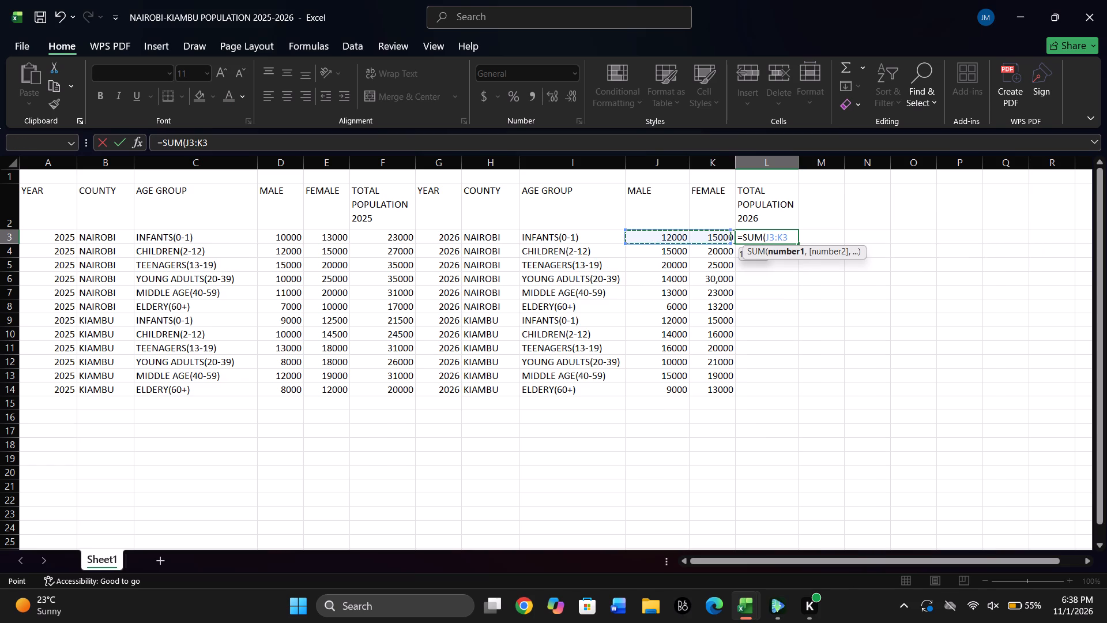
pyautogui.moveTo(698, 238); pyautogui.dragTo(707, 238)
pyautogui.hotkey('shift', ')')
pyautogui.press('Return')
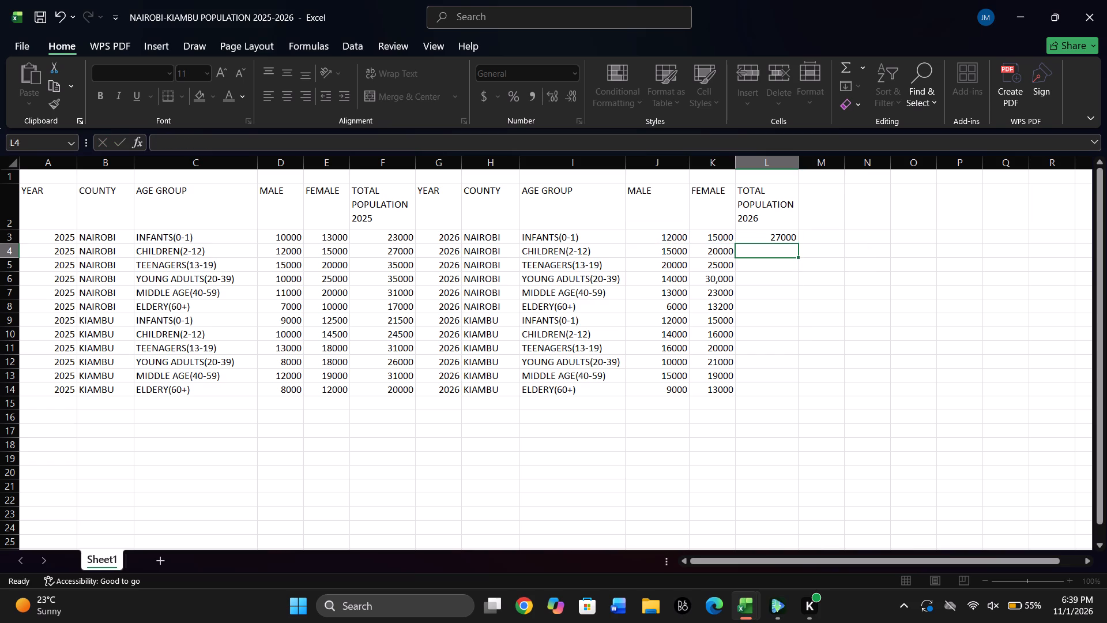
# Fill the 2026 total population formula from L3 down through L14 for all age groups in both counties.
pyautogui.click(776, 238)
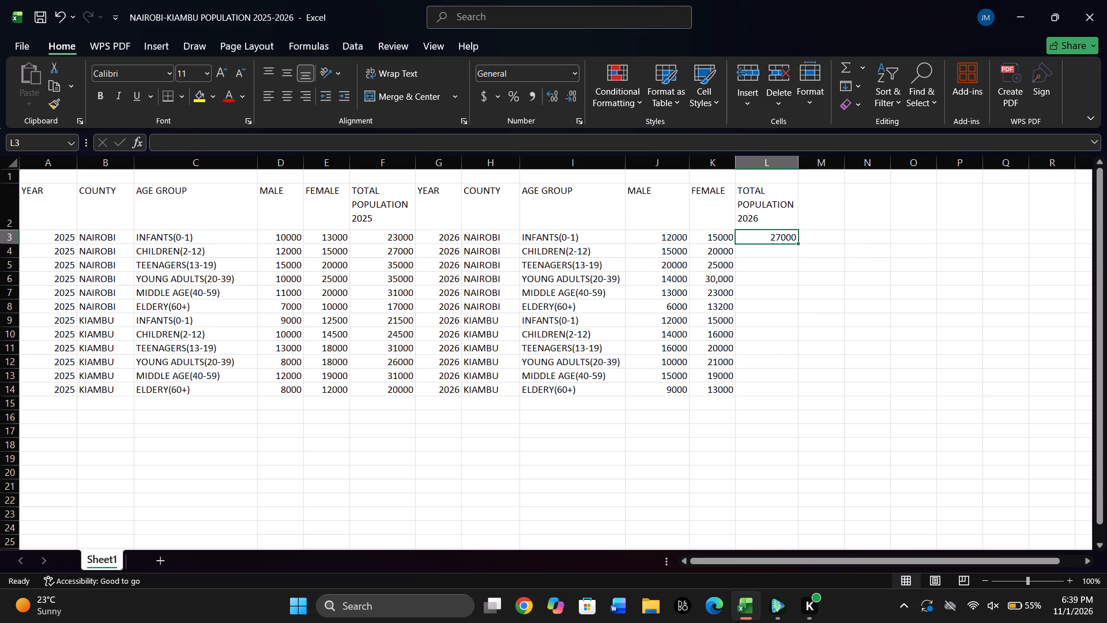
pyautogui.moveTo(776, 238); pyautogui.dragTo(789, 359)
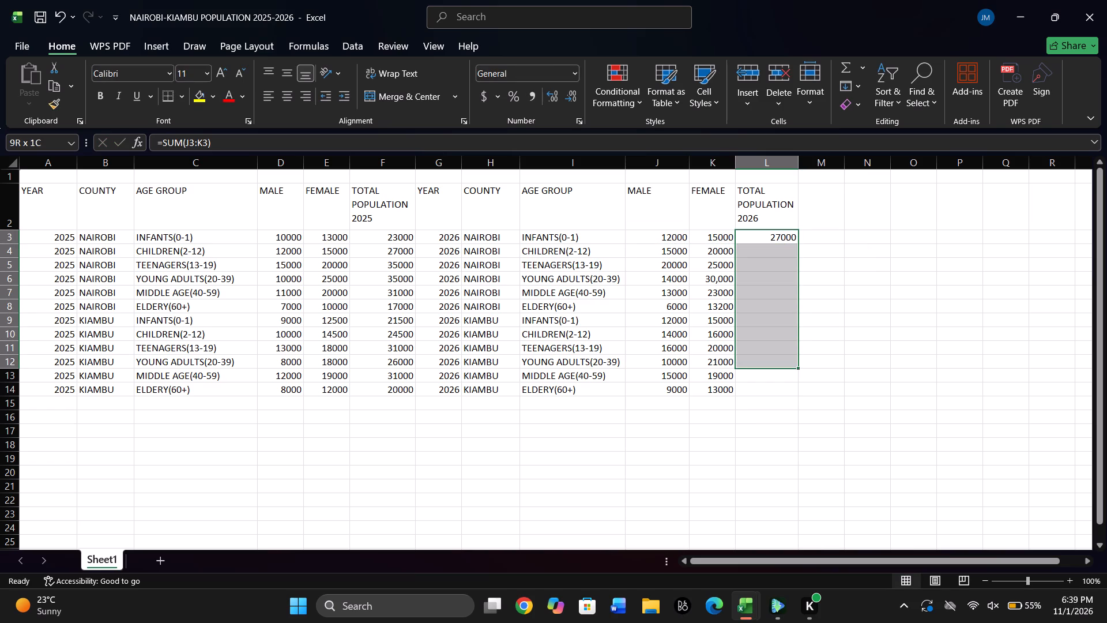
pyautogui.moveTo(789, 359); pyautogui.dragTo(788, 382)
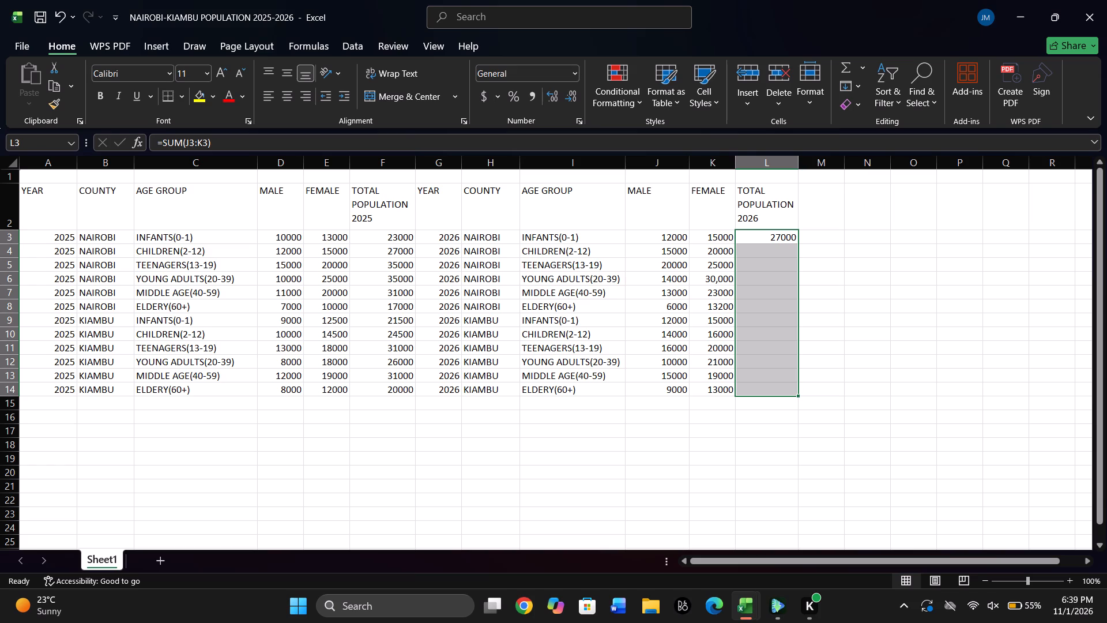
pyautogui.click(771, 236)
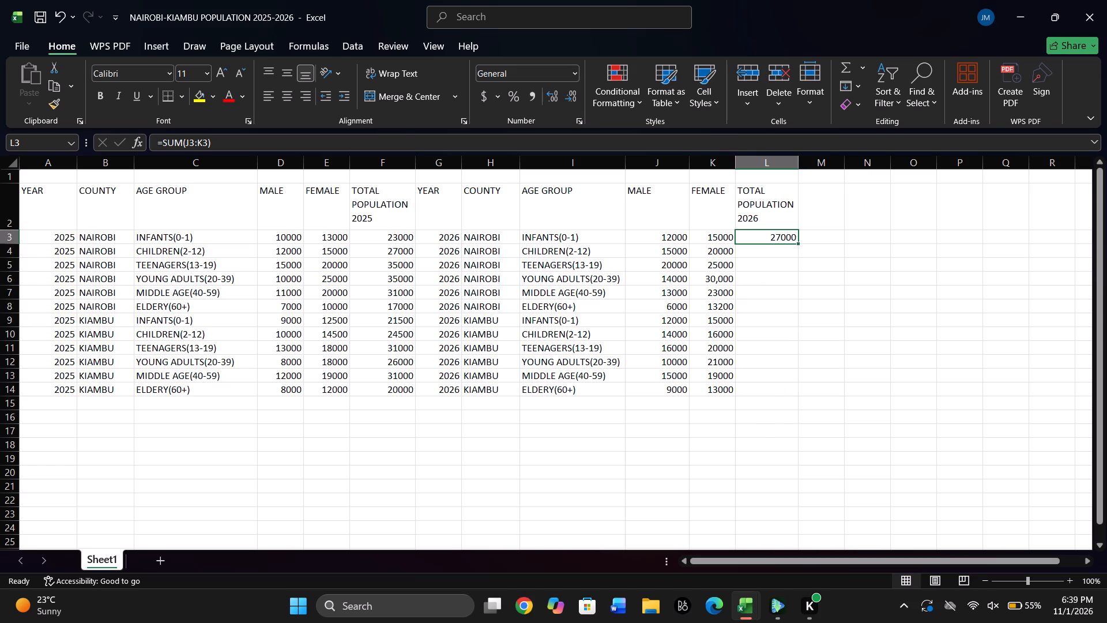
pyautogui.doubleClick(775, 241)
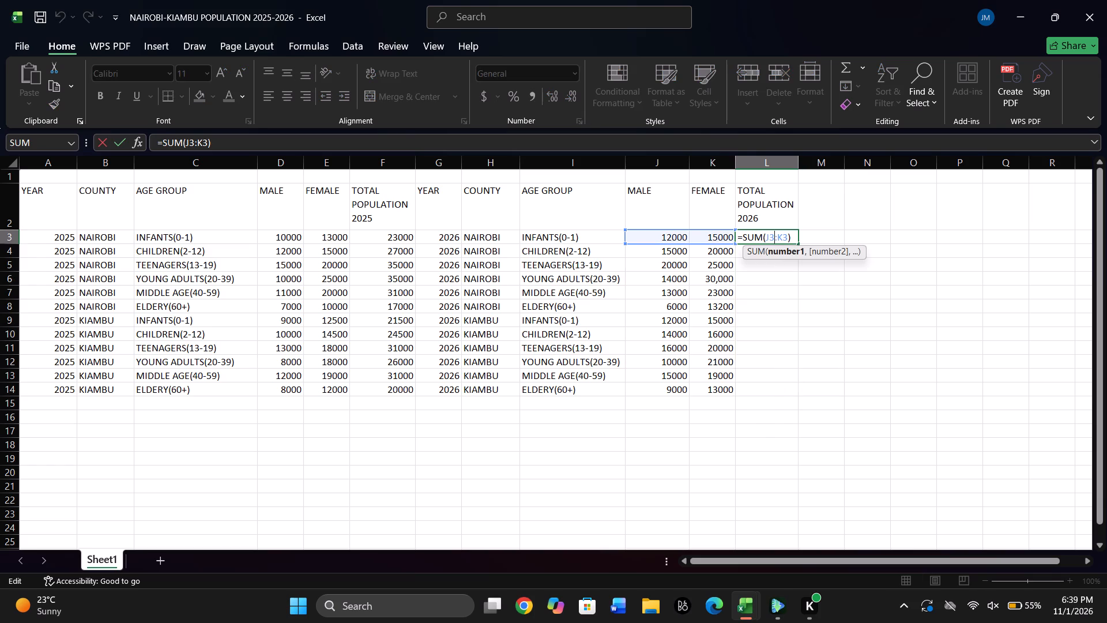
pyautogui.click(793, 241)
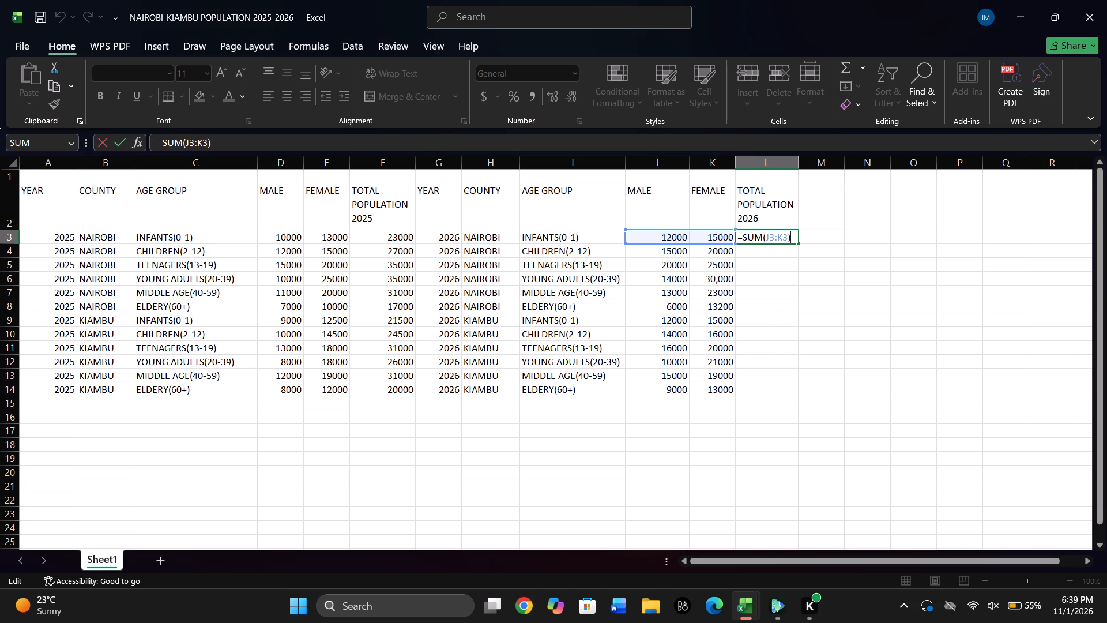
pyautogui.moveTo(797, 245); pyautogui.dragTo(803, 338)
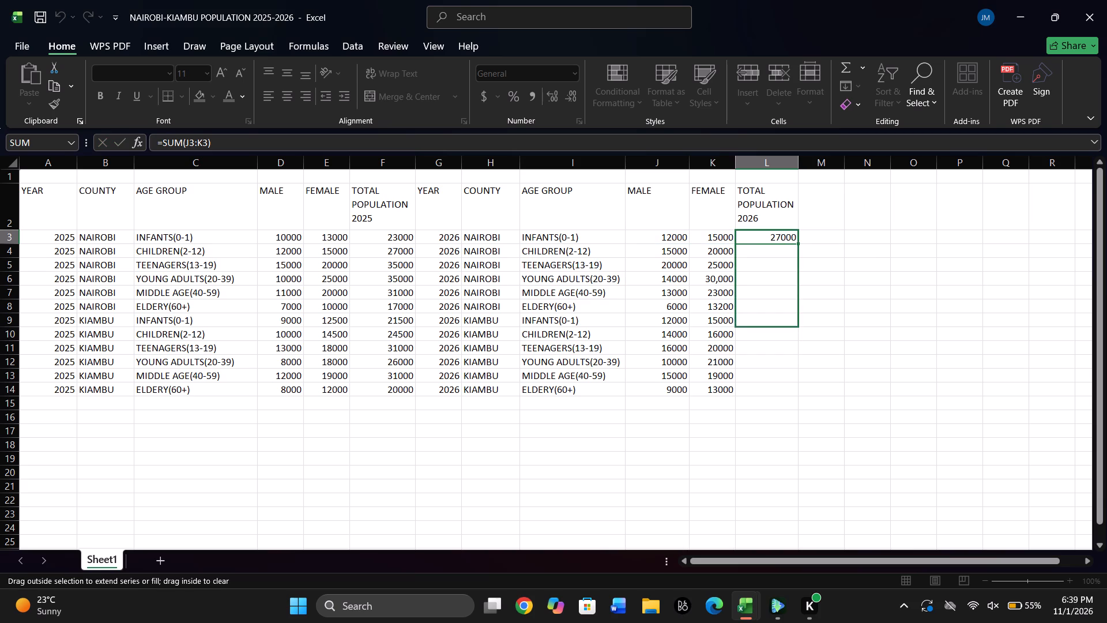
pyautogui.moveTo(803, 338); pyautogui.dragTo(810, 414)
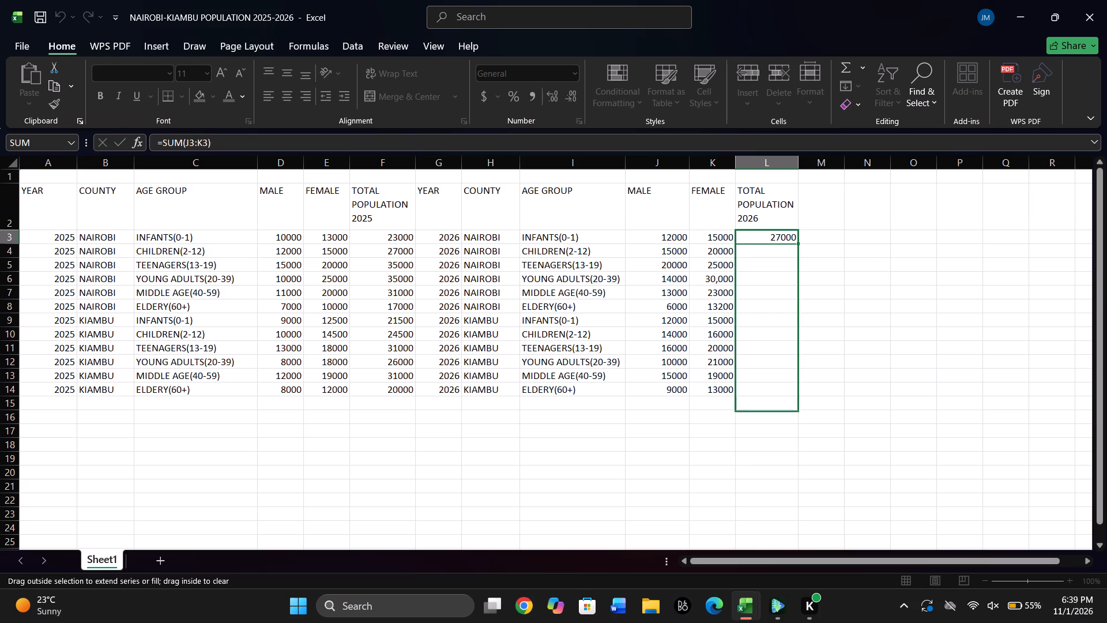
pyautogui.moveTo(810, 414); pyautogui.dragTo(810, 399)
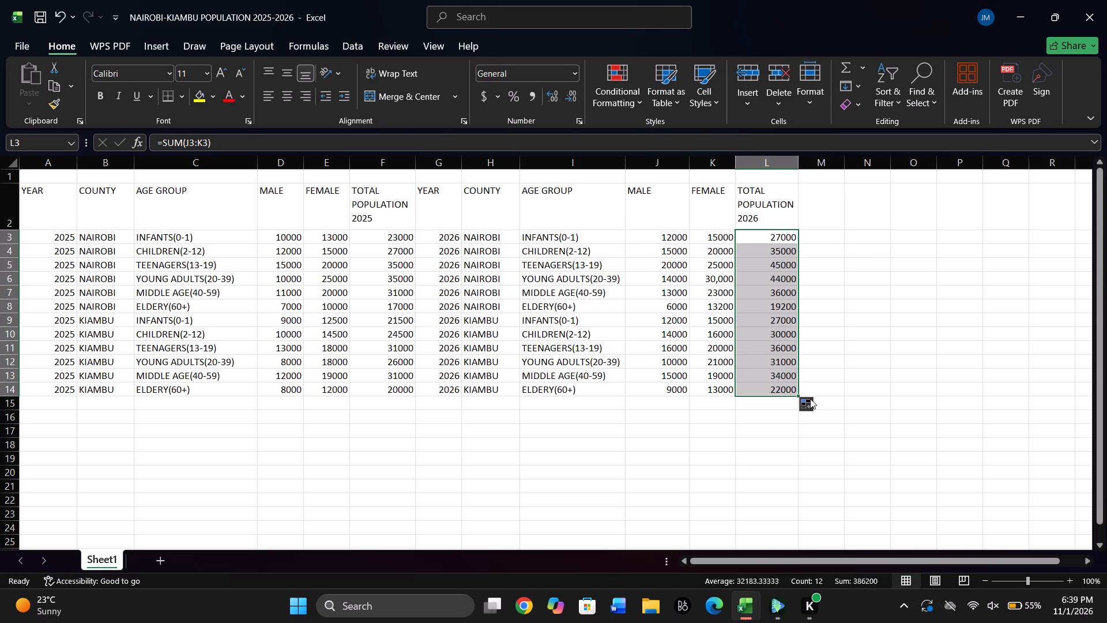
# Enter the header POPULATION INCREASE in M2 and widen column M enough to fit the word POPULATION.
pyautogui.doubleClick(821, 194)
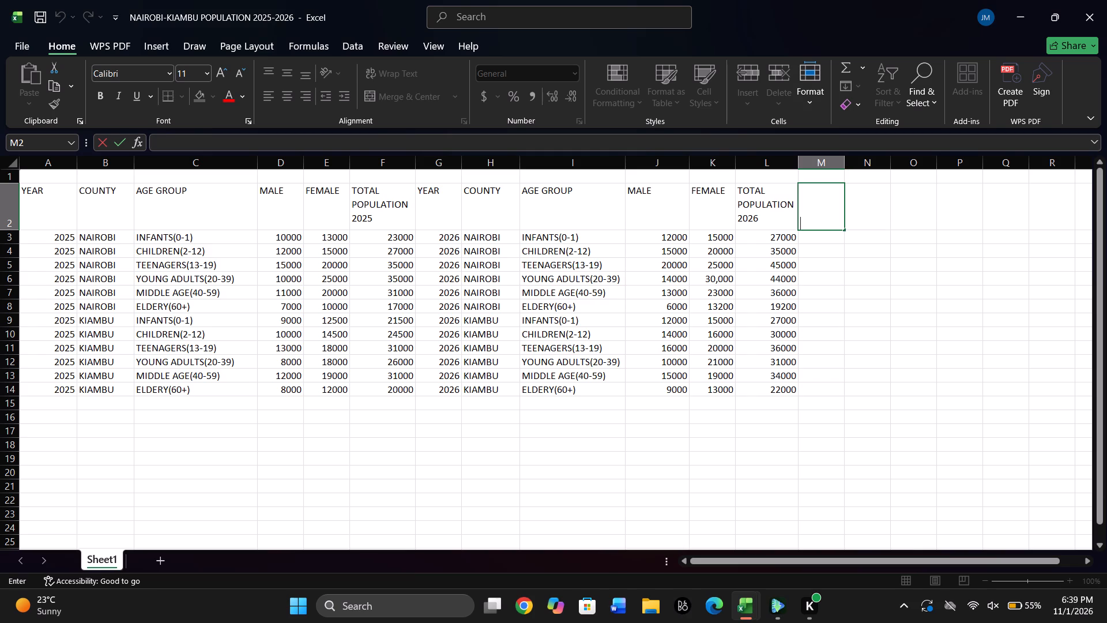
pyautogui.write('POP')
pyautogui.write('ULATIO')
pyautogui.click(823, 241)
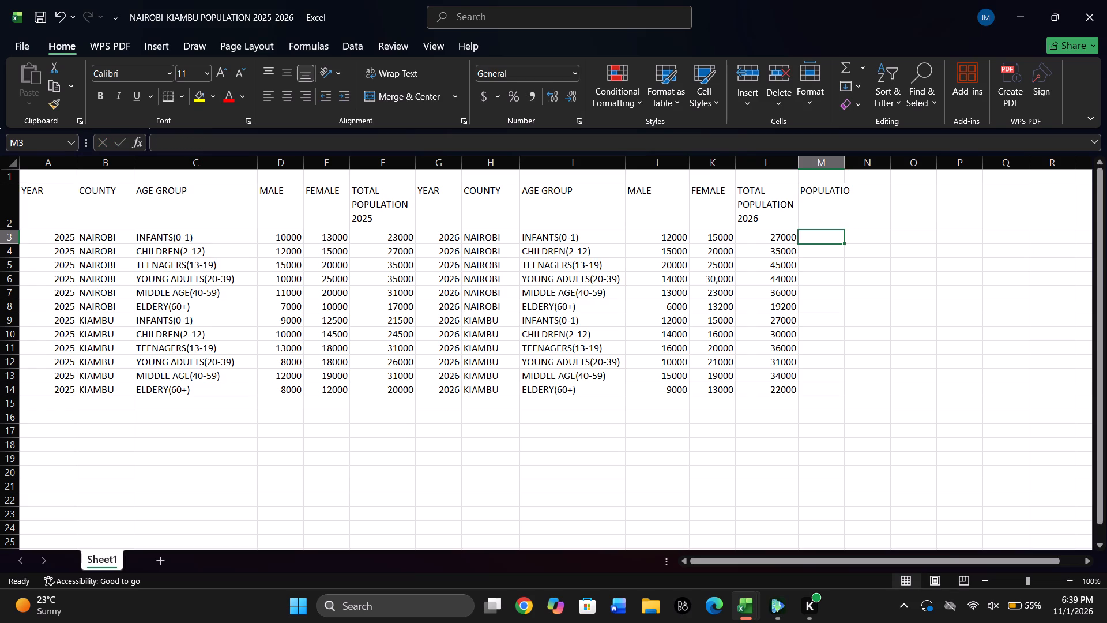
pyautogui.moveTo(843, 162); pyautogui.dragTo(864, 162)
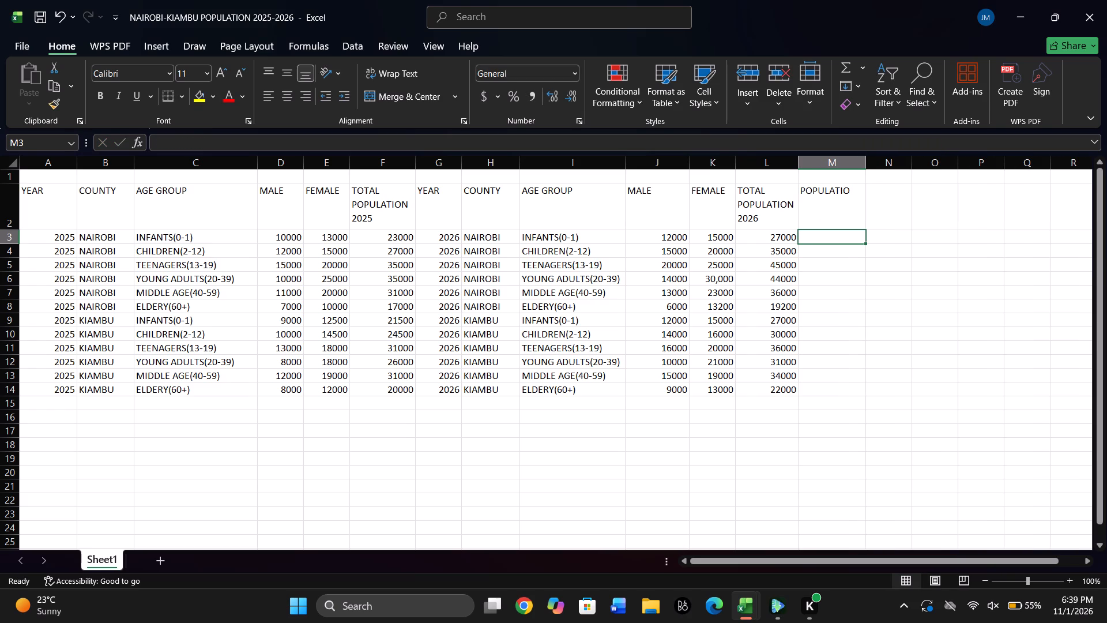
pyautogui.doubleClick(856, 198)
pyautogui.write('N')
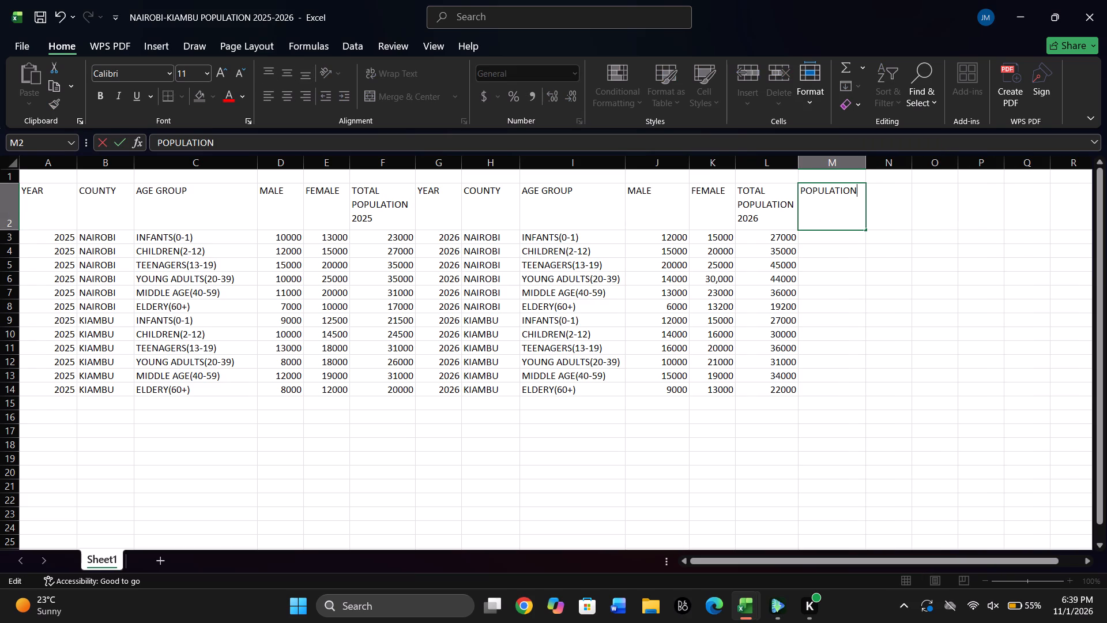
pyautogui.press('space')
pyautogui.write('INCREASE')
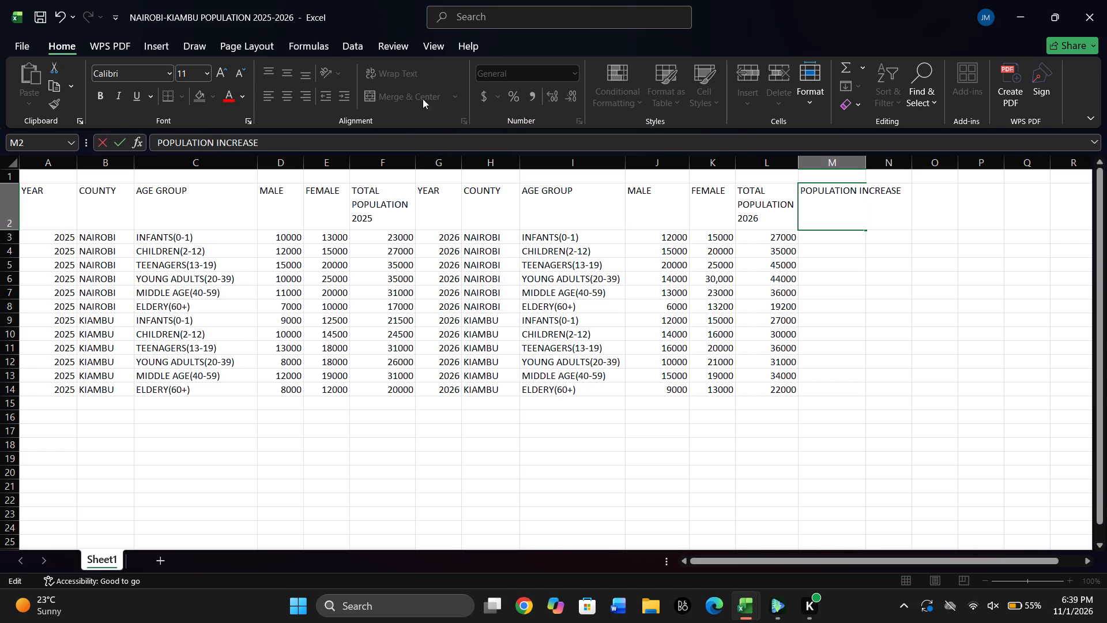
pyautogui.click(896, 226)
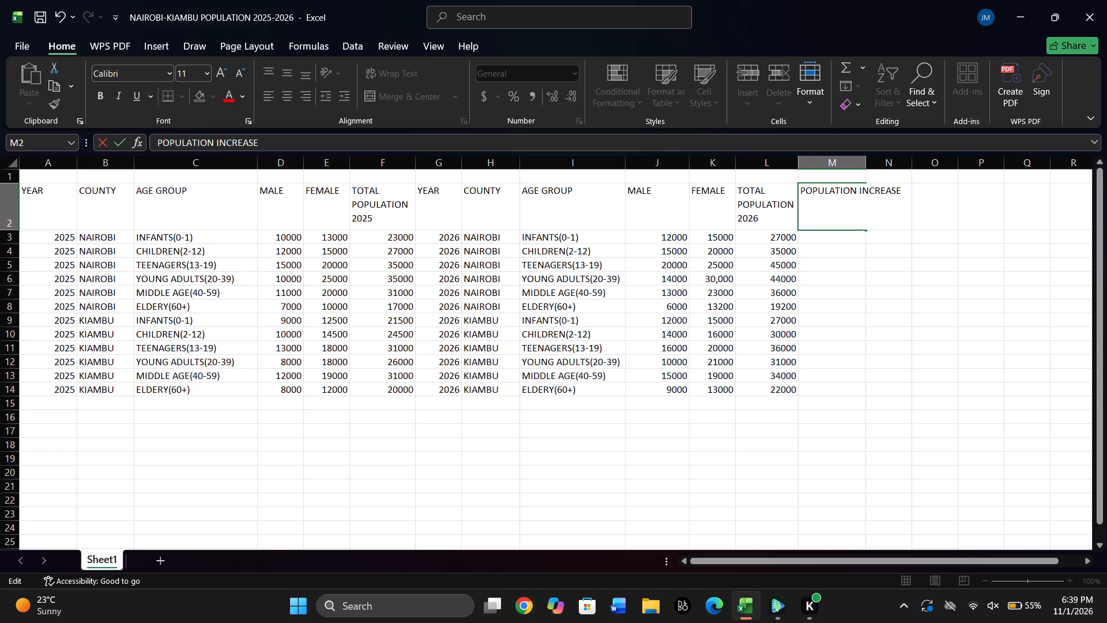
pyautogui.click(890, 234)
# Wrap the text of the POPULATION INCREASE header in M2.
pyautogui.click(852, 207)
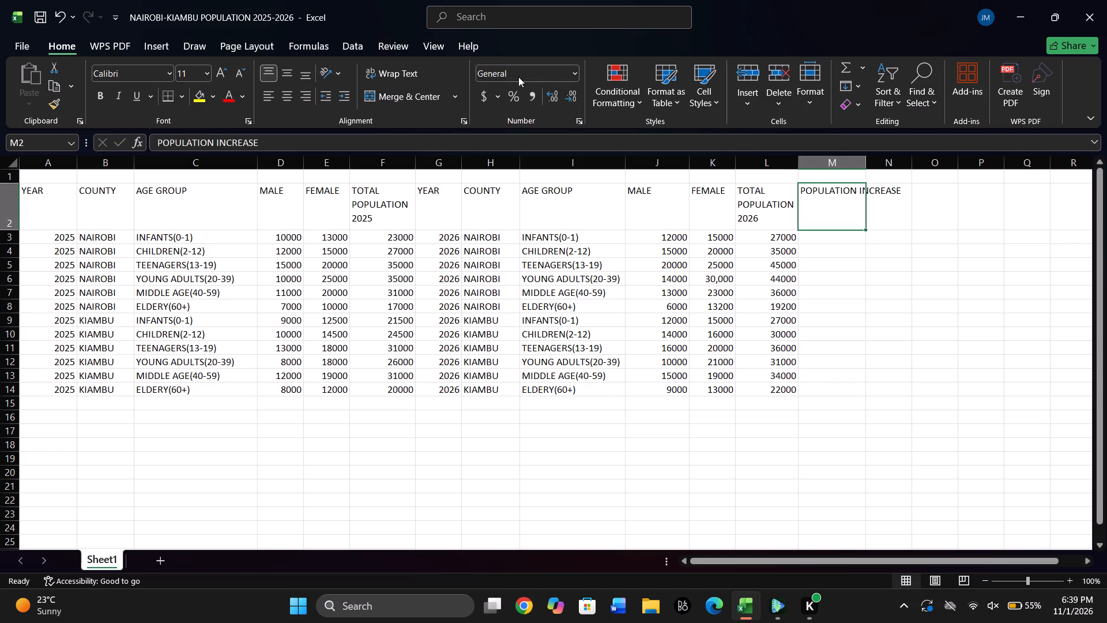
pyautogui.click(393, 68)
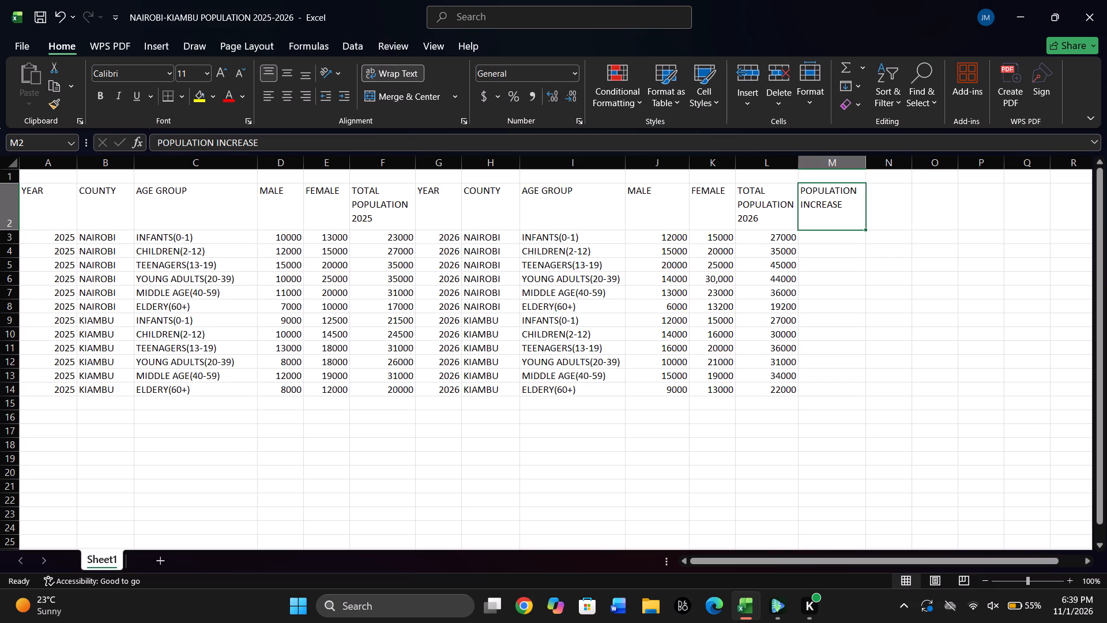
# Calculate the population increase for Nairobi's infants in M3 with the formula =(L3-F3).
pyautogui.click(847, 231)
pyautogui.doubleClick(833, 242)
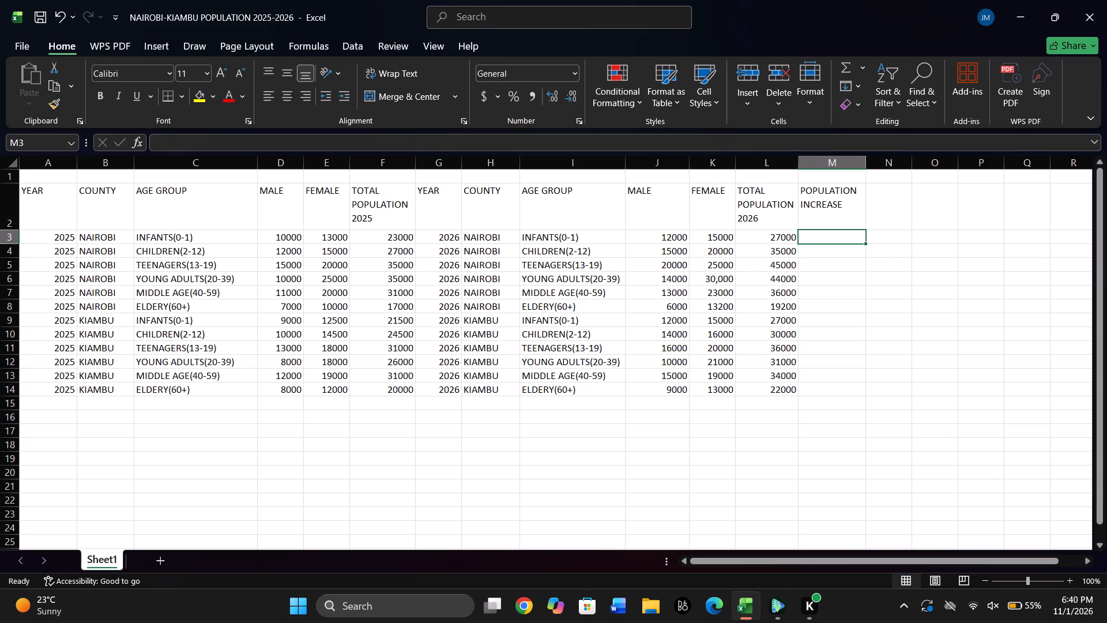
pyautogui.tripleClick(829, 231)
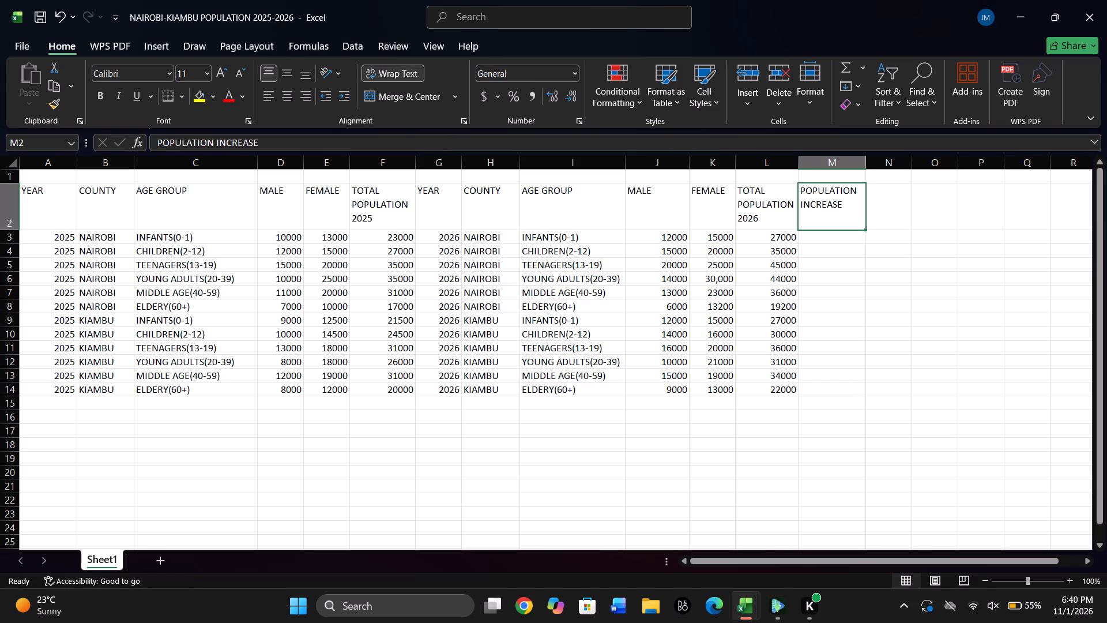
pyautogui.click(818, 233)
pyautogui.doubleClick(818, 233)
pyautogui.press('=')
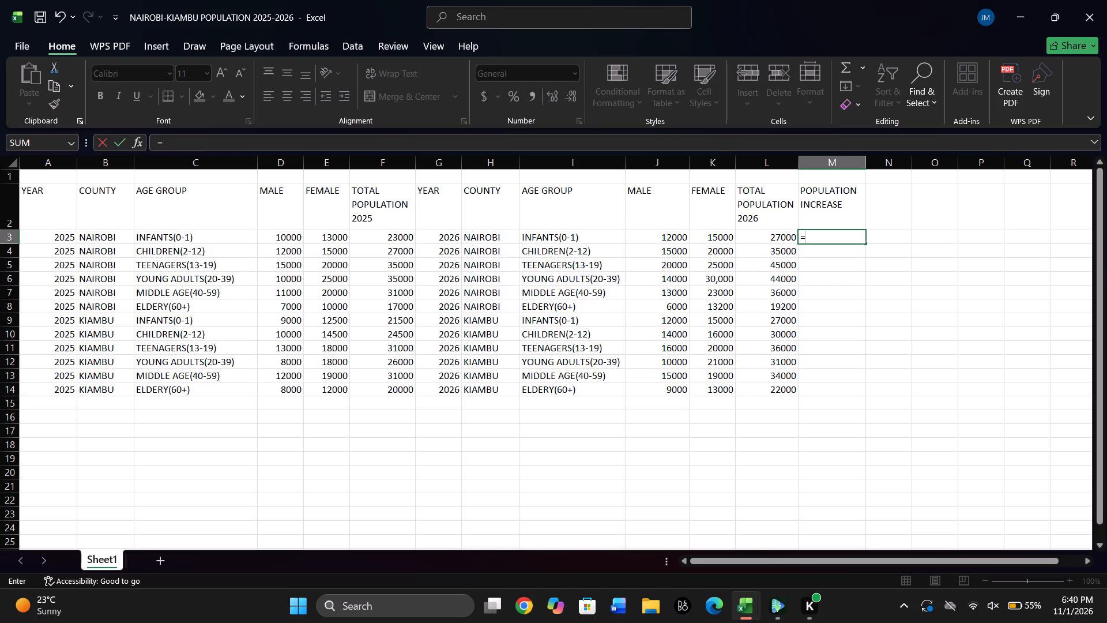
pyautogui.press('\\')
pyautogui.press('BackSpace')
pyautogui.press('\\')
pyautogui.press('BackSpace')
pyautogui.hotkey('shift', '(')
pyautogui.click(775, 236)
pyautogui.press('-')
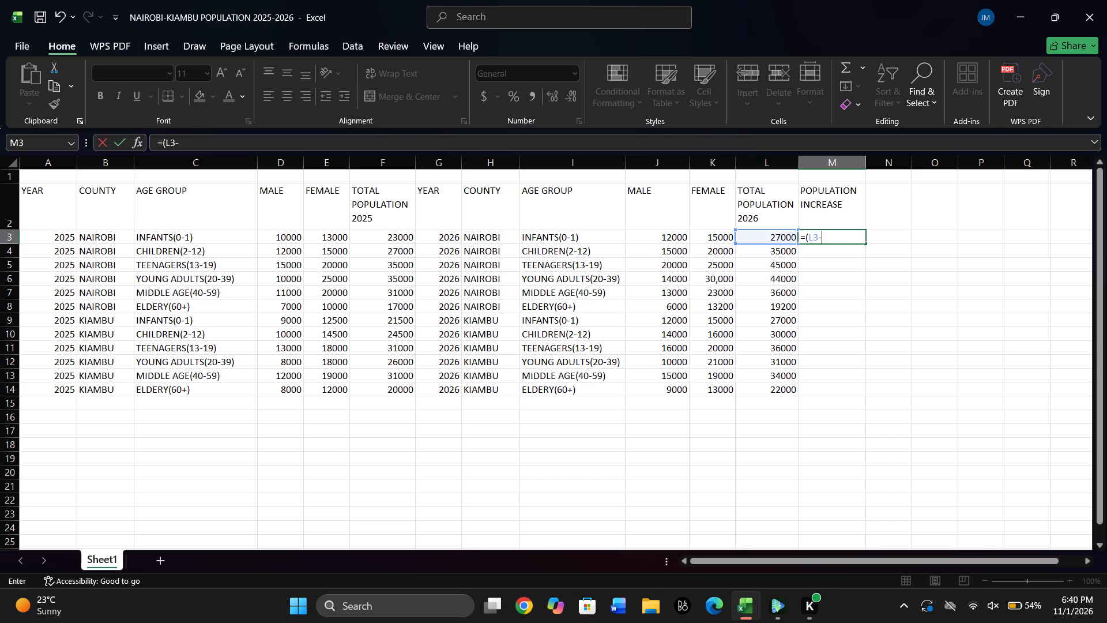
pyautogui.click(396, 234)
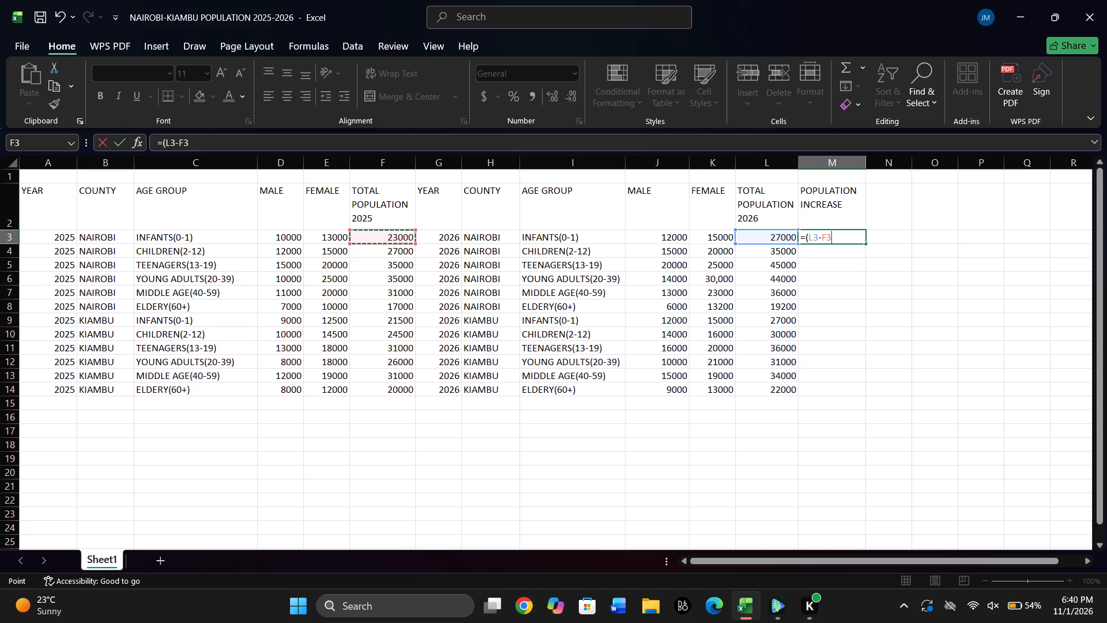
pyautogui.hotkey('shift', ')')
pyautogui.press('Return')
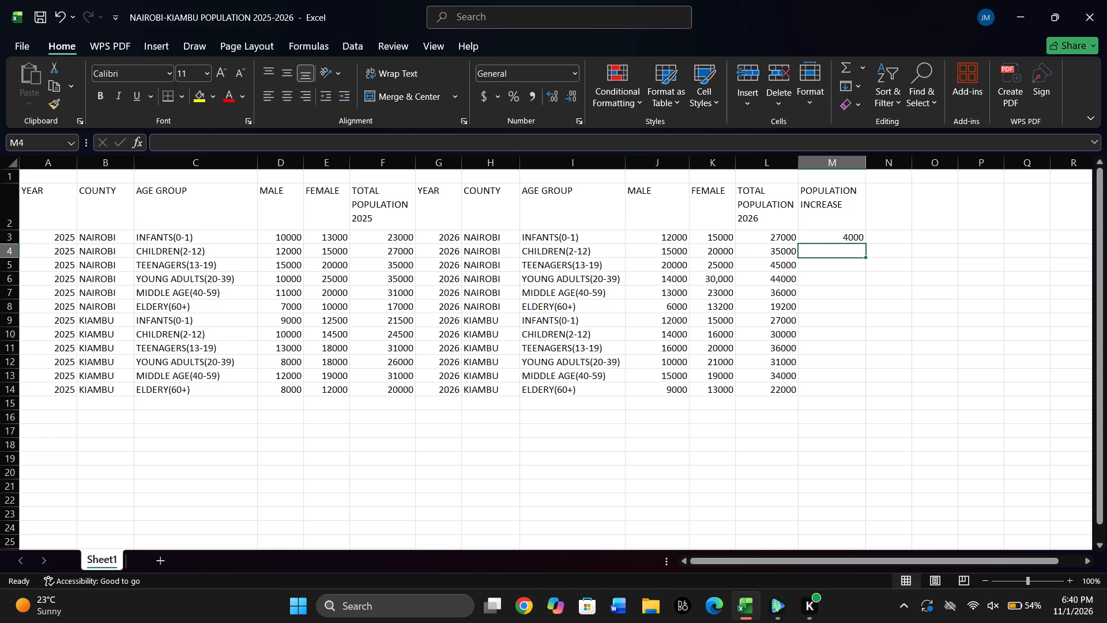
# Fill the population increase formula from M3 down through M14 for all age groups in both counties.
pyautogui.click(857, 241)
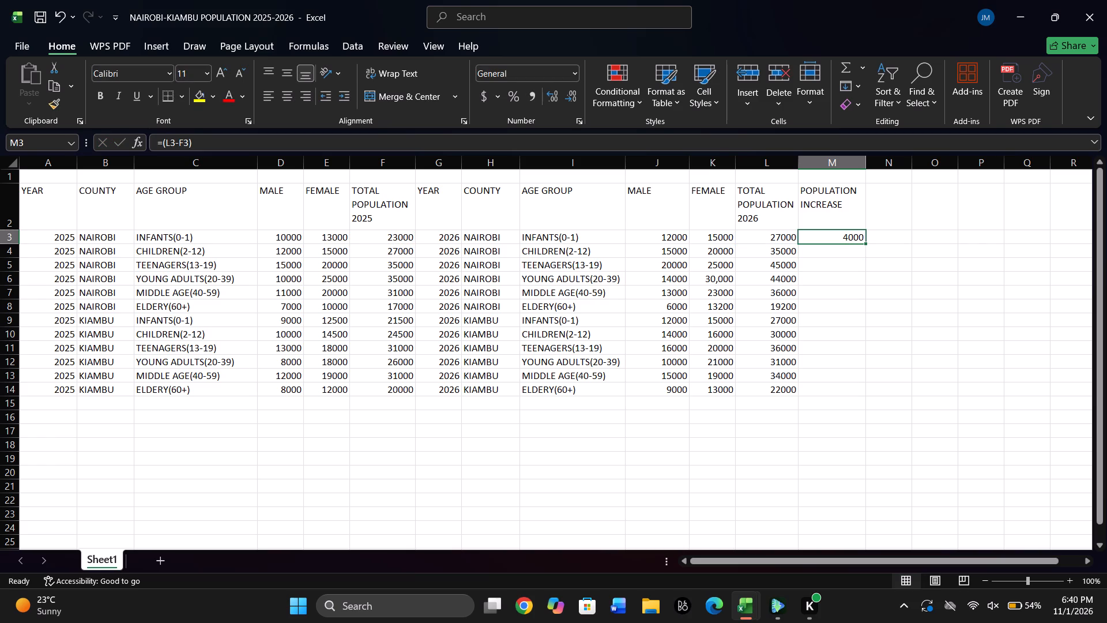
pyautogui.moveTo(866, 245); pyautogui.dragTo(853, 365)
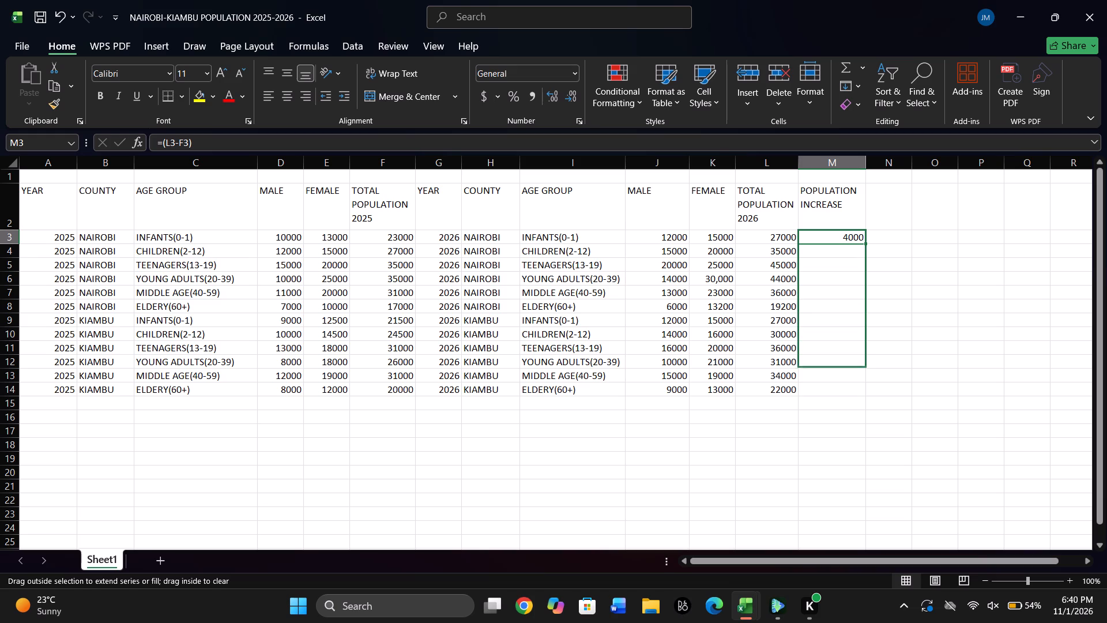
pyautogui.moveTo(853, 365); pyautogui.dragTo(853, 395)
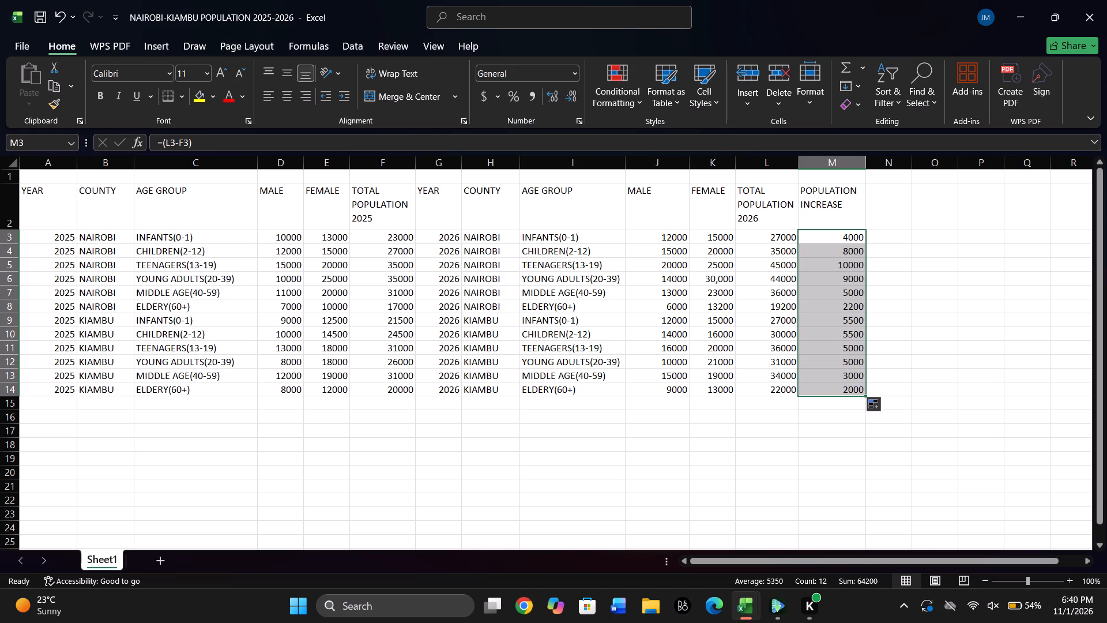
# Enter the header %POPULATION in N2 and widen column N enough to fit it.
pyautogui.doubleClick(888, 207)
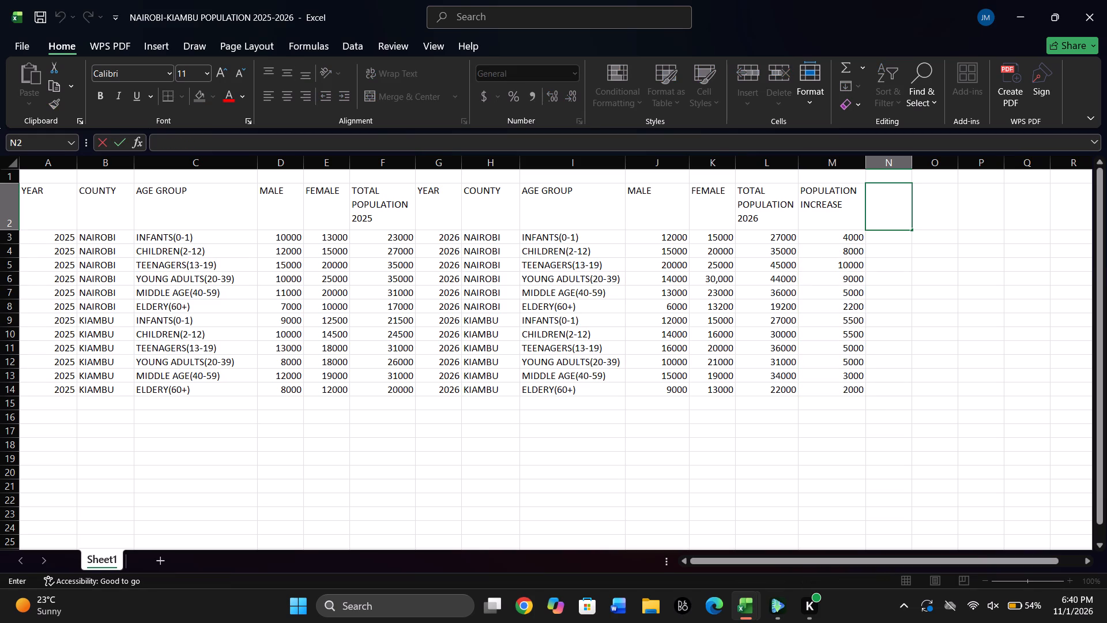
pyautogui.hotkey('shift', '%')
pyautogui.press('i')
pyautogui.press('BackSpace')
pyautogui.write('PO')
pyautogui.press('p')
pyautogui.click(944, 226)
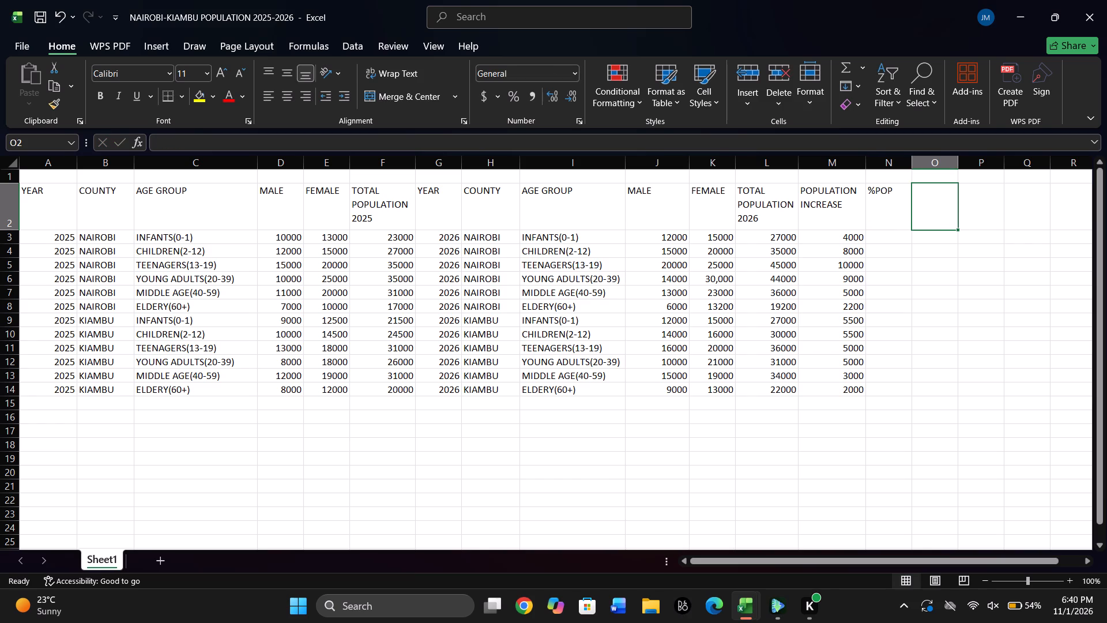
pyautogui.moveTo(909, 163); pyautogui.dragTo(938, 166)
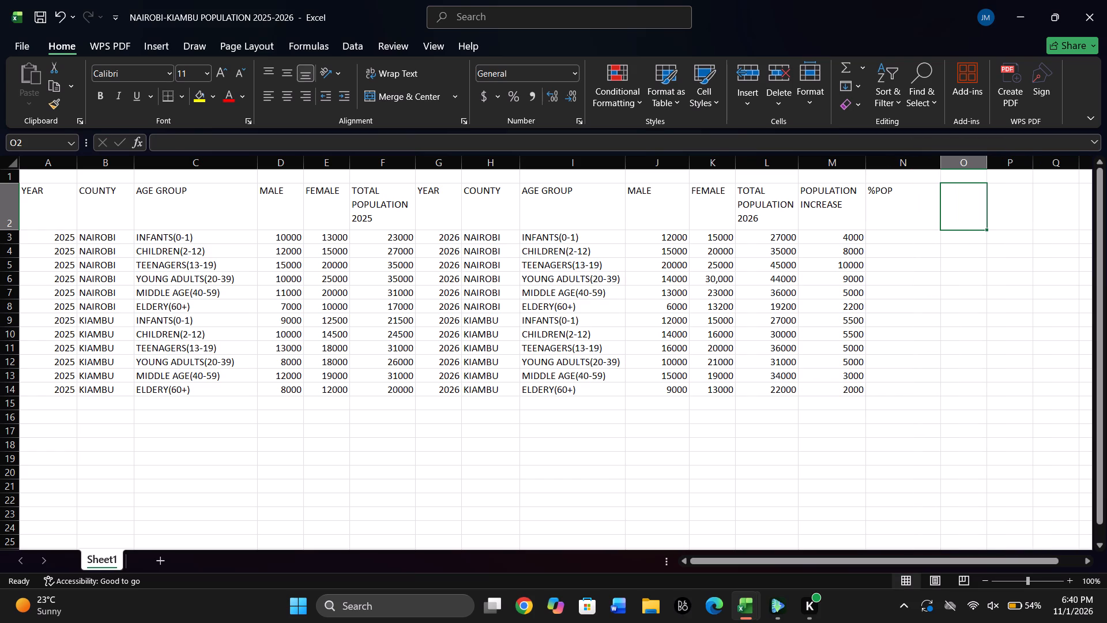
pyautogui.doubleClick(898, 188)
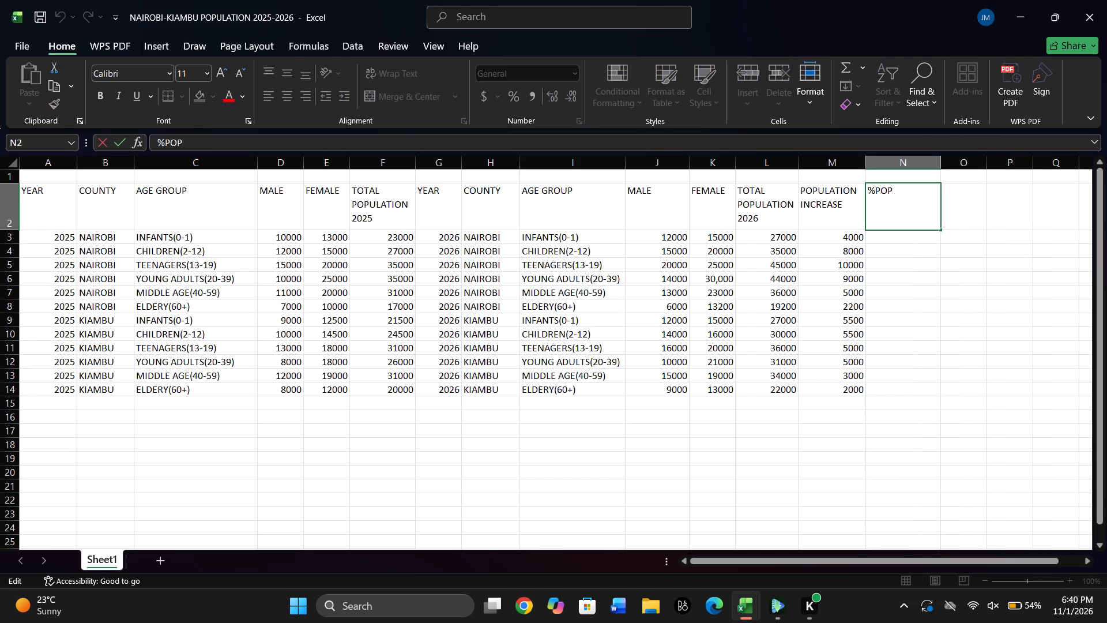
pyautogui.write('ULATIO')
pyautogui.write('N')
pyautogui.press('space')
pyautogui.press('Return')
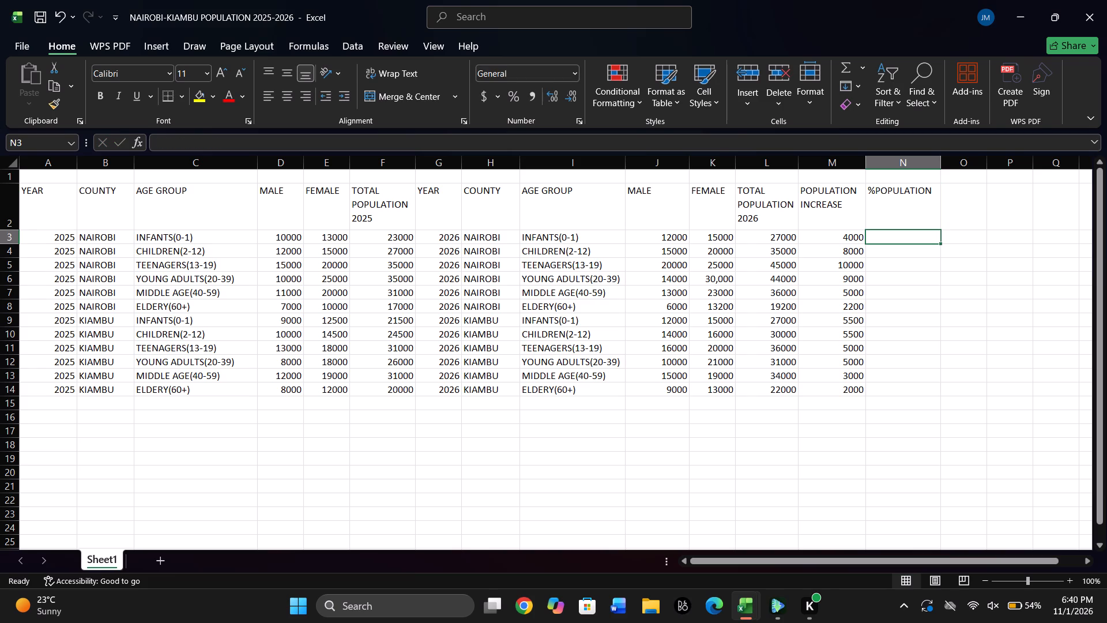
# Extend the header in N2 to read %POPULATION INCREASE.
pyautogui.doubleClick(873, 220)
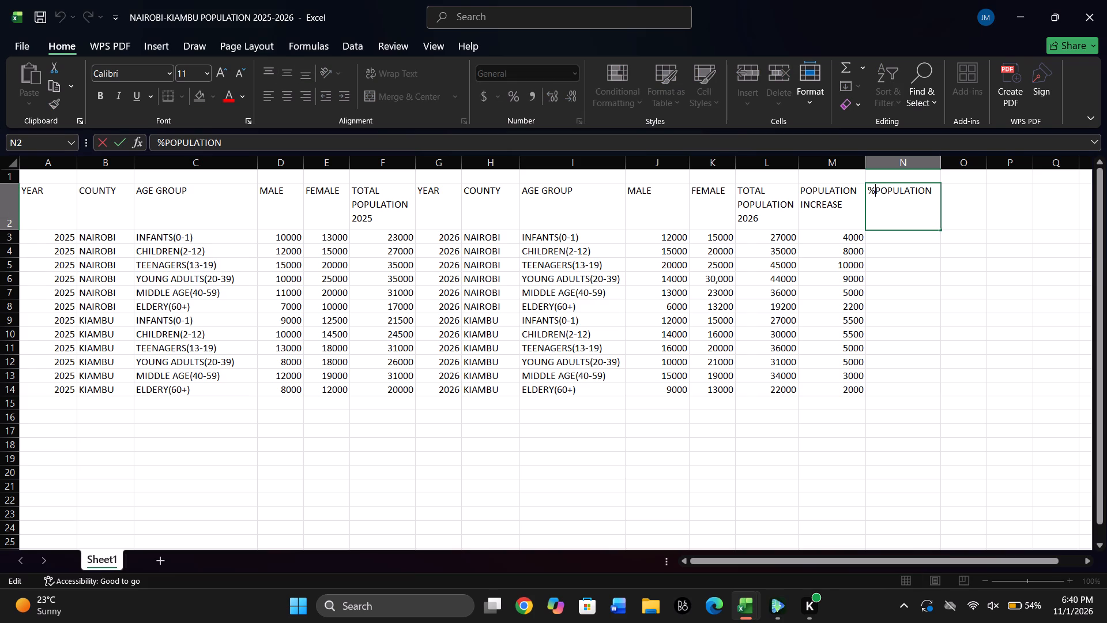
pyautogui.doubleClick(932, 193)
pyautogui.press('space')
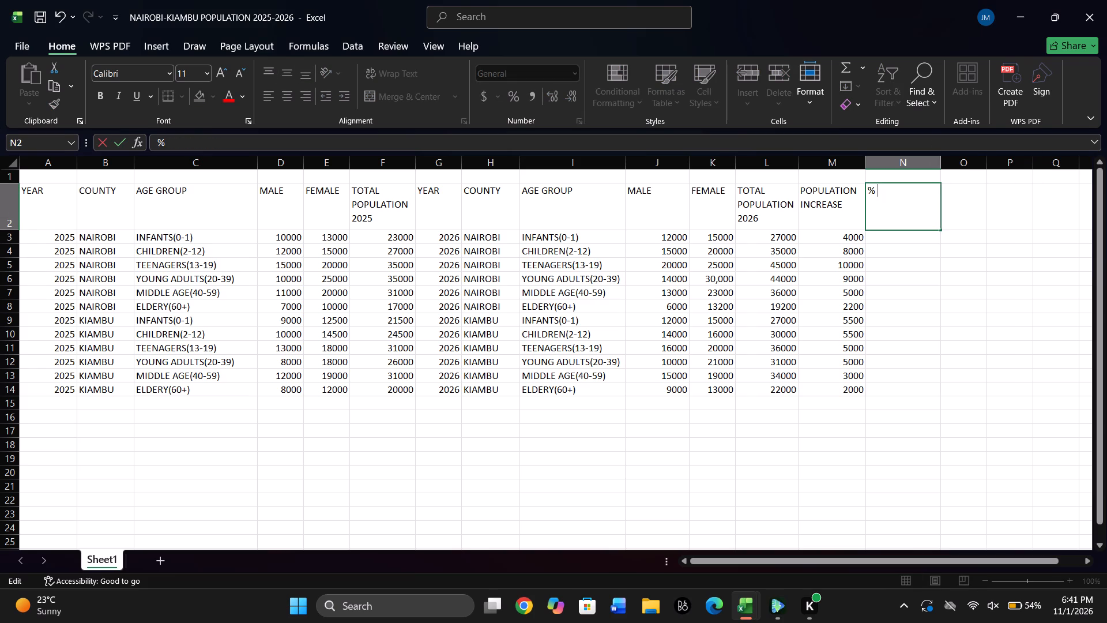
pyautogui.press('p')
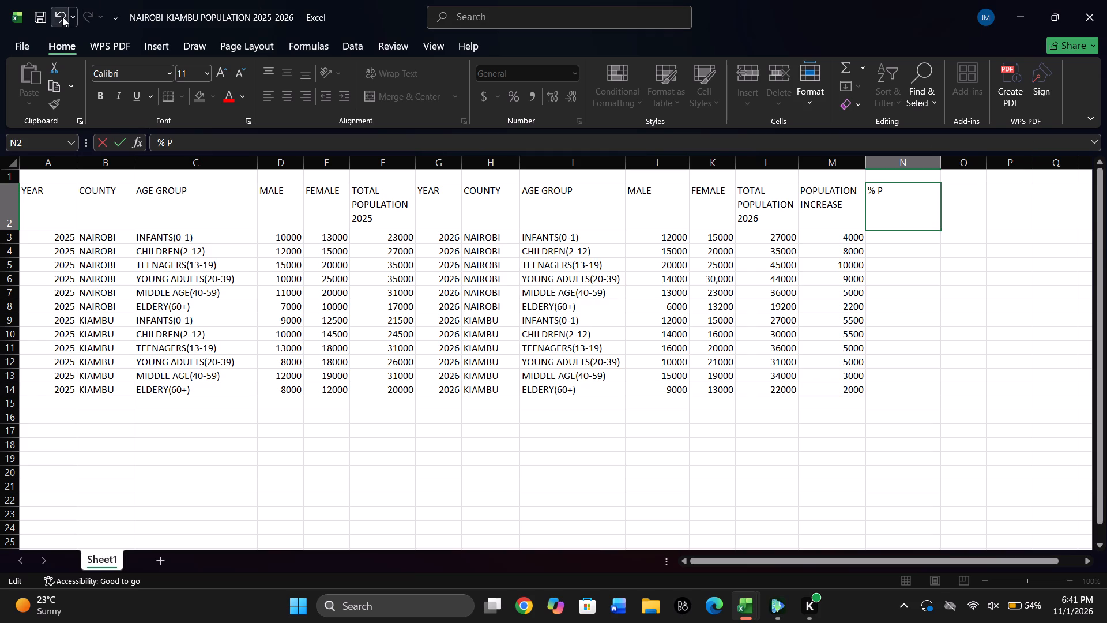
pyautogui.click(57, 17)
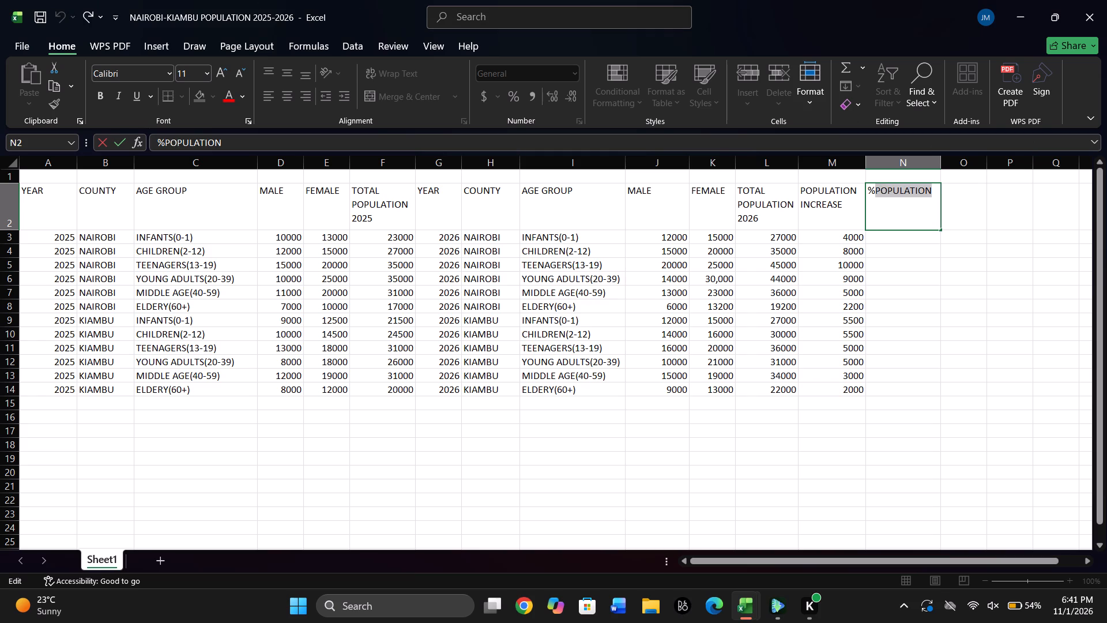
pyautogui.click(932, 194)
pyautogui.press('space')
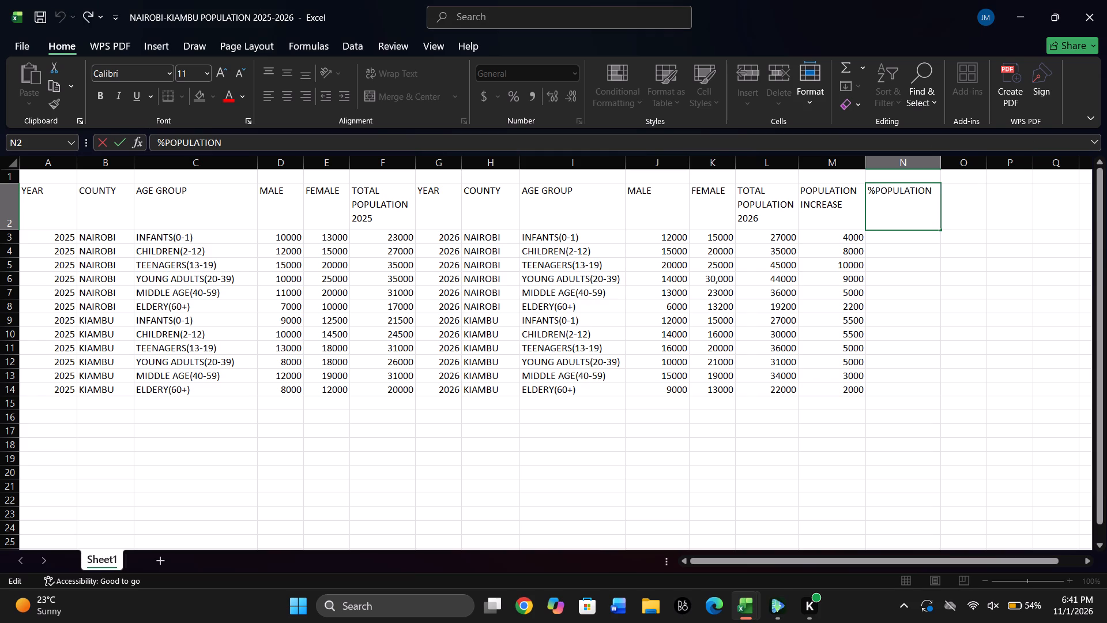
pyautogui.write('IN')
pyautogui.write('CREASE')
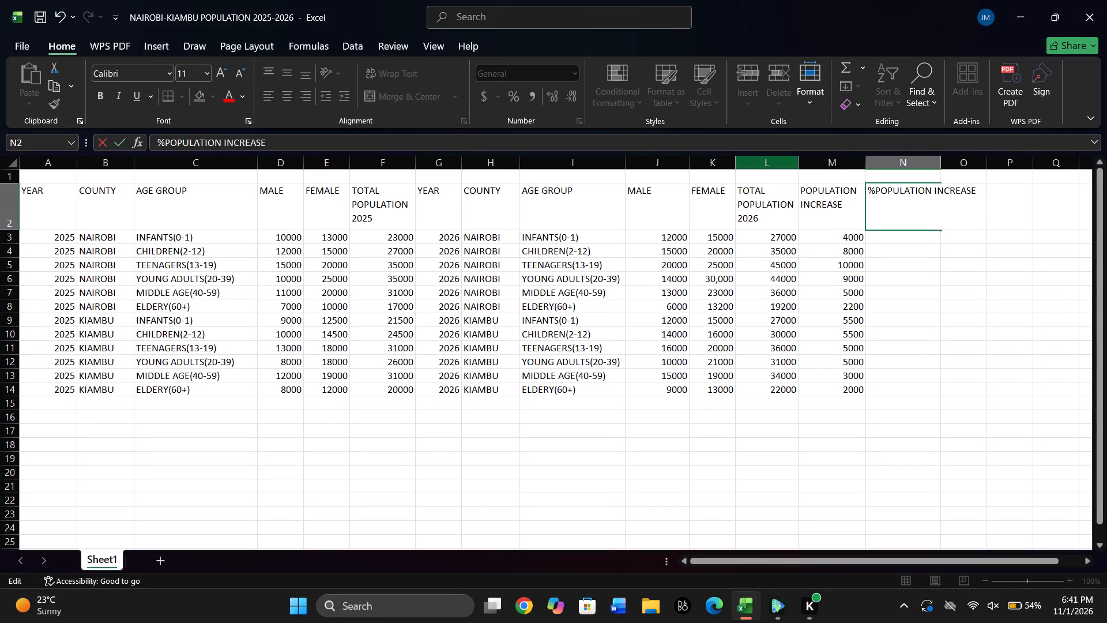
pyautogui.click(914, 241)
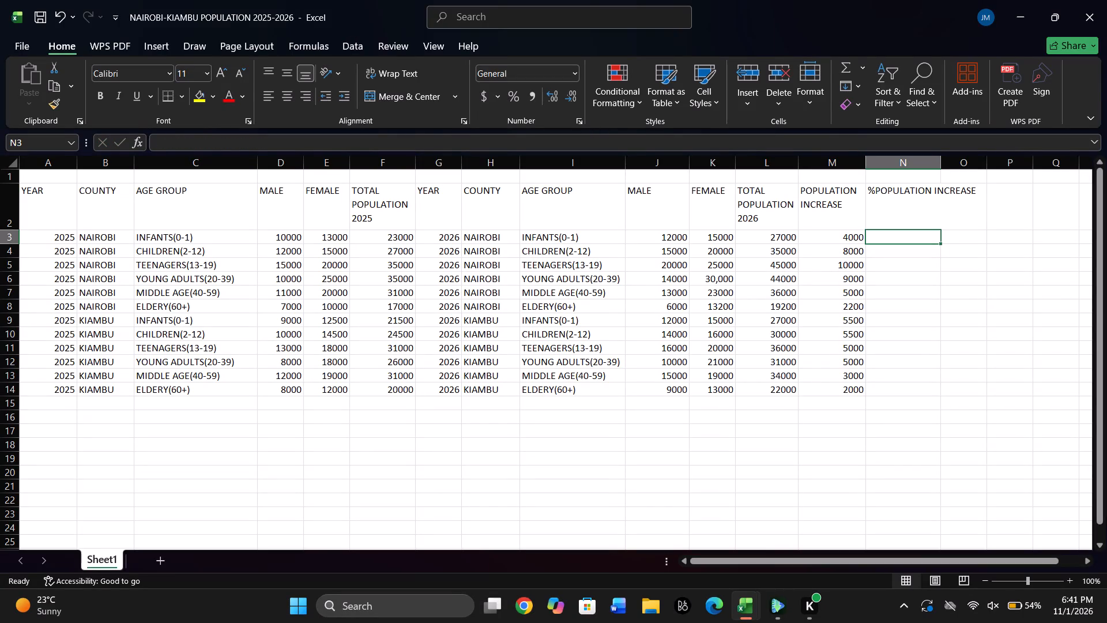
# Wrap the text of the %POPULATION INCREASE header in N2.
pyautogui.click(909, 216)
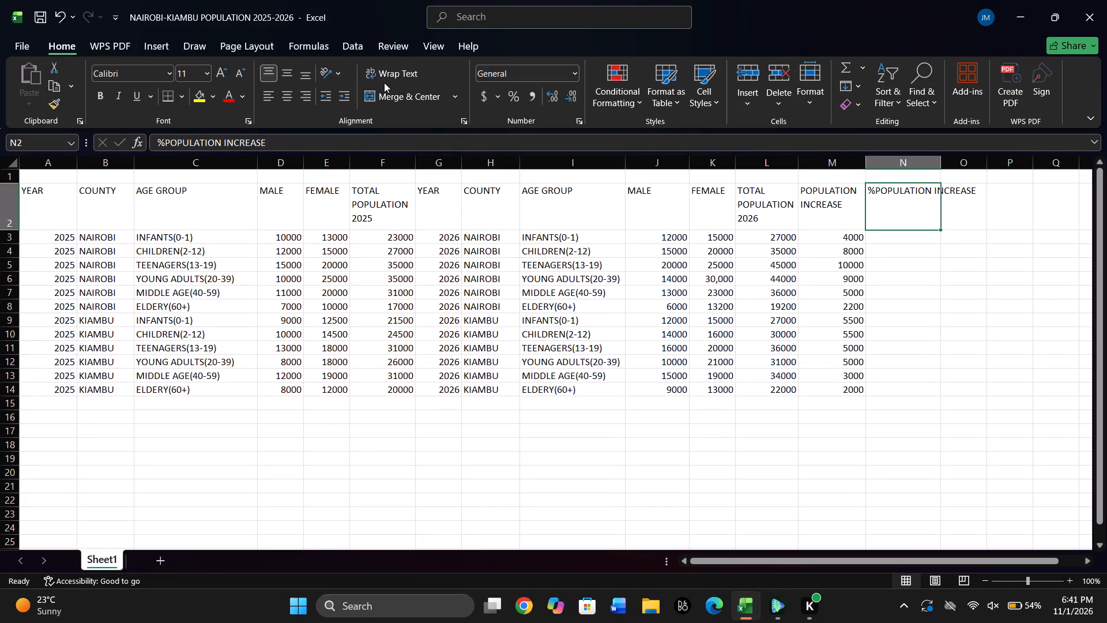
pyautogui.click(383, 74)
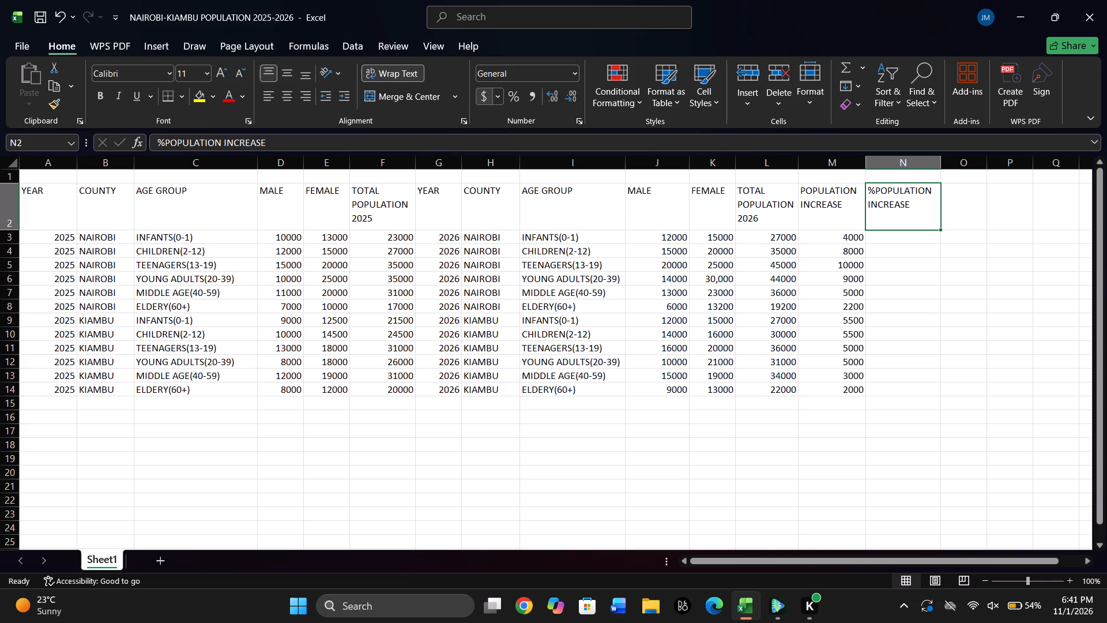
# Enter the formula =(M3/F3*100) in N3 to calculate the percentage population increase for Nairobi infants.
pyautogui.doubleClick(890, 239)
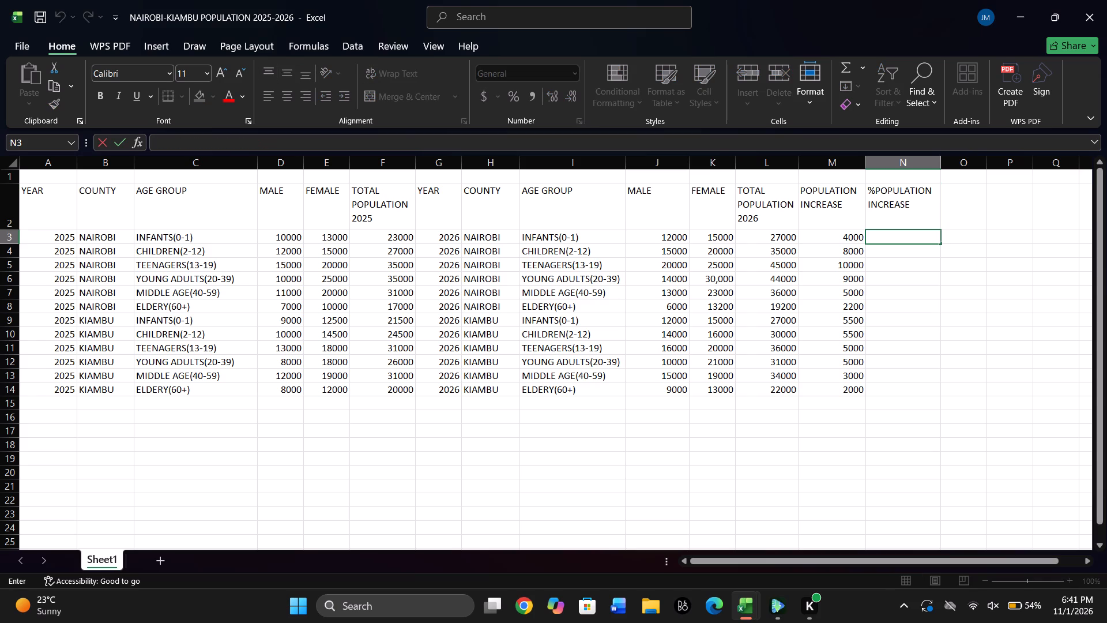
pyautogui.press('=')
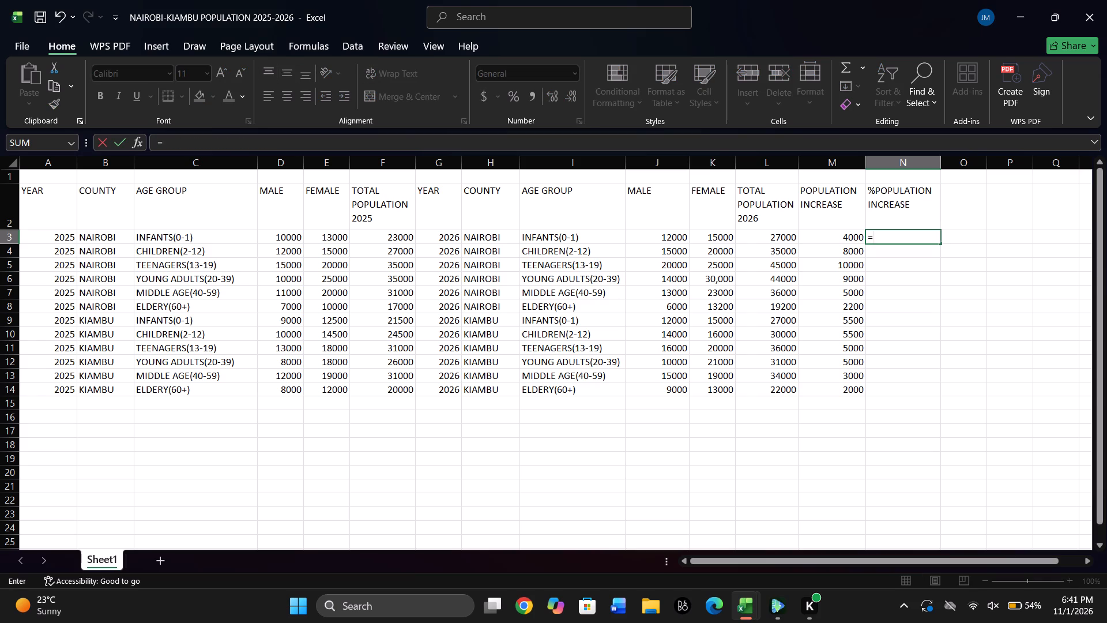
pyautogui.hotkey('shift', '(')
pyautogui.click(834, 242)
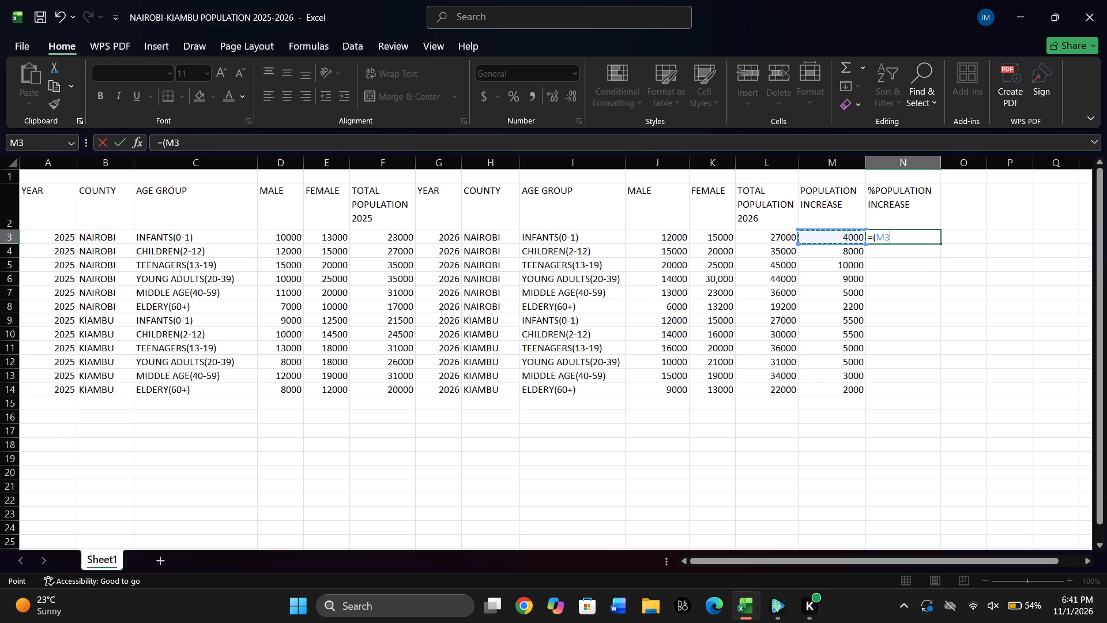
pyautogui.press('.')
pyautogui.press('BackSpace')
pyautogui.press('/')
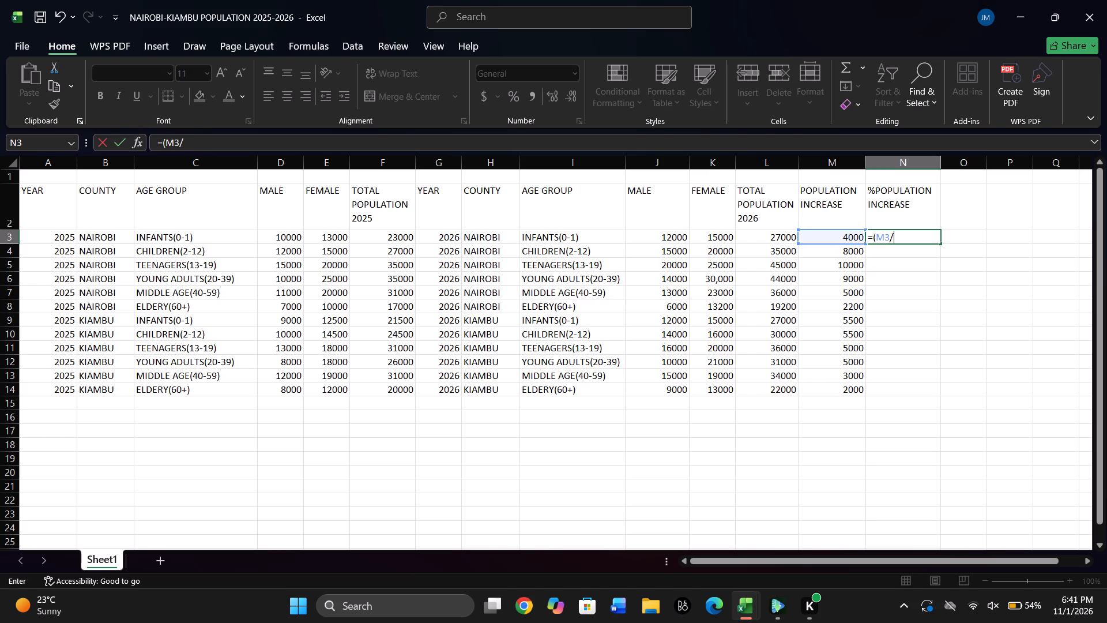
pyautogui.click(391, 238)
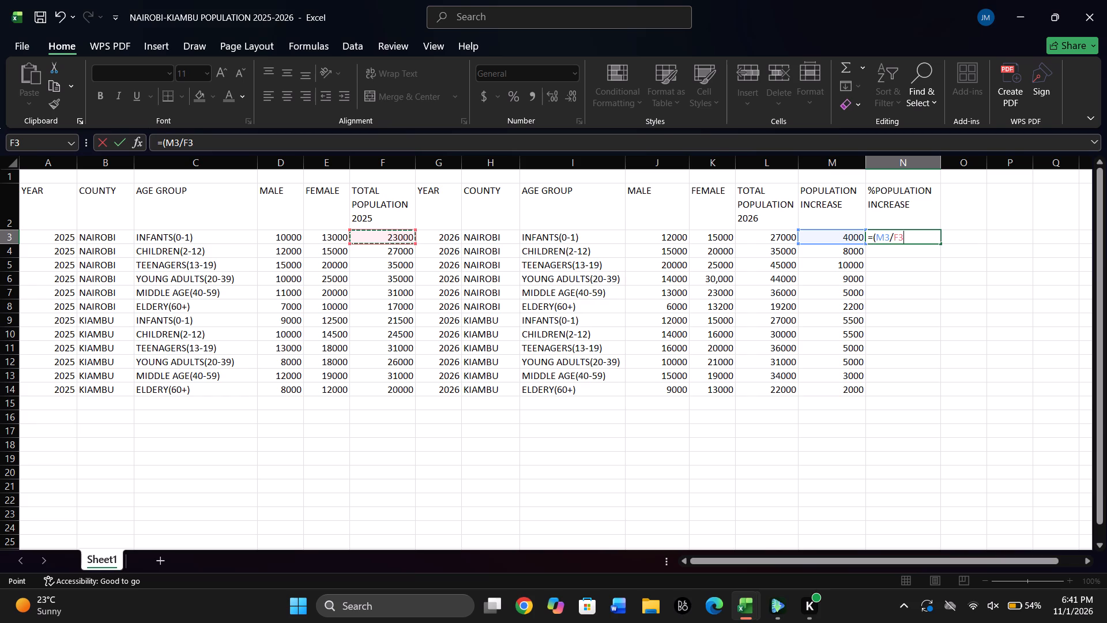
pyautogui.hotkey('shift', ')')
pyautogui.press('BackSpace')
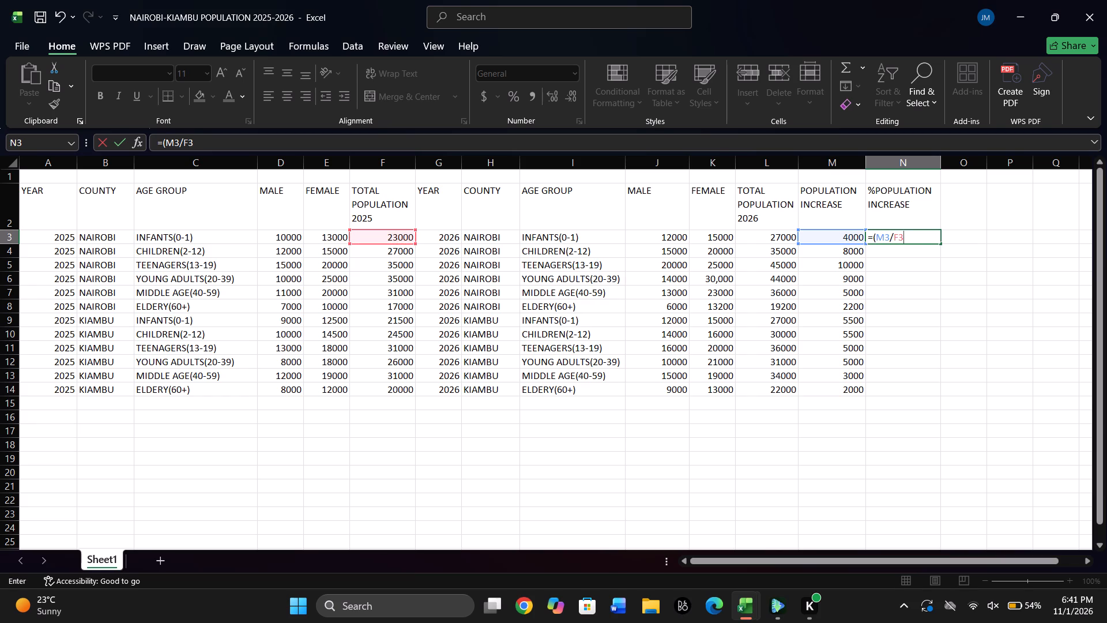
pyautogui.hotkey('shift', '*')
pyautogui.write('100')
pyautogui.hotkey('shift', ')')
pyautogui.press('Return')
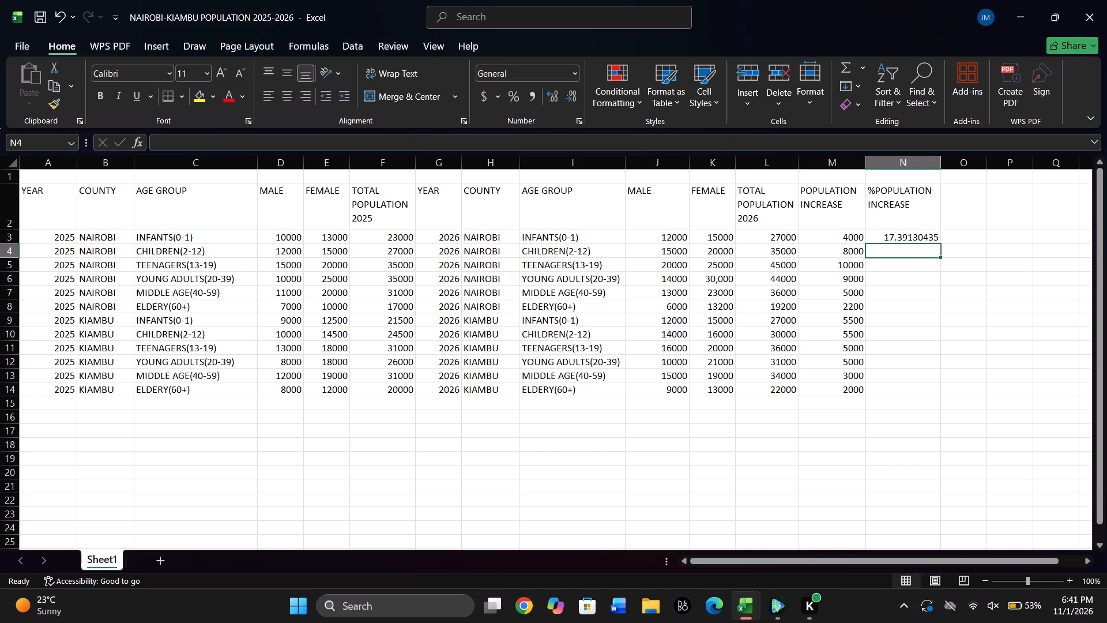
# Fill the percentage increase formula from N3 down through N14 for all age groups in both counties.
pyautogui.click(924, 239)
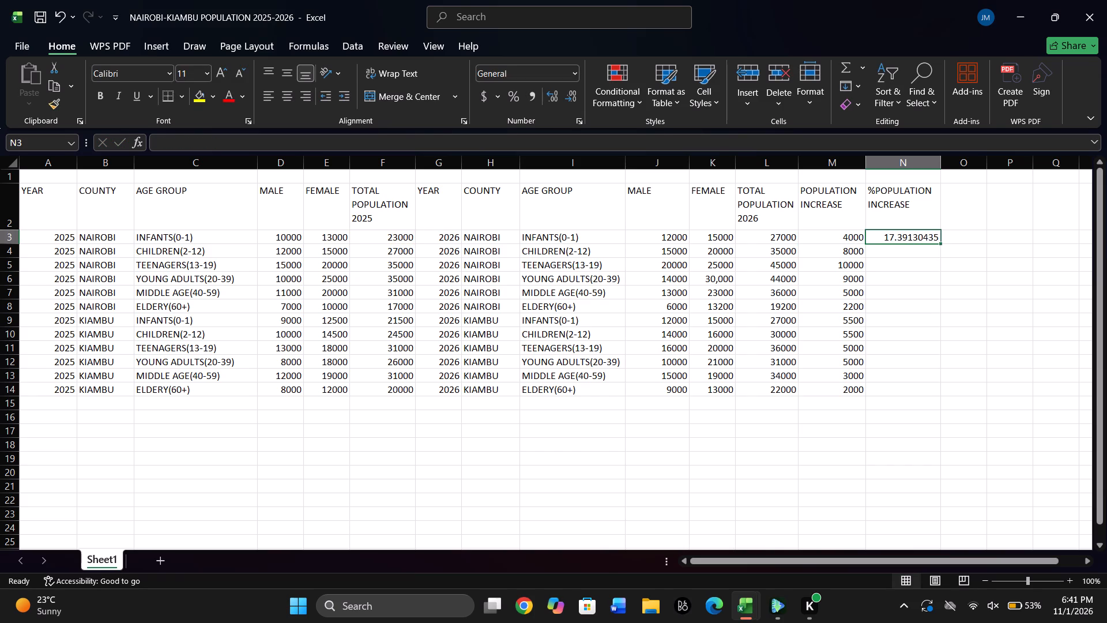
pyautogui.moveTo(943, 244); pyautogui.dragTo(940, 386)
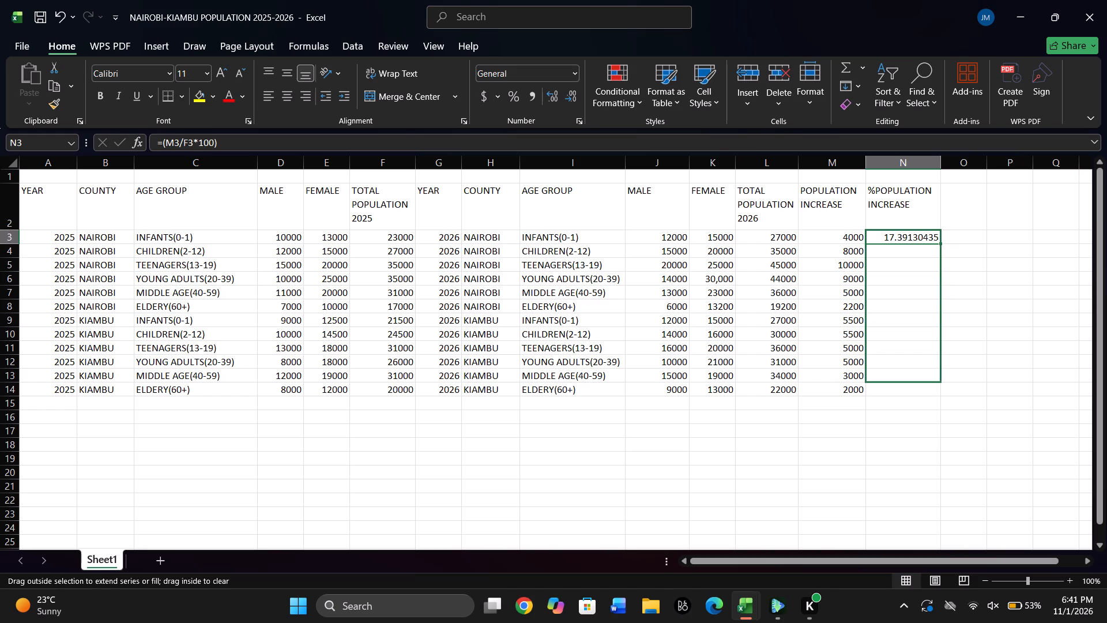
pyautogui.moveTo(940, 386); pyautogui.dragTo(940, 397)
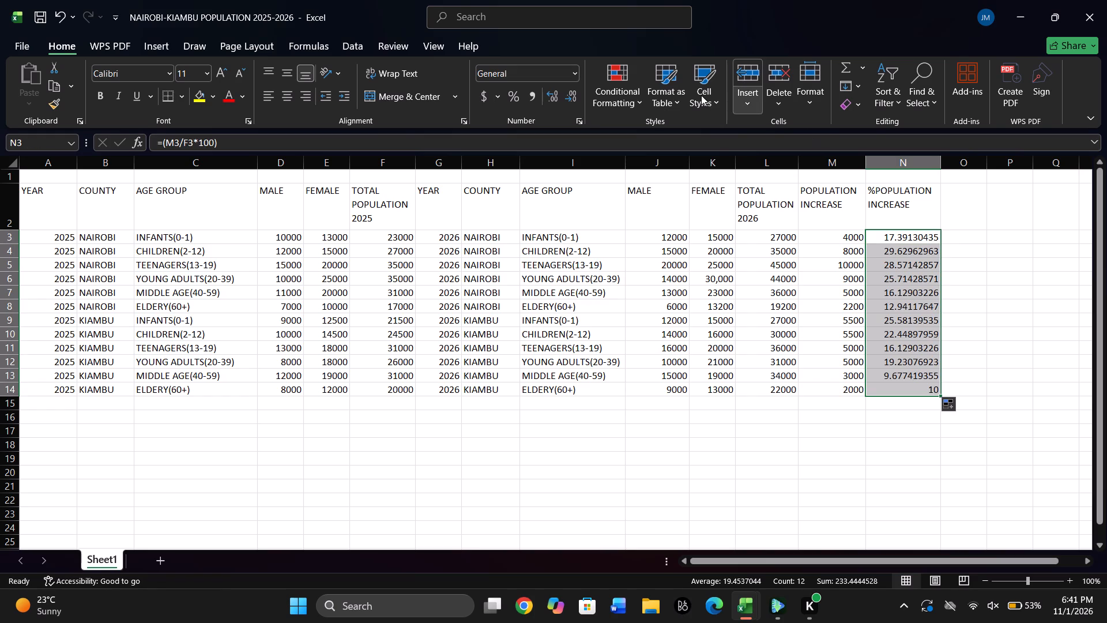
# Reduce the percentage increase values in N3:N14 to one decimal place.
pyautogui.tripleClick(568, 98)
pyautogui.click(568, 98)
pyautogui.click(568, 98)
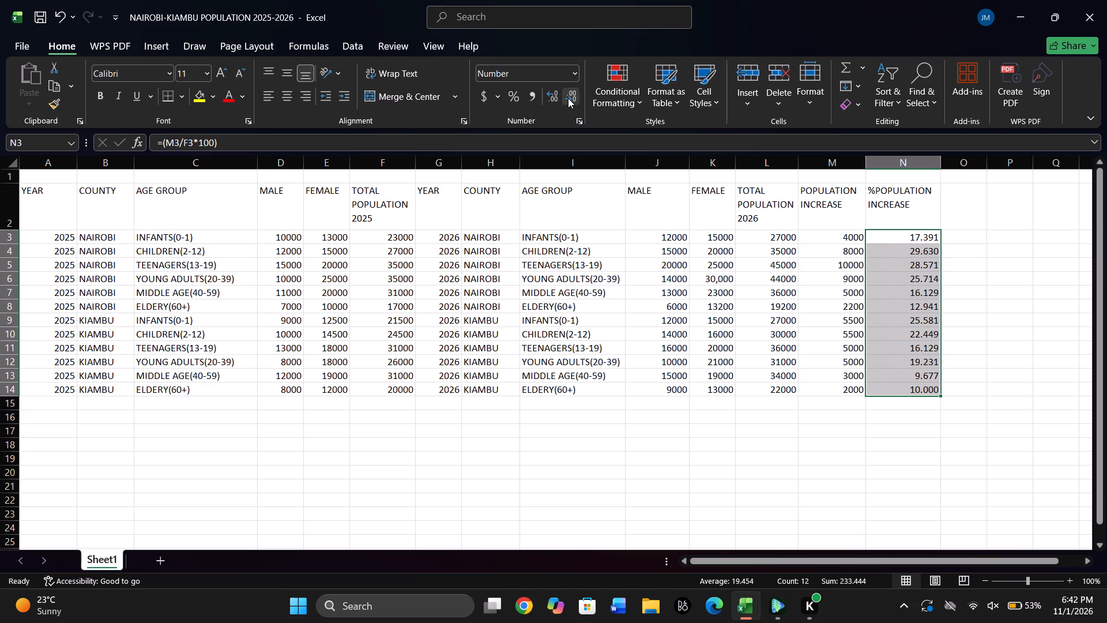
pyautogui.click(568, 98)
pyautogui.click(568, 98)
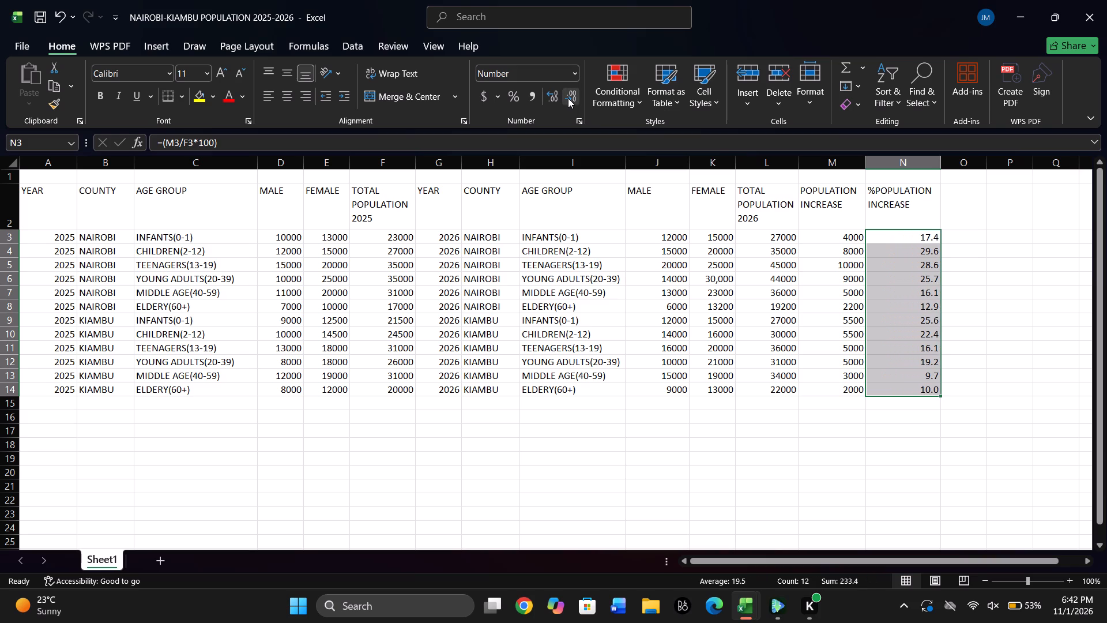
pyautogui.click(958, 220)
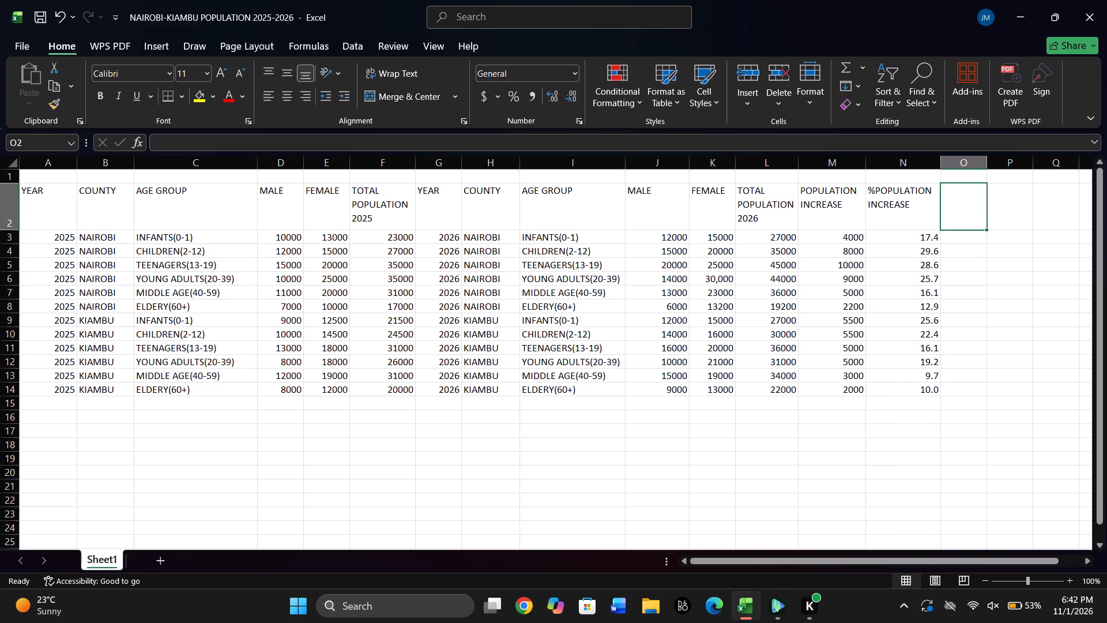
pyautogui.click(916, 214)
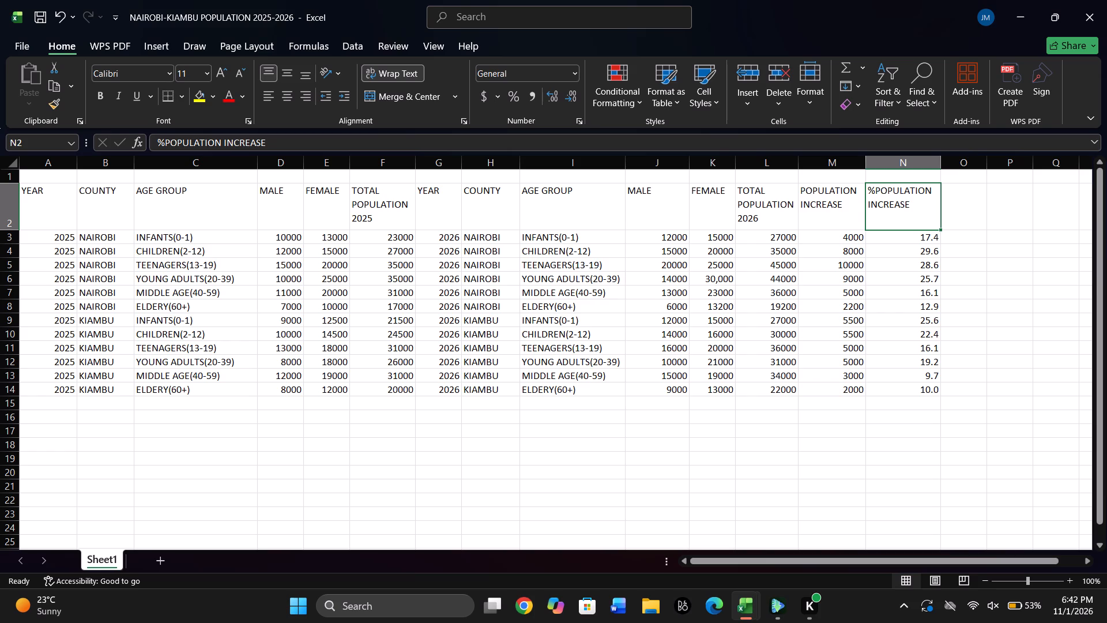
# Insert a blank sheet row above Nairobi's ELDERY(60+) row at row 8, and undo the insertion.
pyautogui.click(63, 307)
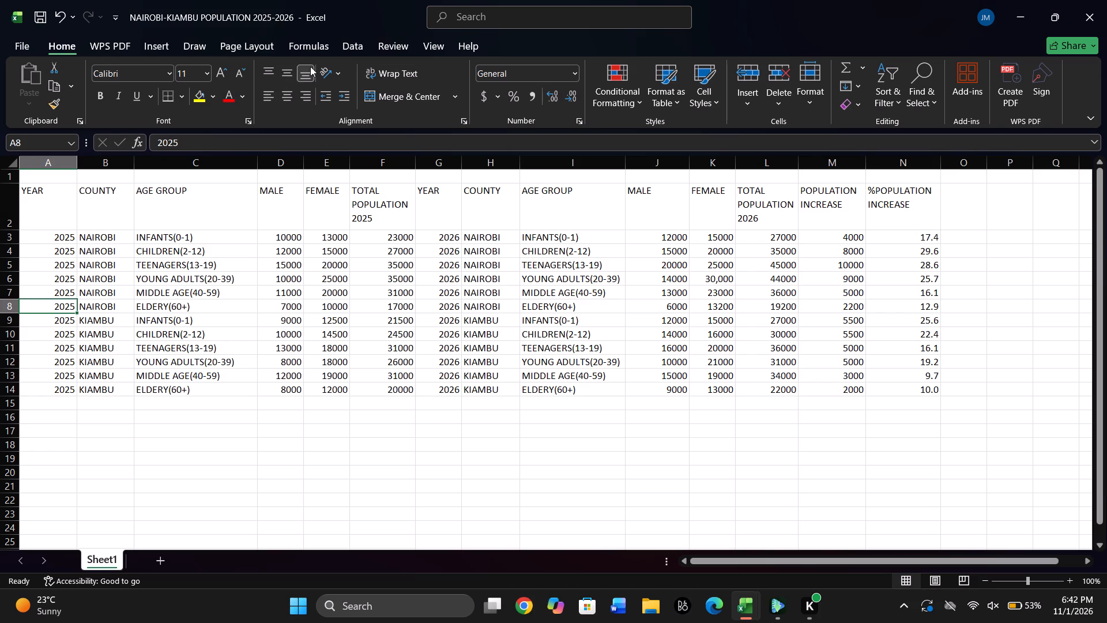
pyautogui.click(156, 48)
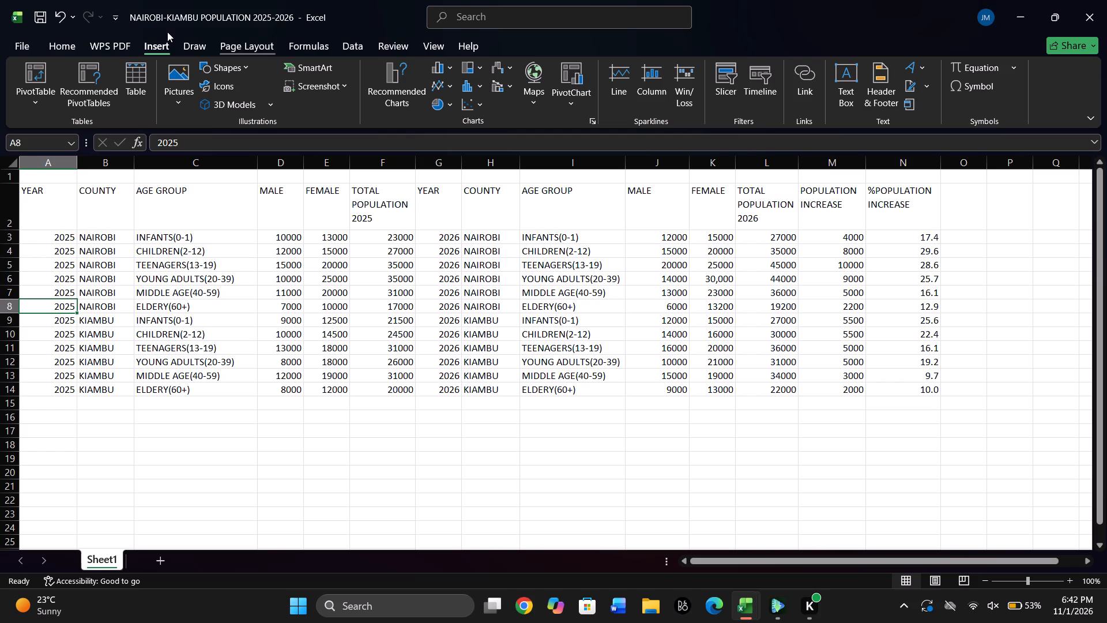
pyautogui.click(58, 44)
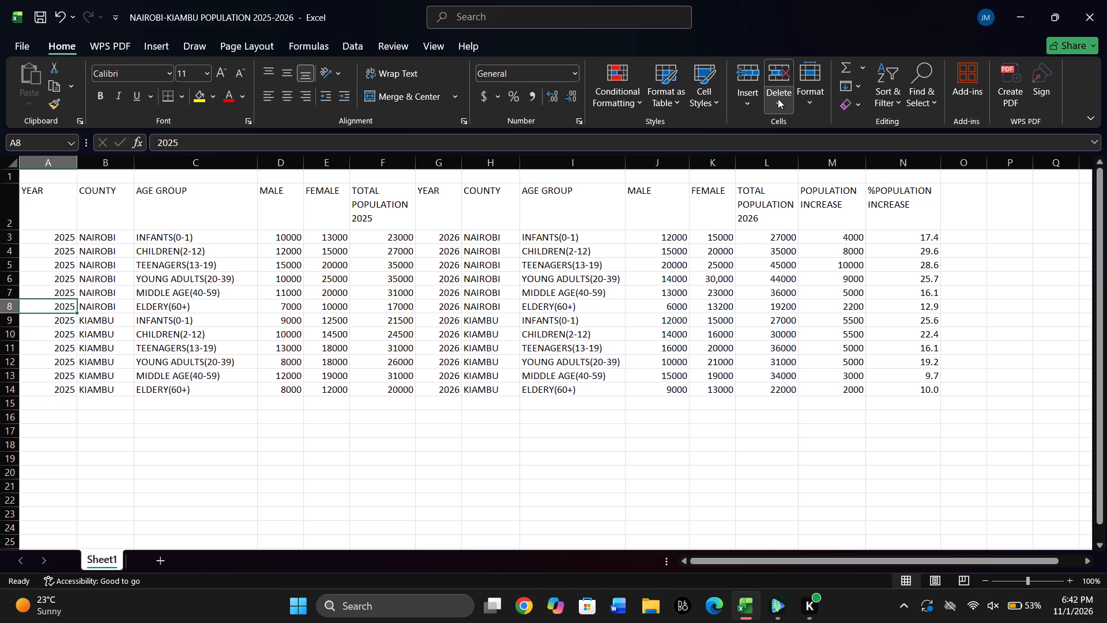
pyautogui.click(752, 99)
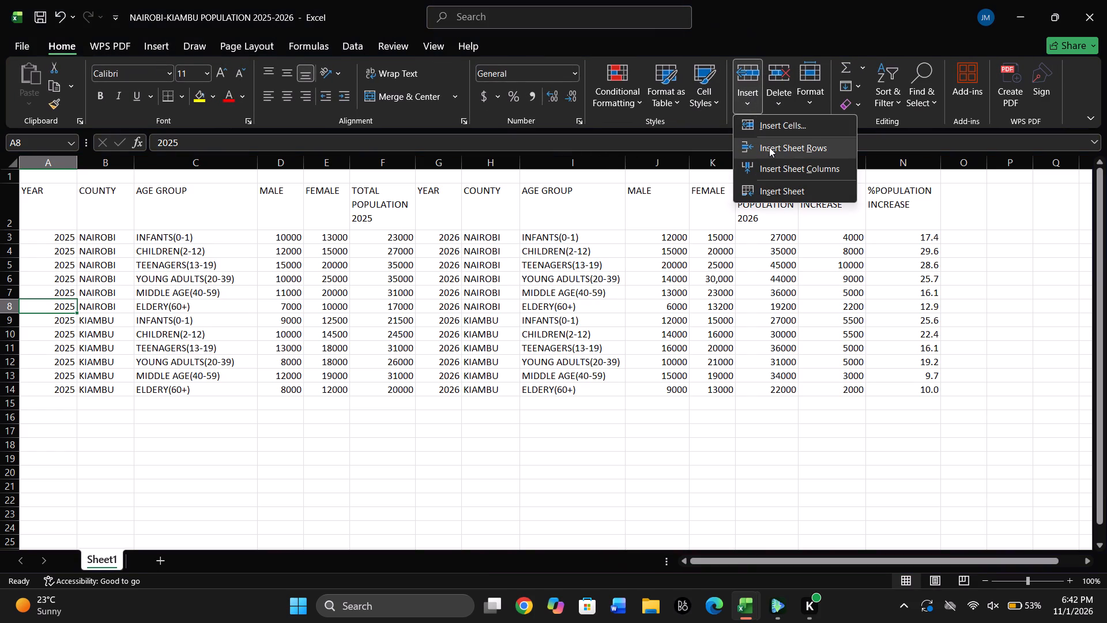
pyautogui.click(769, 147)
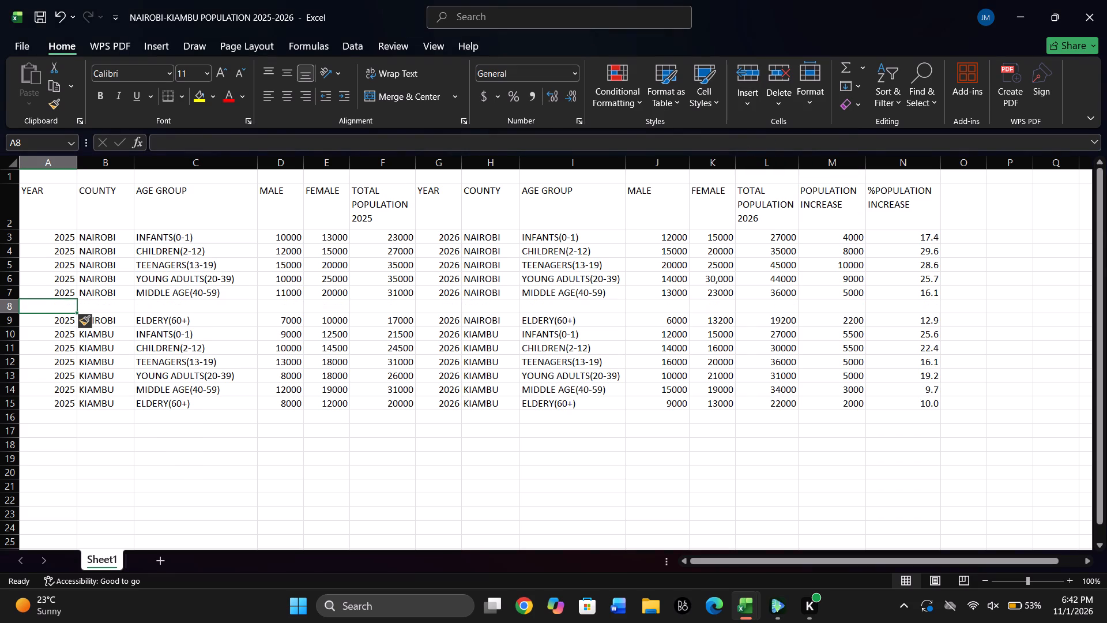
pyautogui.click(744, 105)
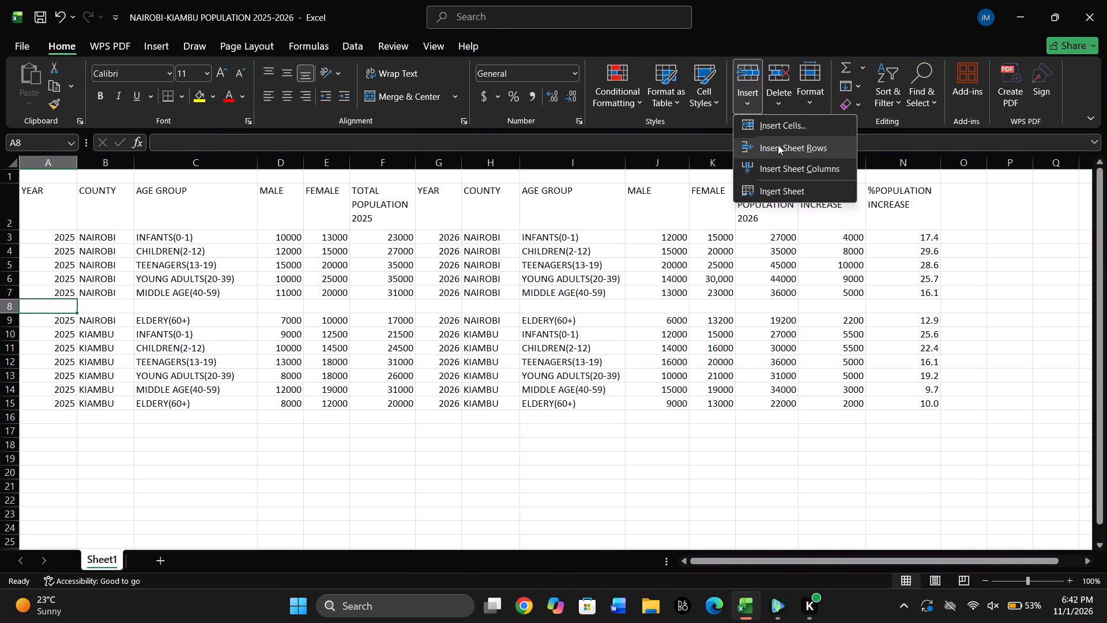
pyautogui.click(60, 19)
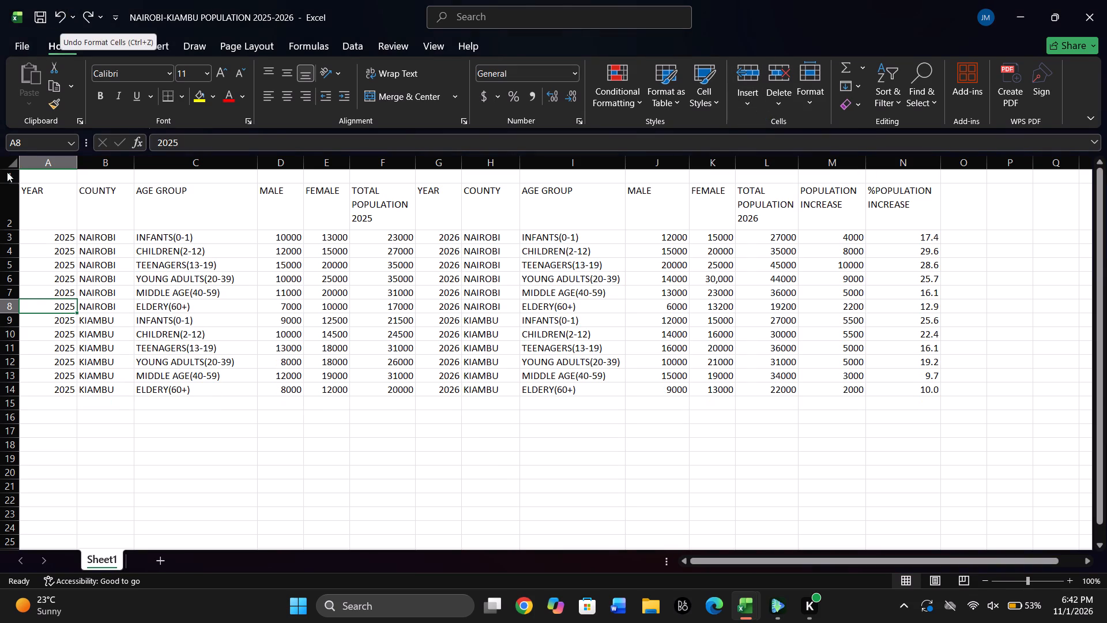
# Insert a blank sheet row at row 9, between the Nairobi and Kiambu records.
pyautogui.doubleClick(55, 323)
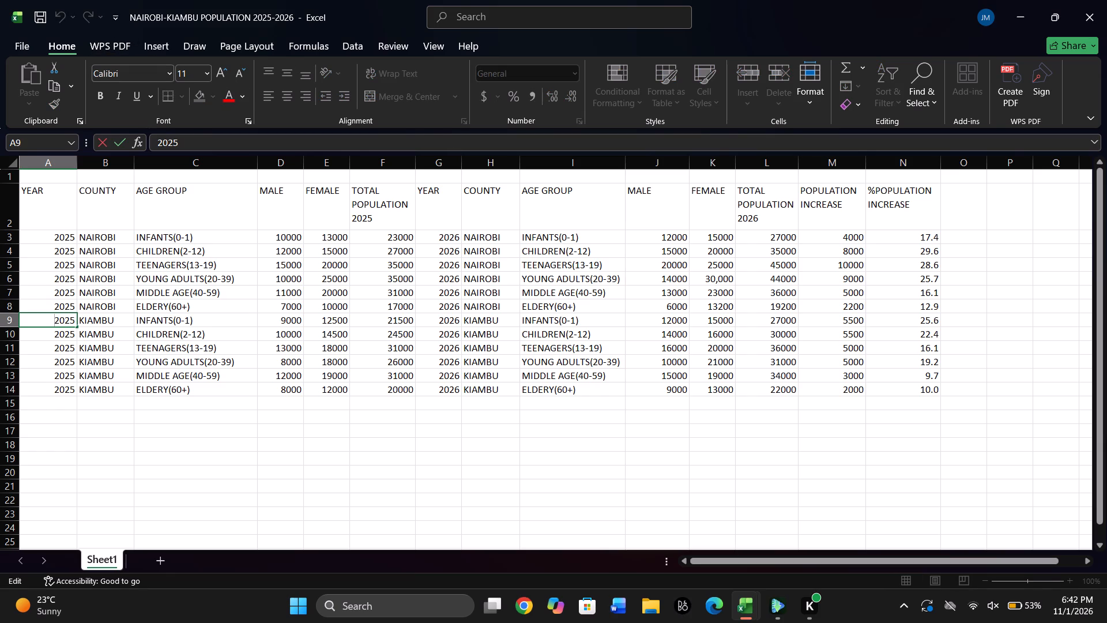
pyautogui.click(130, 475)
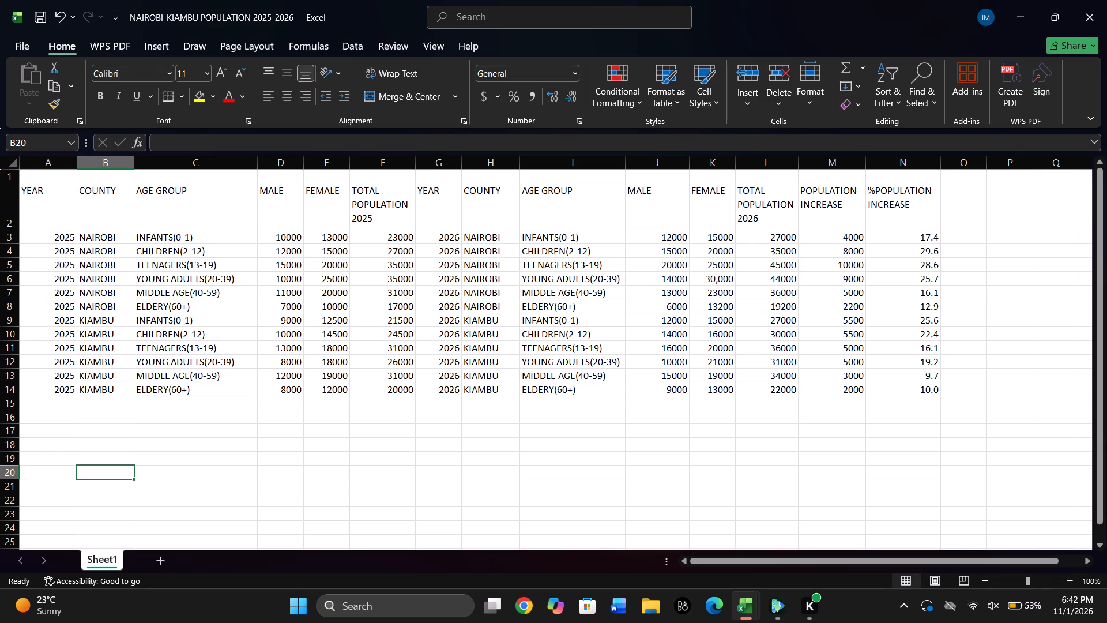
pyautogui.click(58, 318)
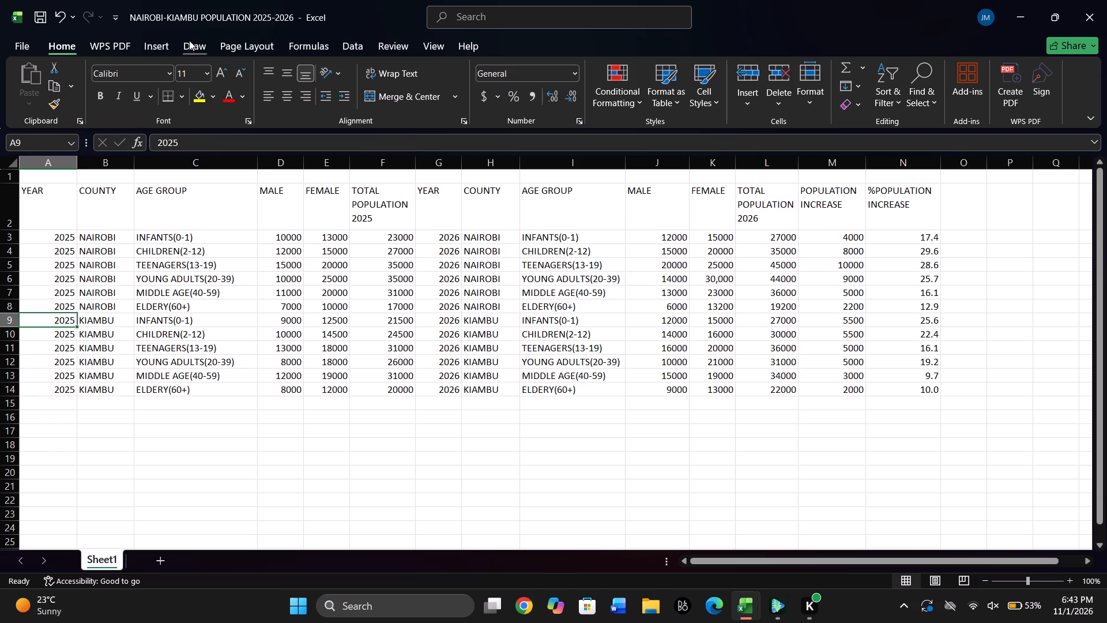
pyautogui.click(172, 40)
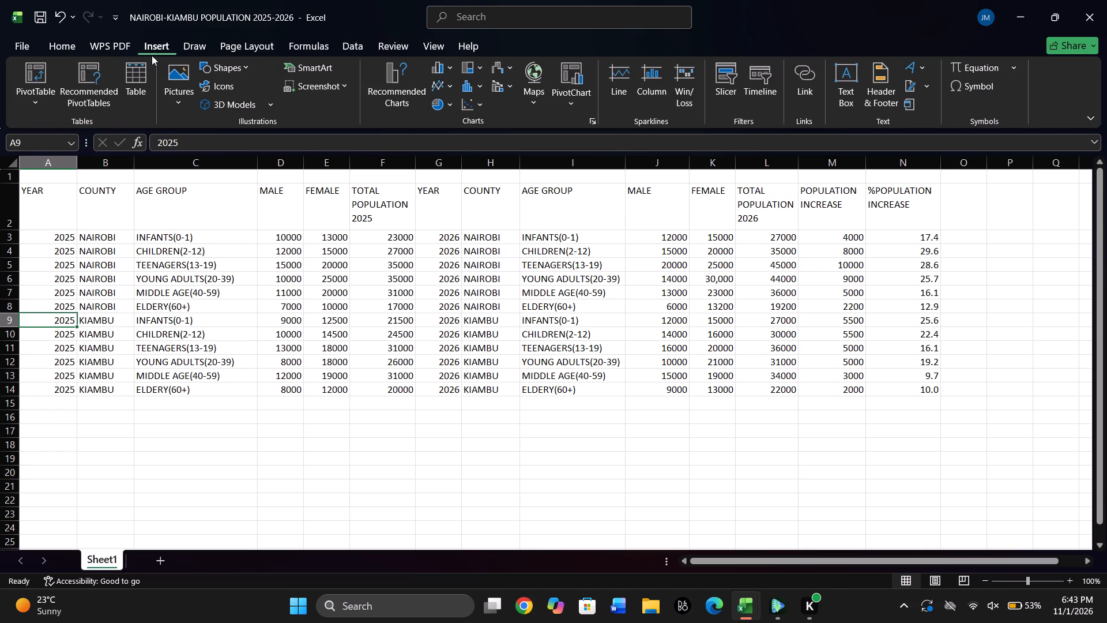
pyautogui.click(62, 33)
pyautogui.click(63, 39)
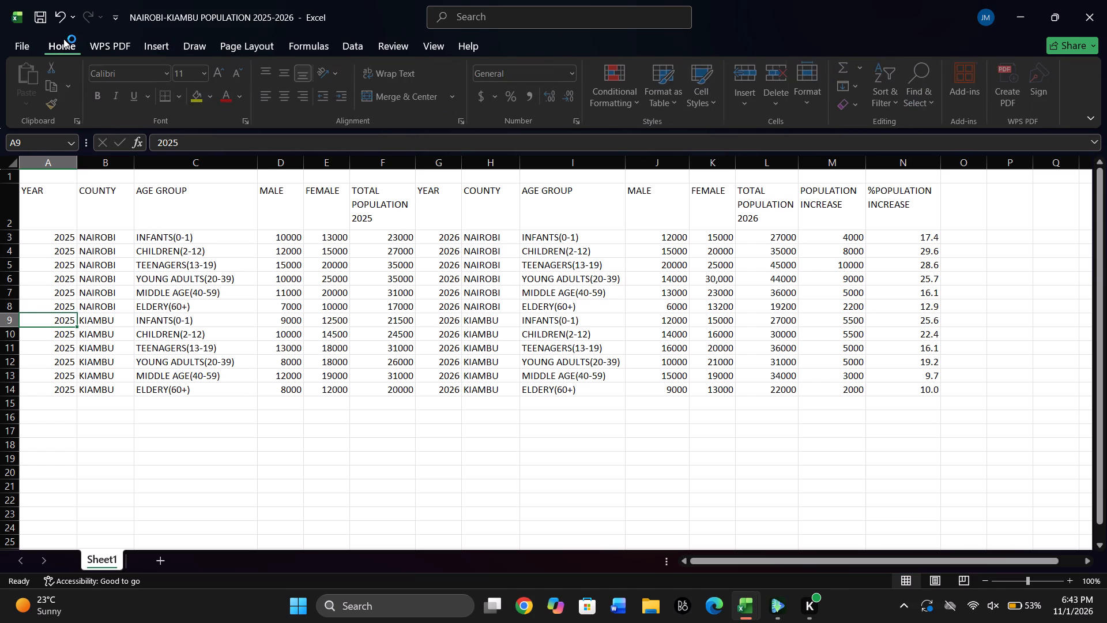
pyautogui.click(747, 108)
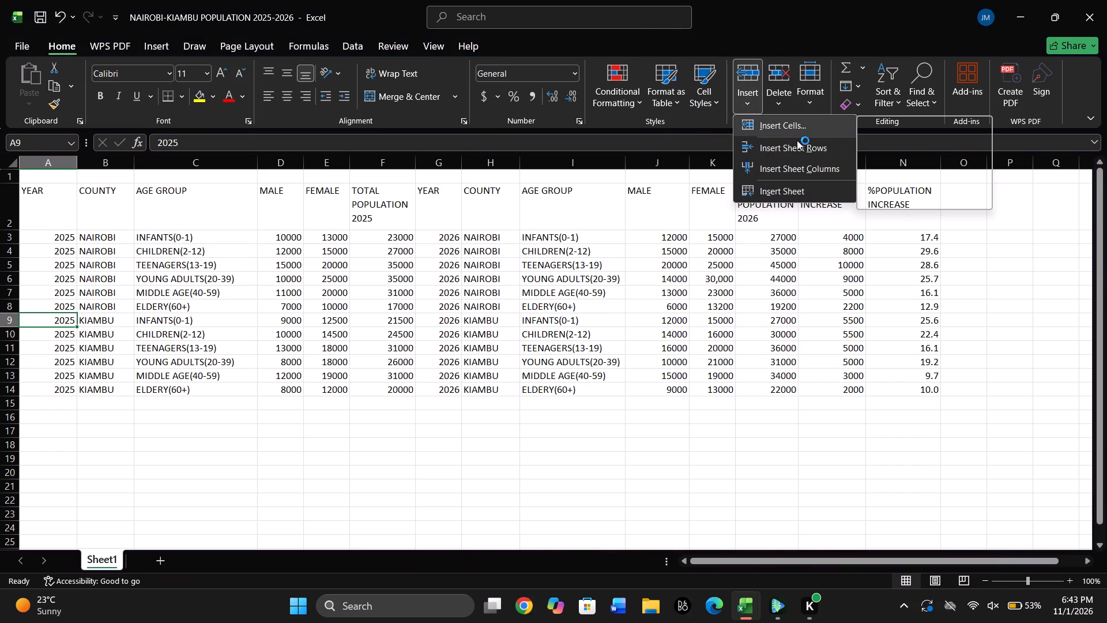
pyautogui.click(801, 143)
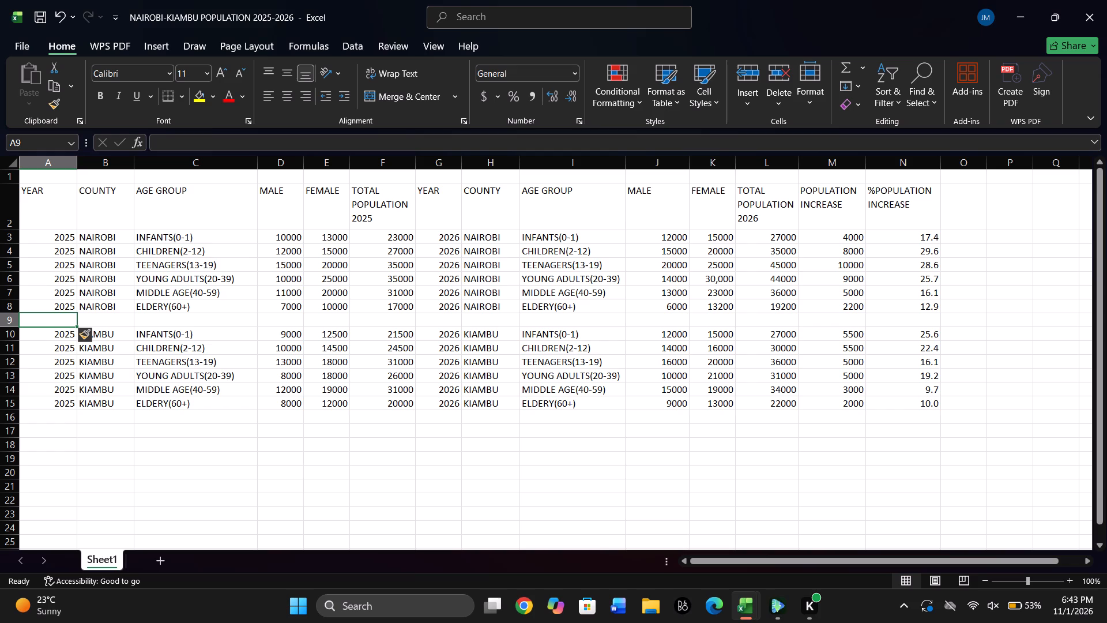
# Enter the label TOTAL in C9, below Nairobi's 2025 age groups.
pyautogui.doubleClick(169, 317)
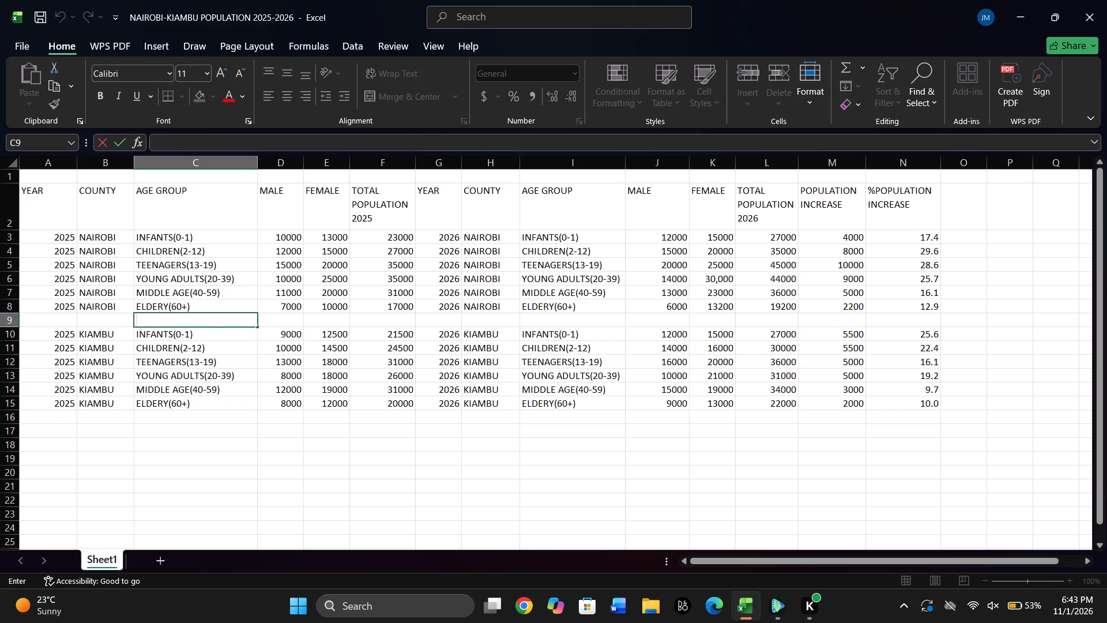
pyautogui.write('TOTL')
pyautogui.press('BackSpace')
pyautogui.press('a')
pyautogui.press('l')
# Total Nairobi's 2025 male population in D9 with the formula =SUM(D3:D8).
pyautogui.doubleClick(283, 320)
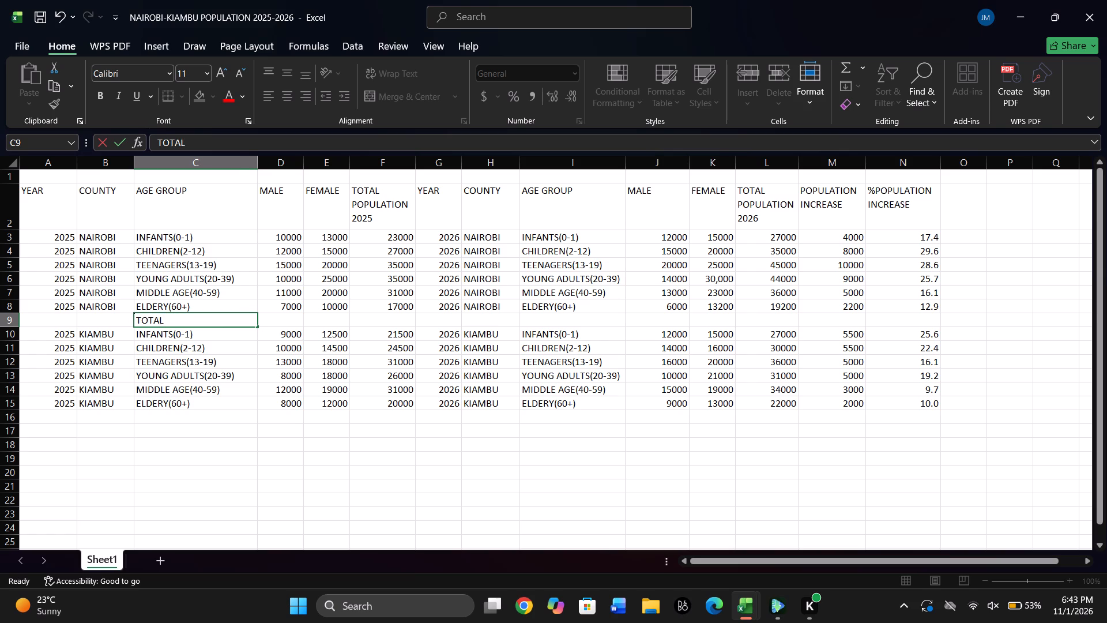
pyautogui.press('=')
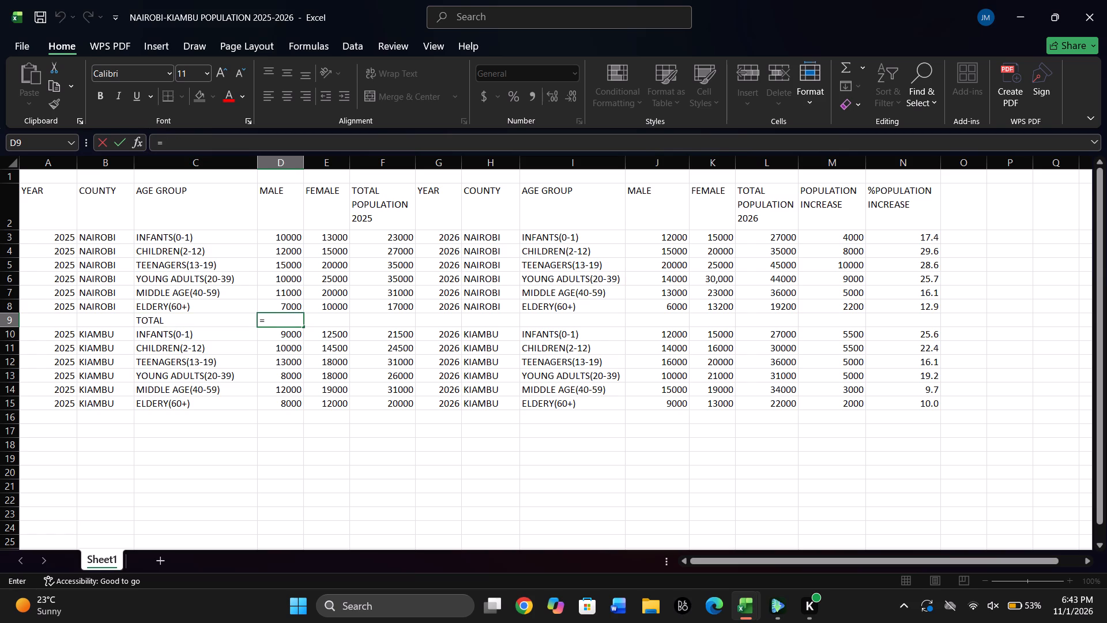
pyautogui.write('SUM')
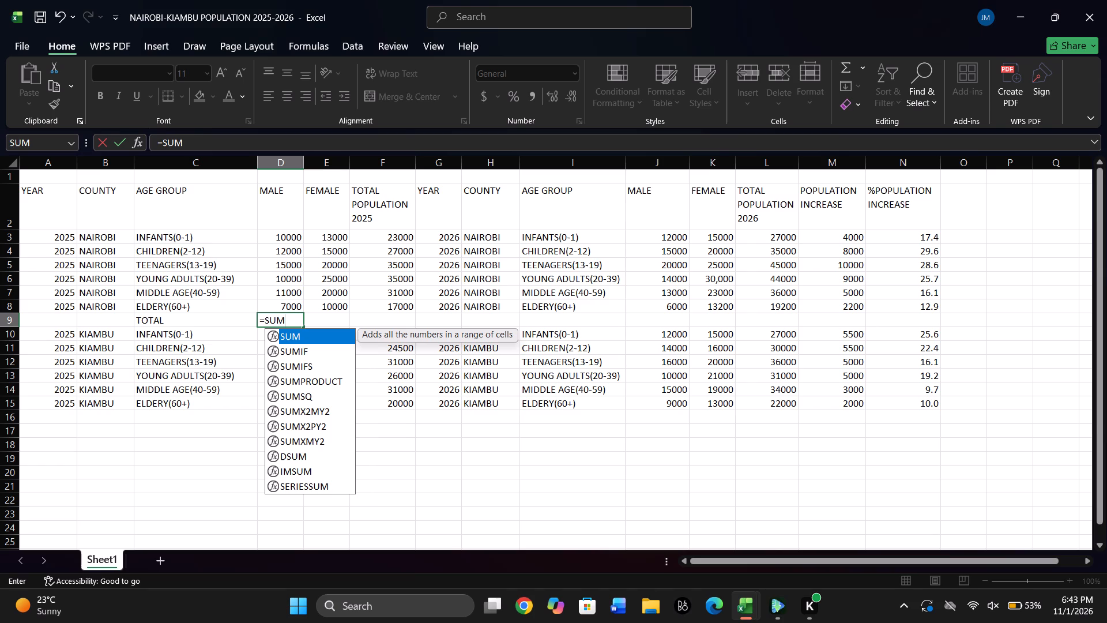
pyautogui.hotkey('shift', '(')
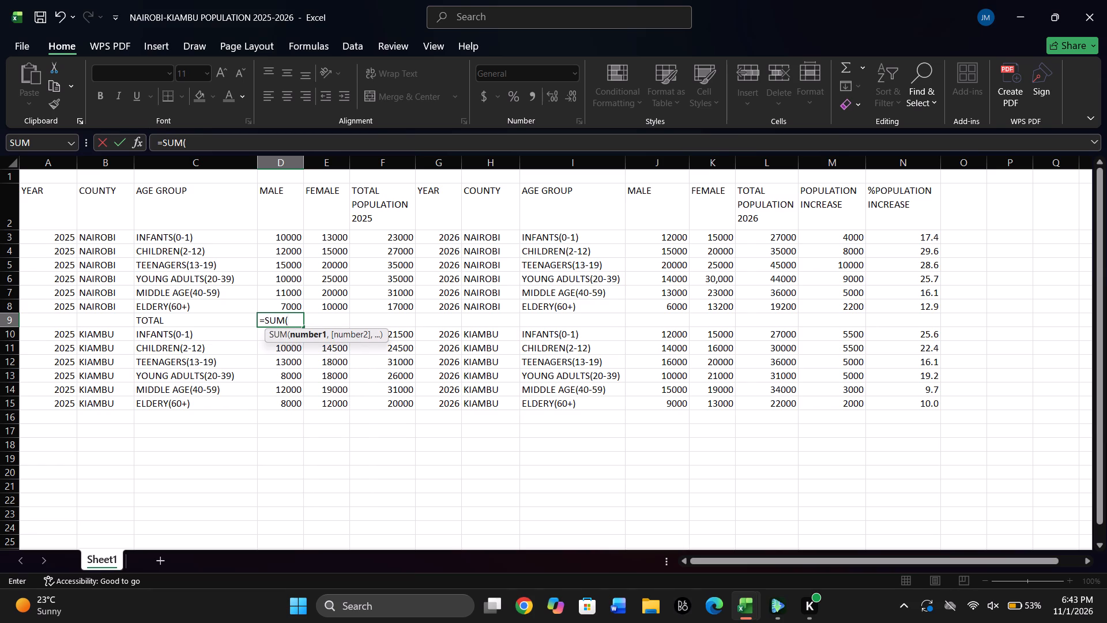
pyautogui.click(290, 237)
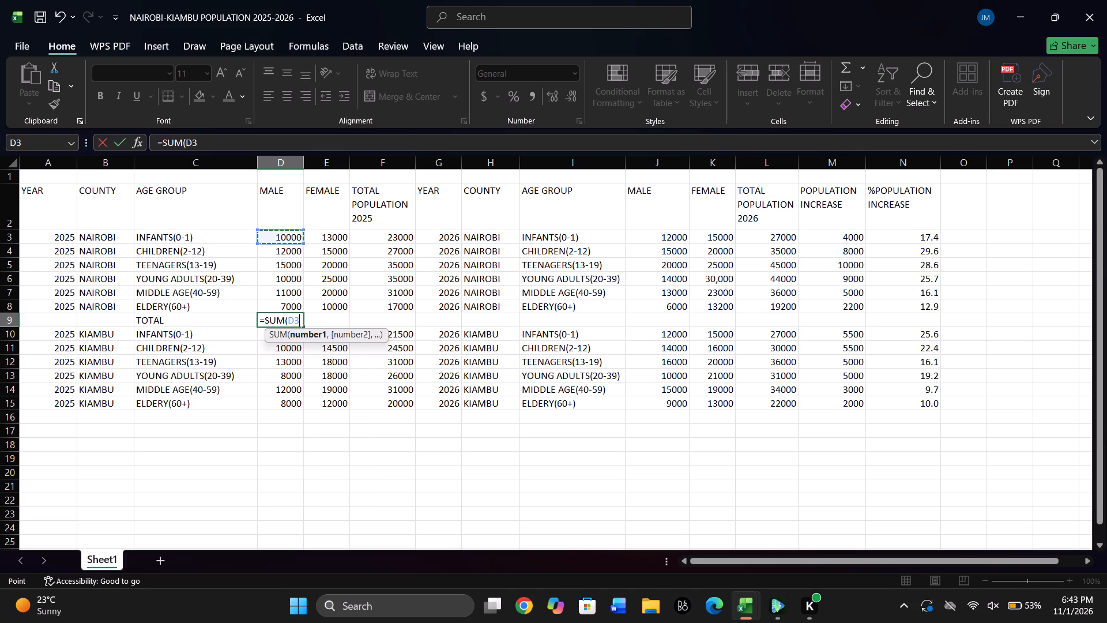
pyautogui.moveTo(290, 237); pyautogui.dragTo(295, 303)
pyautogui.hotkey('shift', '(')
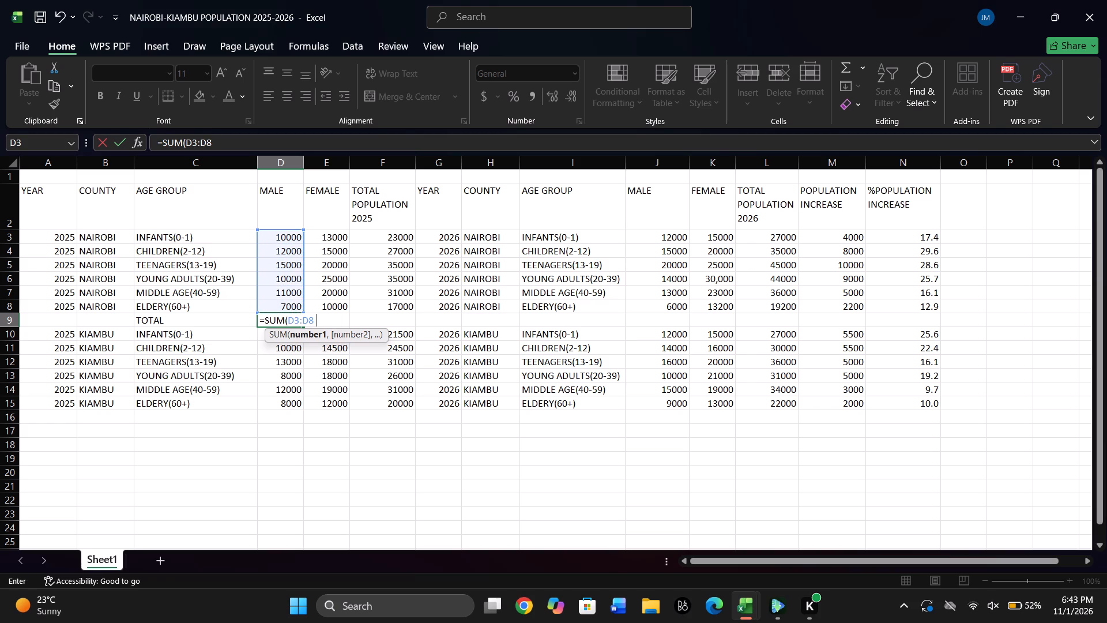
pyautogui.press('BackSpace')
pyautogui.hotkey('shift', ')')
pyautogui.press('Return')
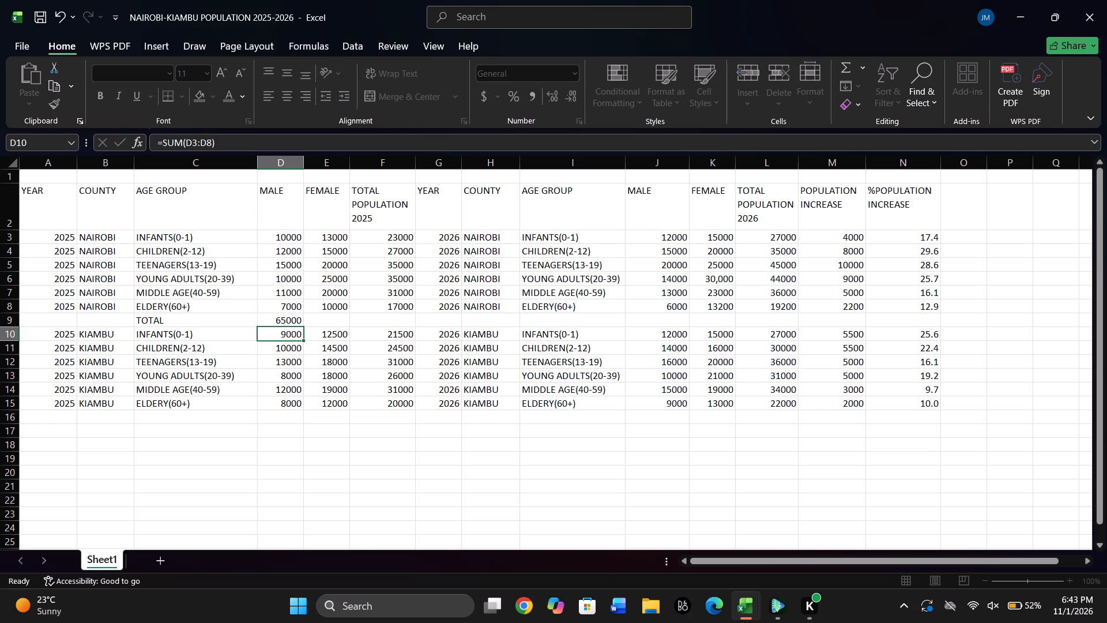
# Fill the SUM formula from D9 across to F9 for the 2025 female and total population columns.
pyautogui.click(287, 317)
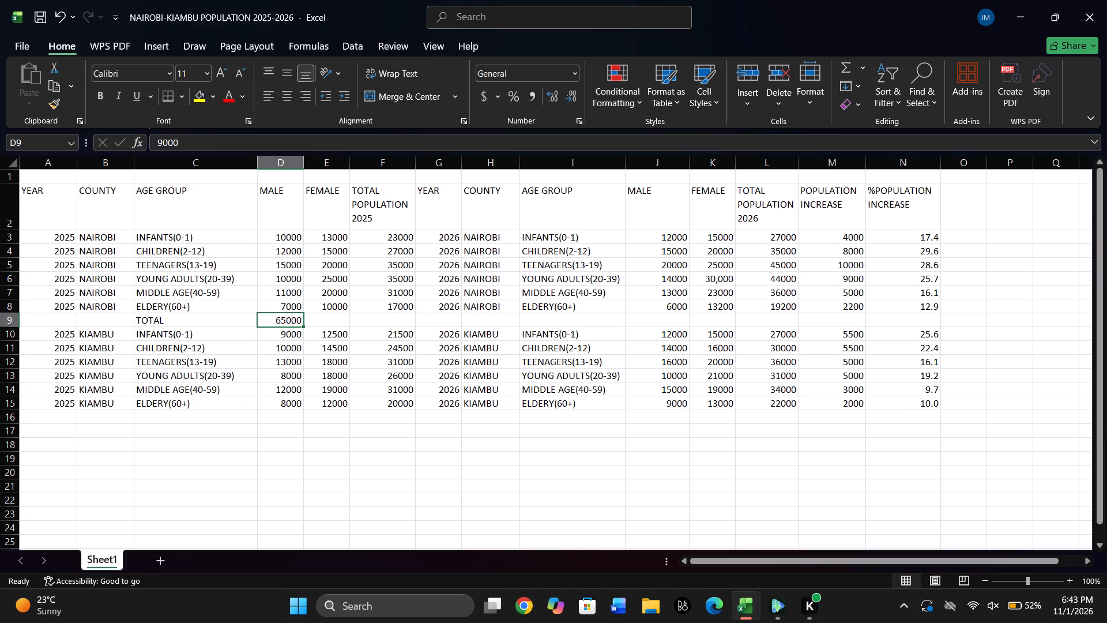
pyautogui.moveTo(303, 326); pyautogui.dragTo(389, 320)
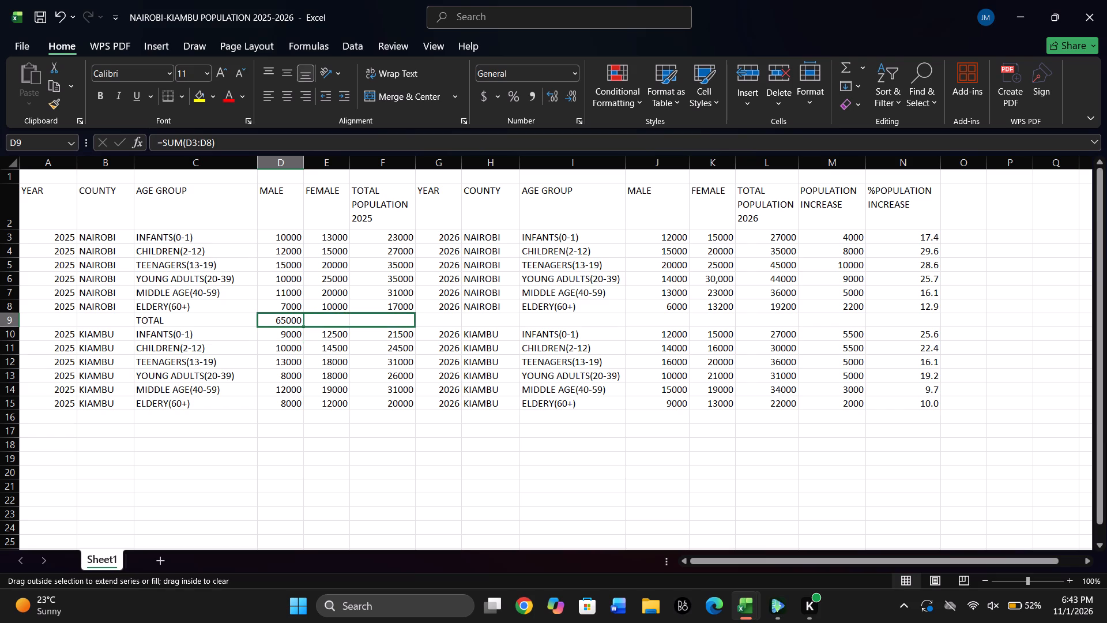
pyautogui.moveTo(389, 320); pyautogui.dragTo(390, 320)
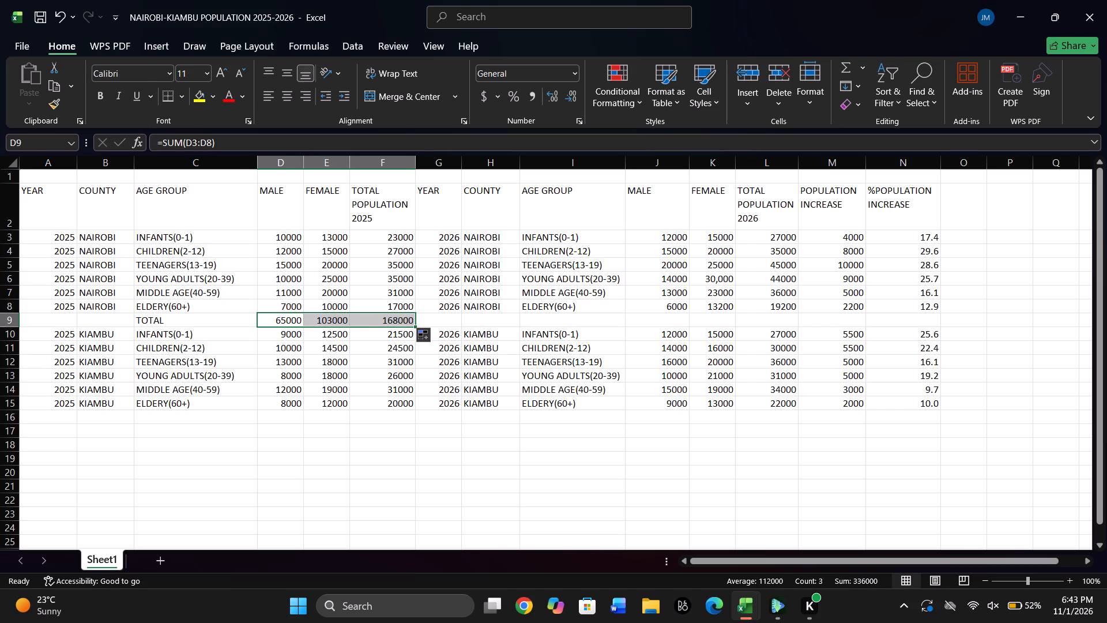
pyautogui.click(455, 329)
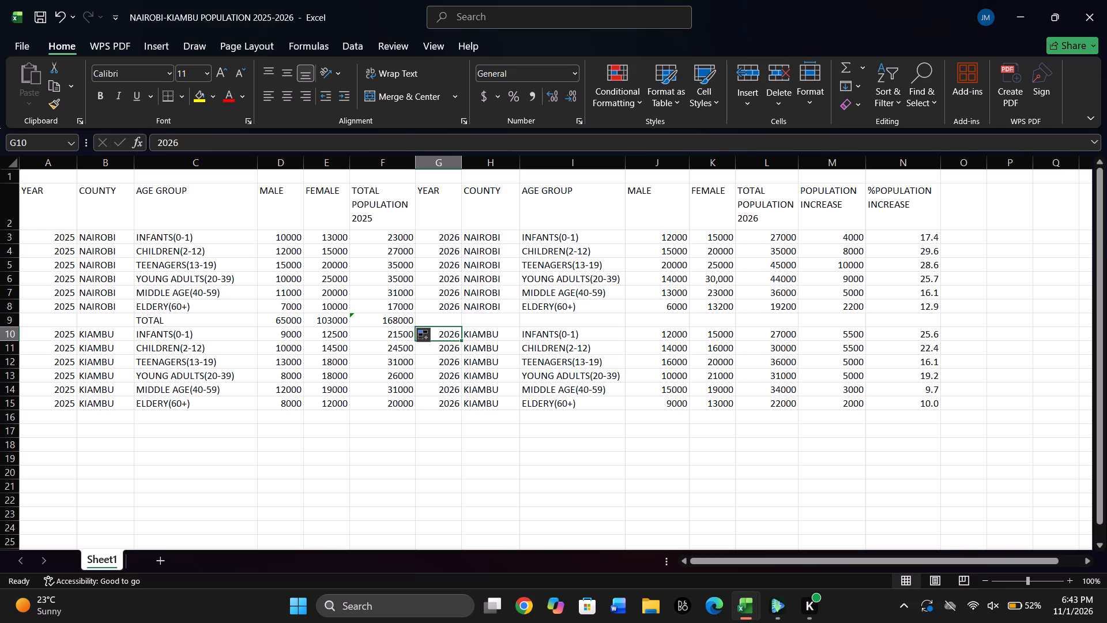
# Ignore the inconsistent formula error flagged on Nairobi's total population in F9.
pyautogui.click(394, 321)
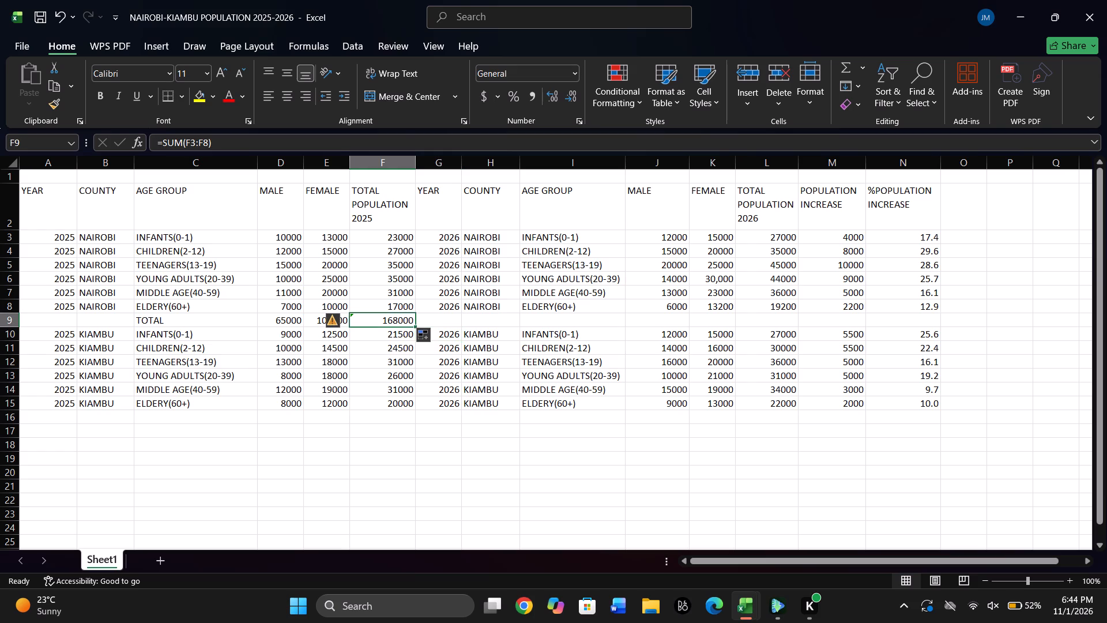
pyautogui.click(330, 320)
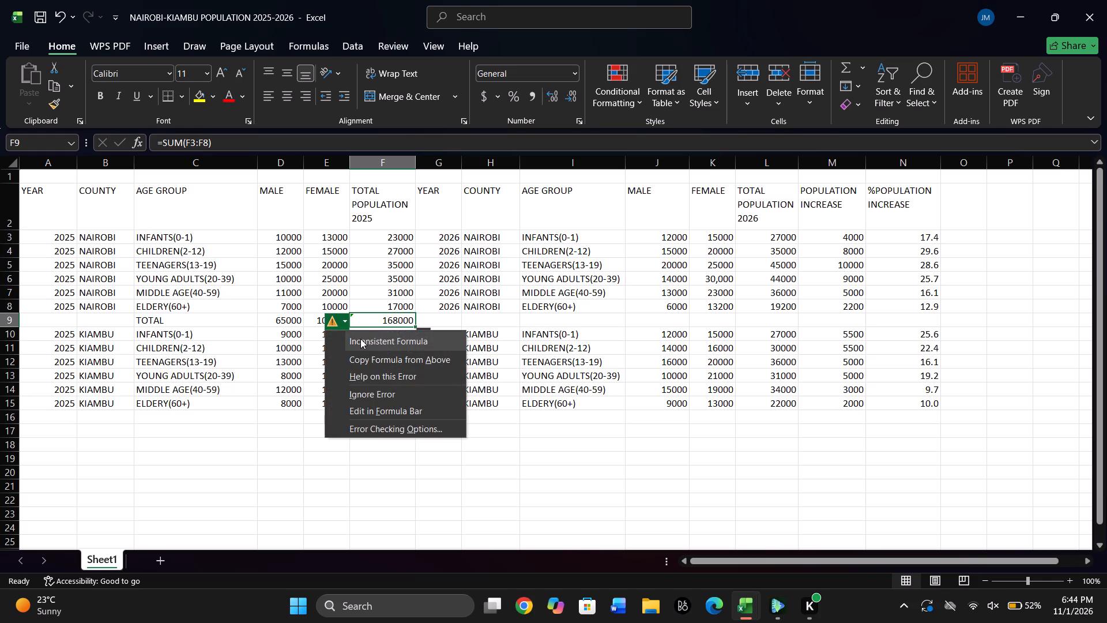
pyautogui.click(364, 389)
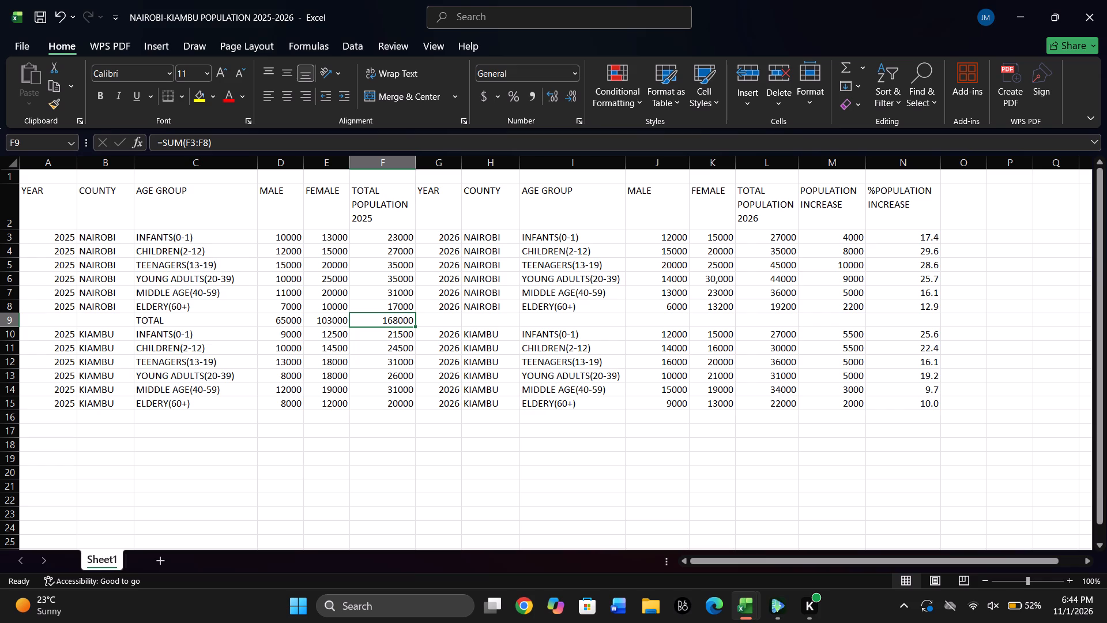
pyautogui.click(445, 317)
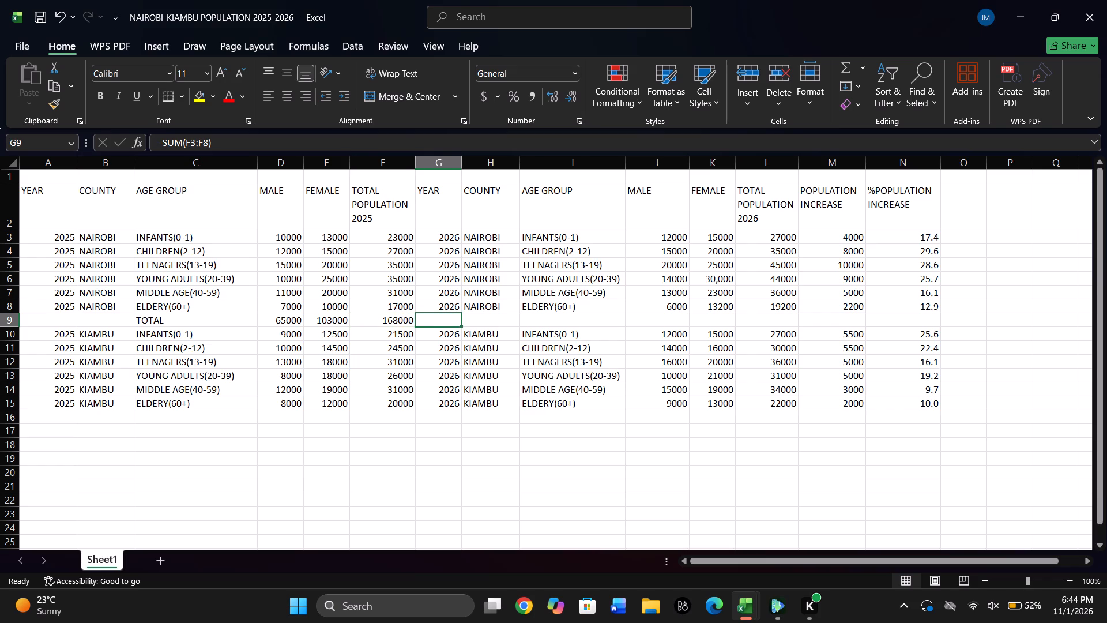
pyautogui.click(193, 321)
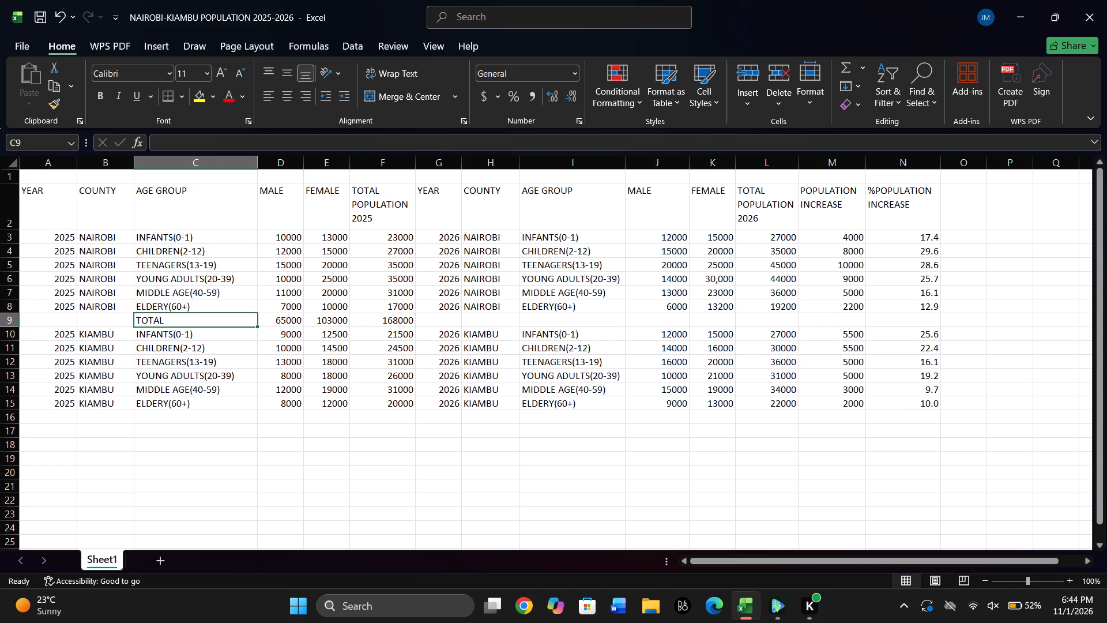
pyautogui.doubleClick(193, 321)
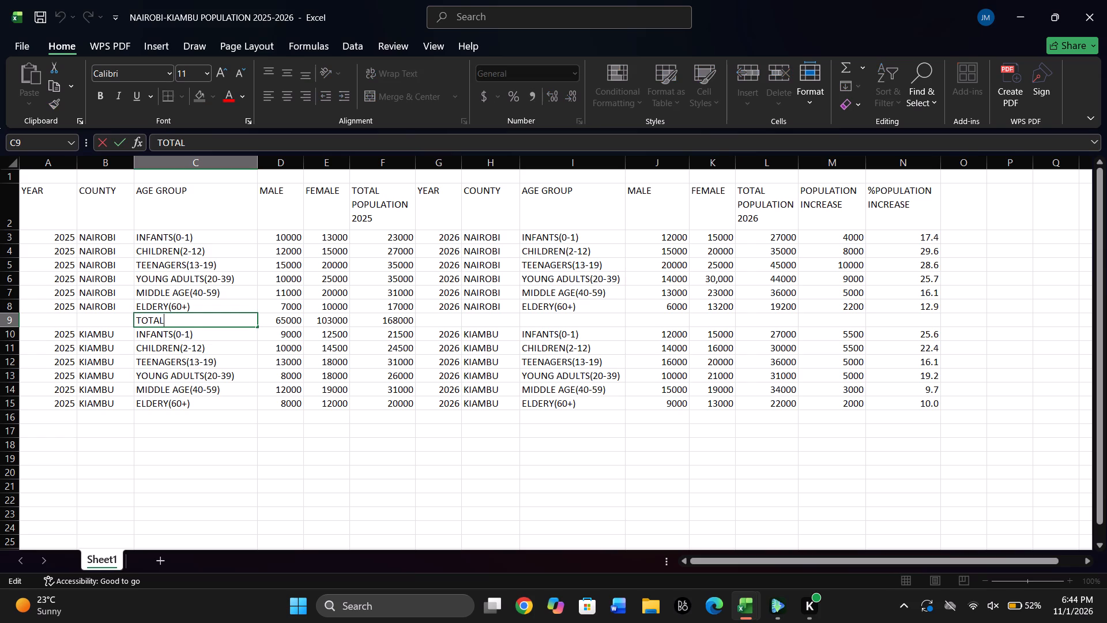
# Complete the Nairobi total row's identifiers with year 2025 in A9 and county NAIROBI filled down from B8 to B9.
pyautogui.doubleClick(64, 317)
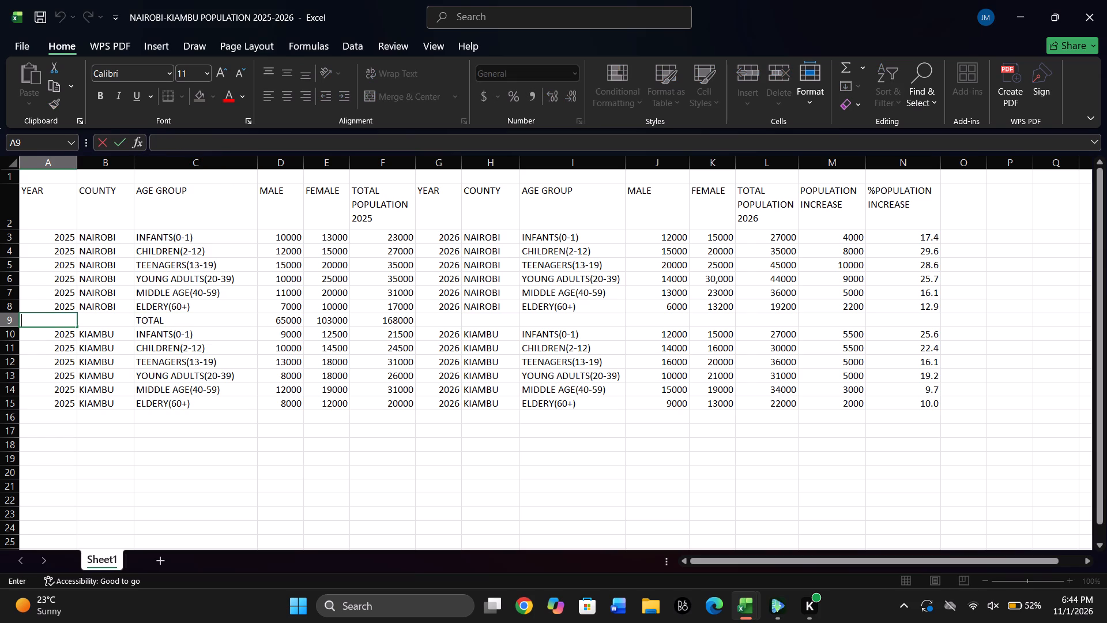
pyautogui.write('2026')
pyautogui.press('BackSpace')
pyautogui.press('5')
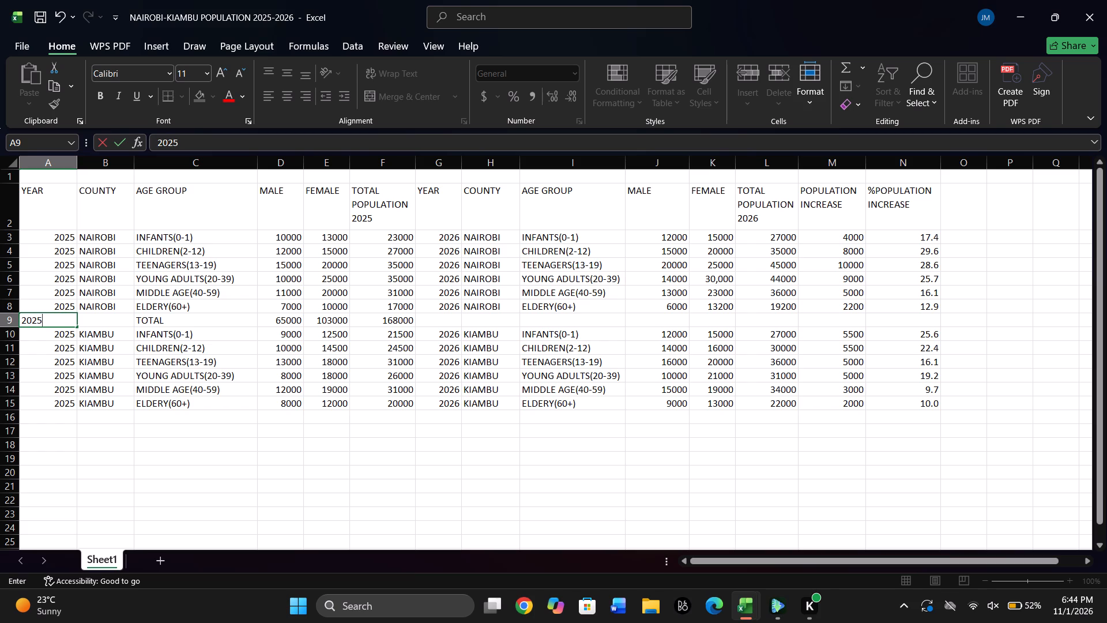
pyautogui.click(101, 306)
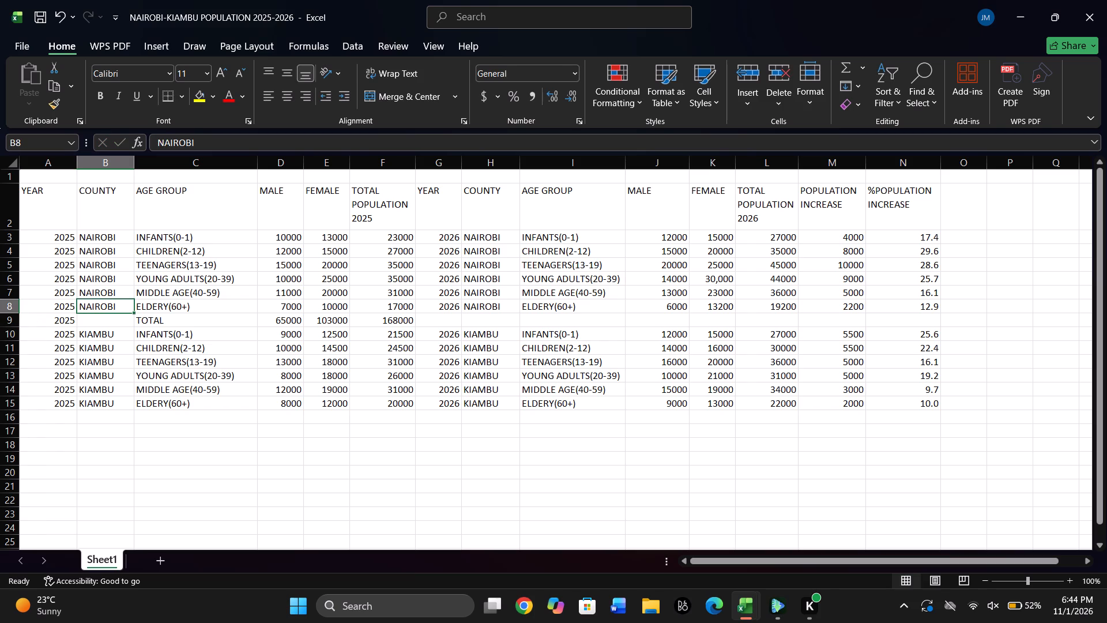
pyautogui.moveTo(131, 314); pyautogui.dragTo(131, 325)
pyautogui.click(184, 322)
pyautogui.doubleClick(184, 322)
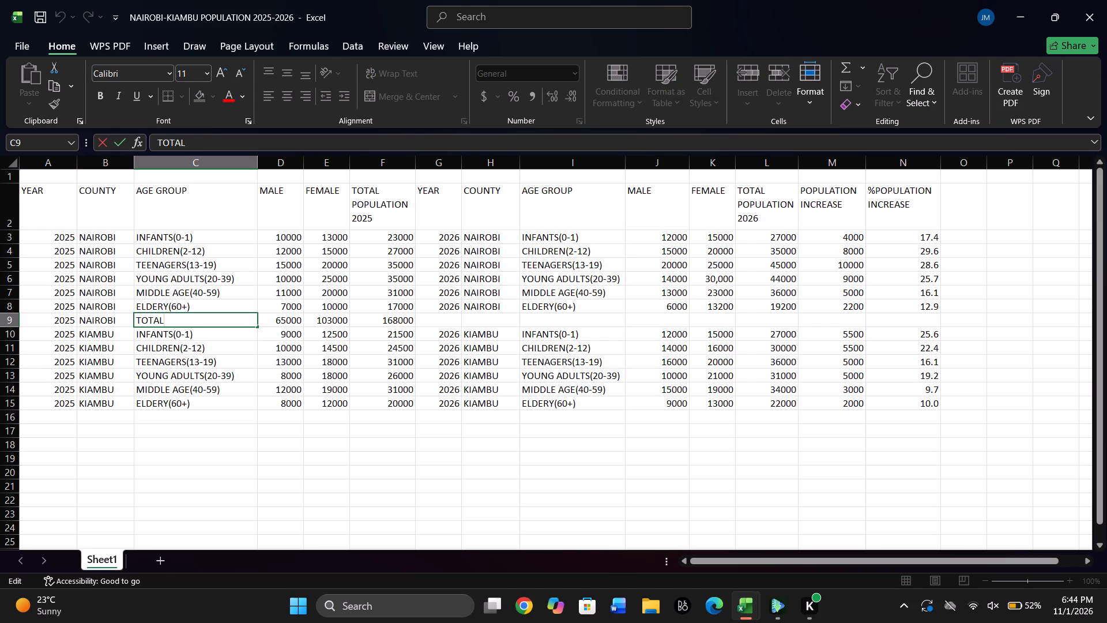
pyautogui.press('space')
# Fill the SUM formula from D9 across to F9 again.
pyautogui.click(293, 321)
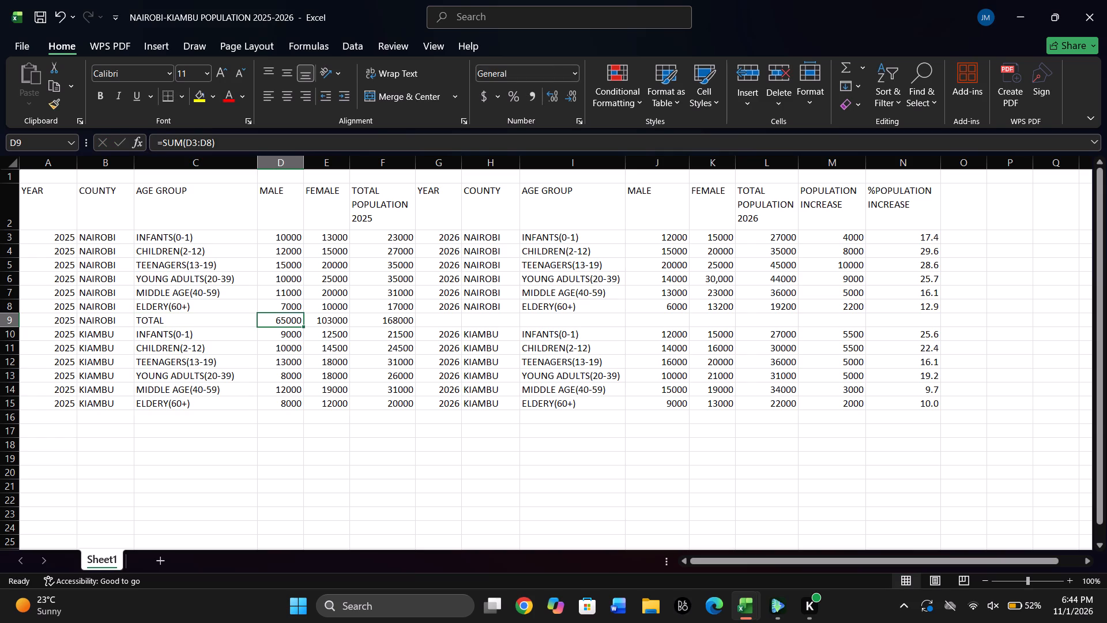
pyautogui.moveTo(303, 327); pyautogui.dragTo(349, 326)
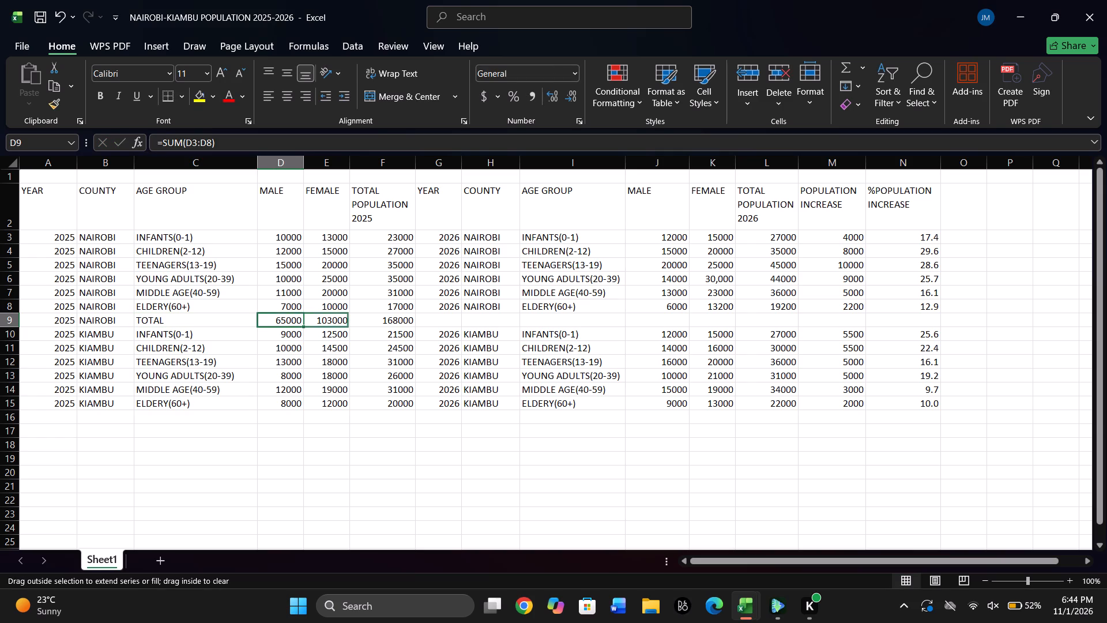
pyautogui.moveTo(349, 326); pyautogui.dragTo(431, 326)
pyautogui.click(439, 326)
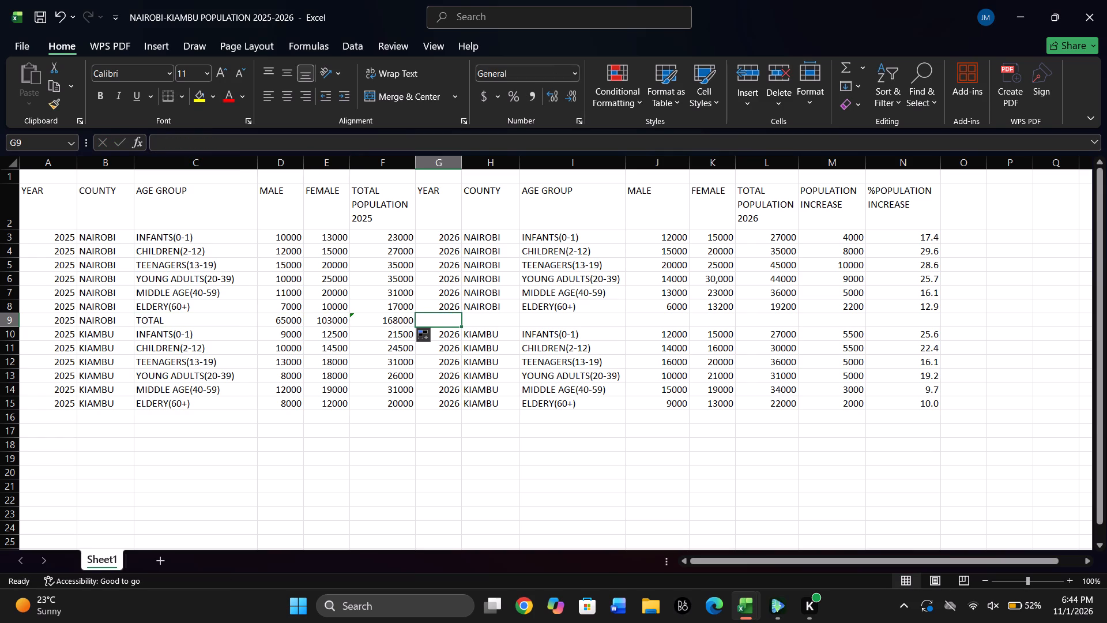
# Fill the SUM formula from D9 across Nairobi's total row through the POPULATION INCREASE column at M9.
pyautogui.click(293, 322)
pyautogui.moveTo(302, 325); pyautogui.dragTo(504, 326)
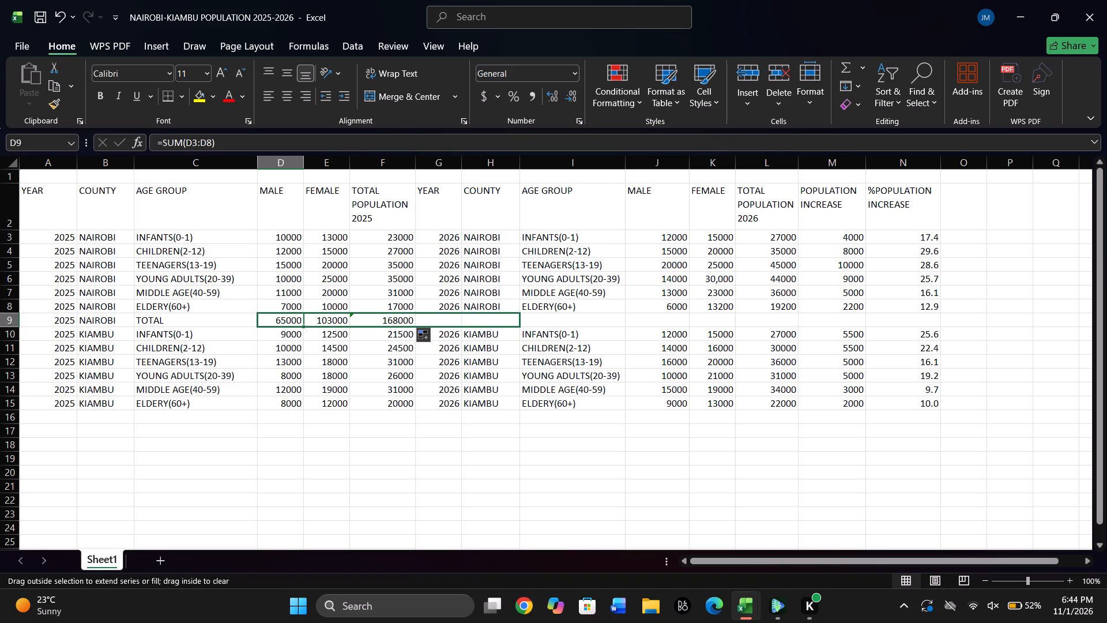
pyautogui.moveTo(504, 326); pyautogui.dragTo(855, 324)
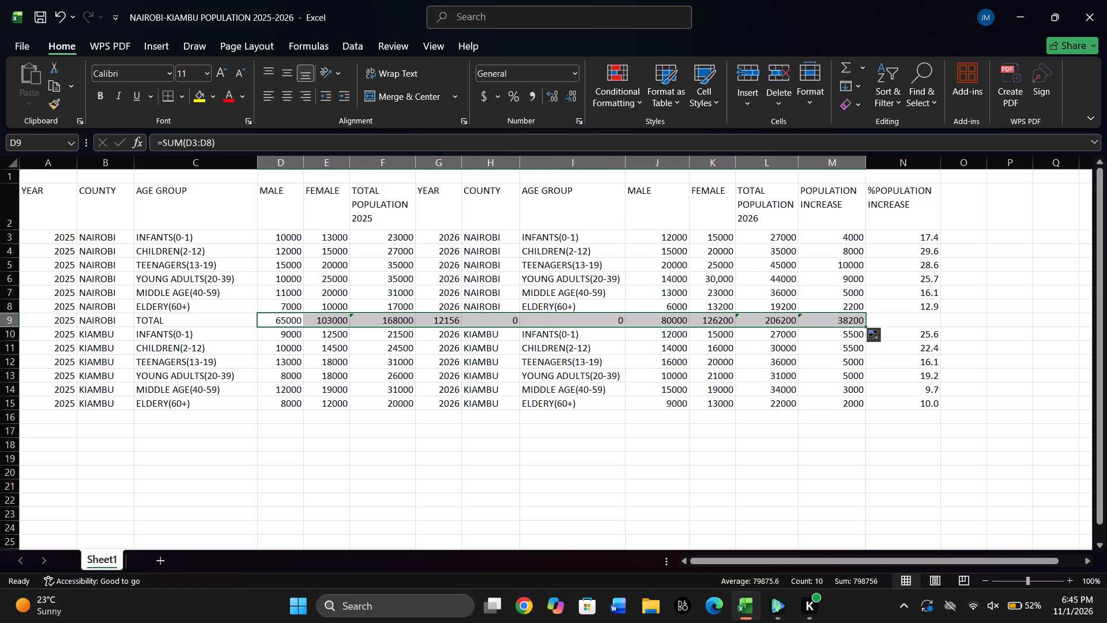
# Clear the filled formula from the 2026 COUNTY cell H9 in Nairobi's total row.
pyautogui.click(505, 322)
pyautogui.press('BackSpace')
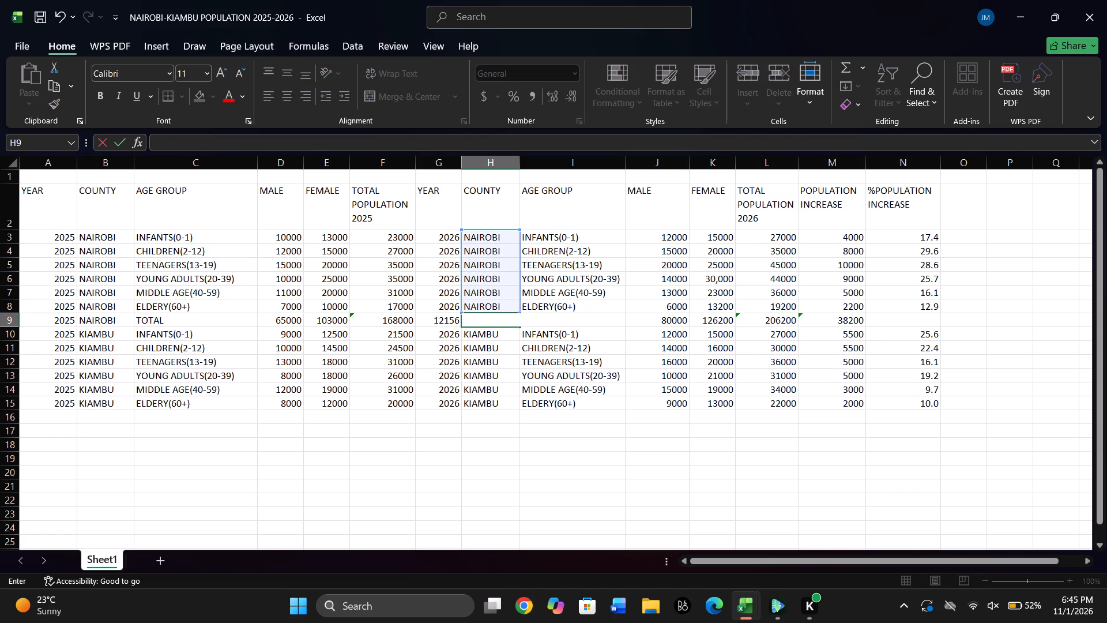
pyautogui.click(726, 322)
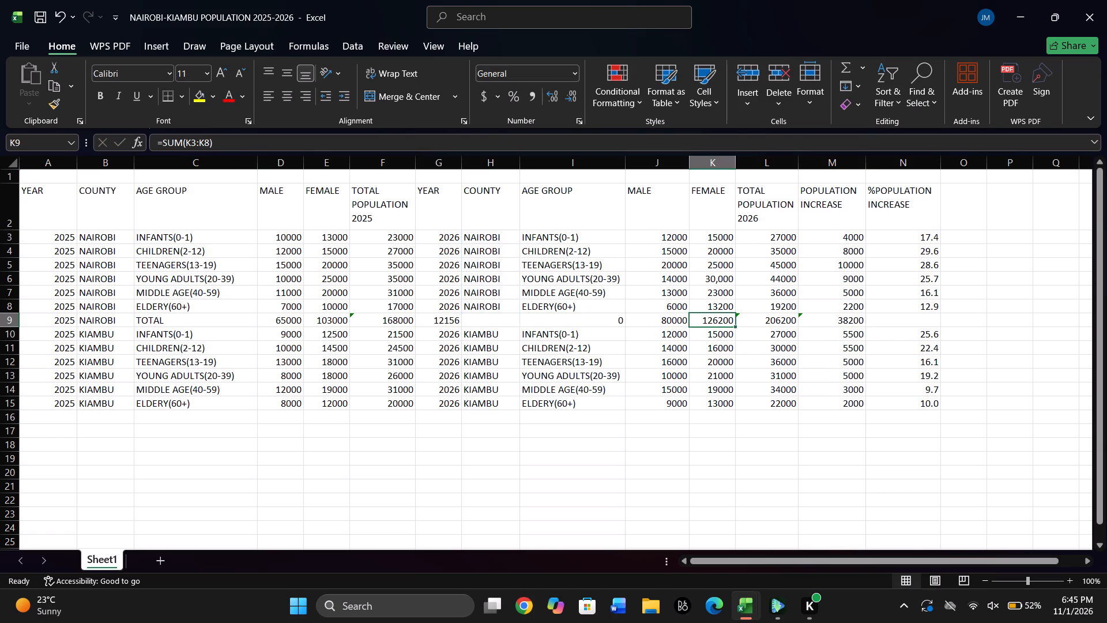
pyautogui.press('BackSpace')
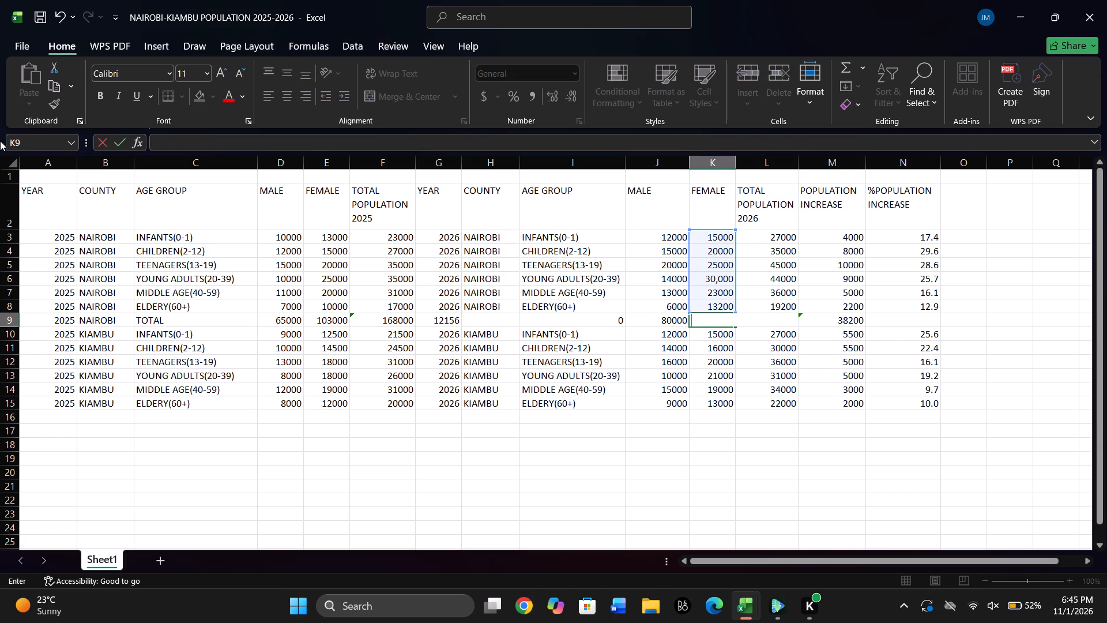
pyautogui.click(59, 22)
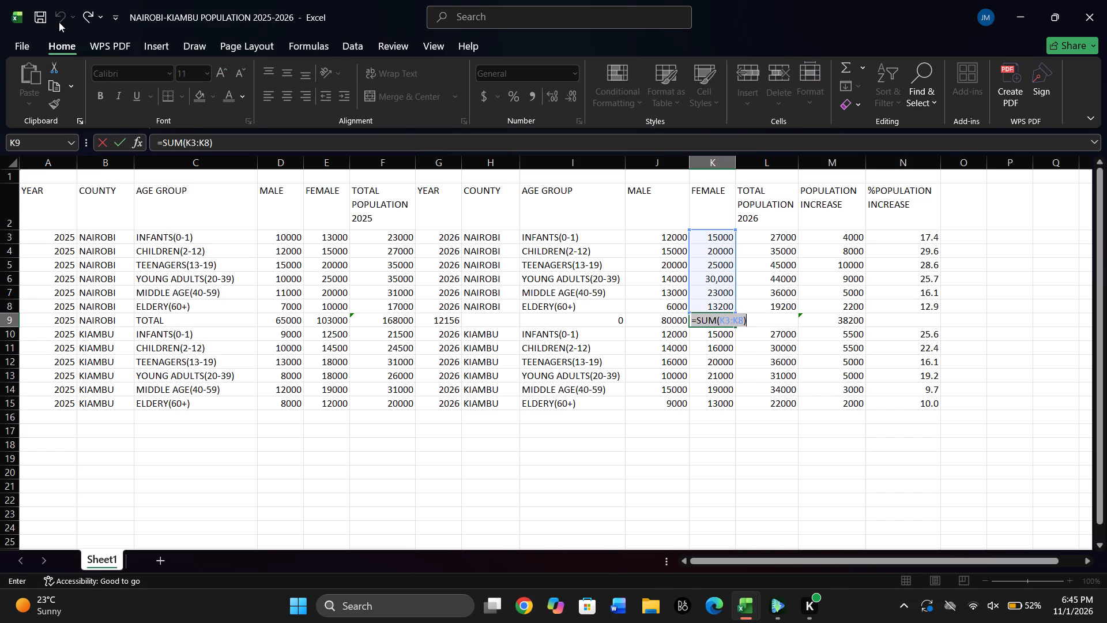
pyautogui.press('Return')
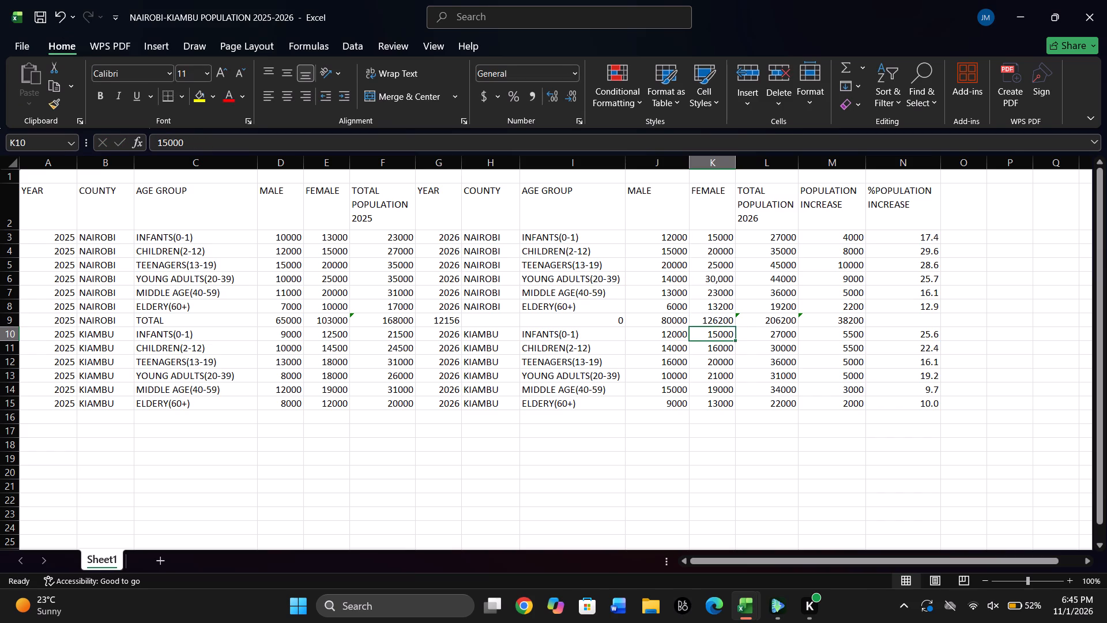
# Open the help topic for the inconsistent formula error flagged on Nairobi's 2026 total population in L9.
pyautogui.click(741, 317)
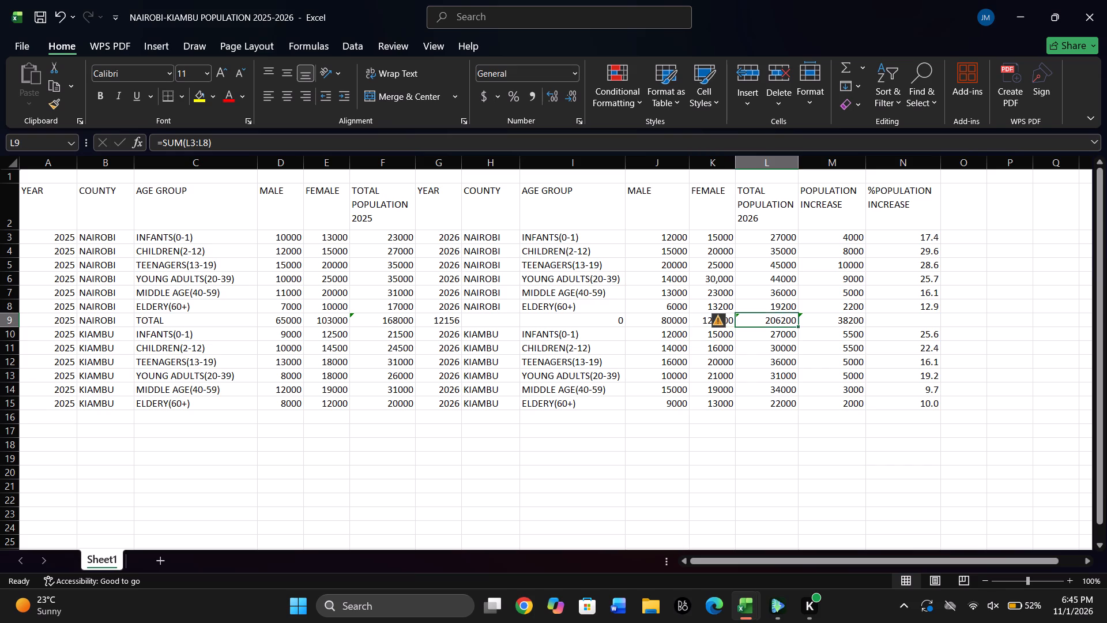
pyautogui.click(741, 317)
pyautogui.click(710, 320)
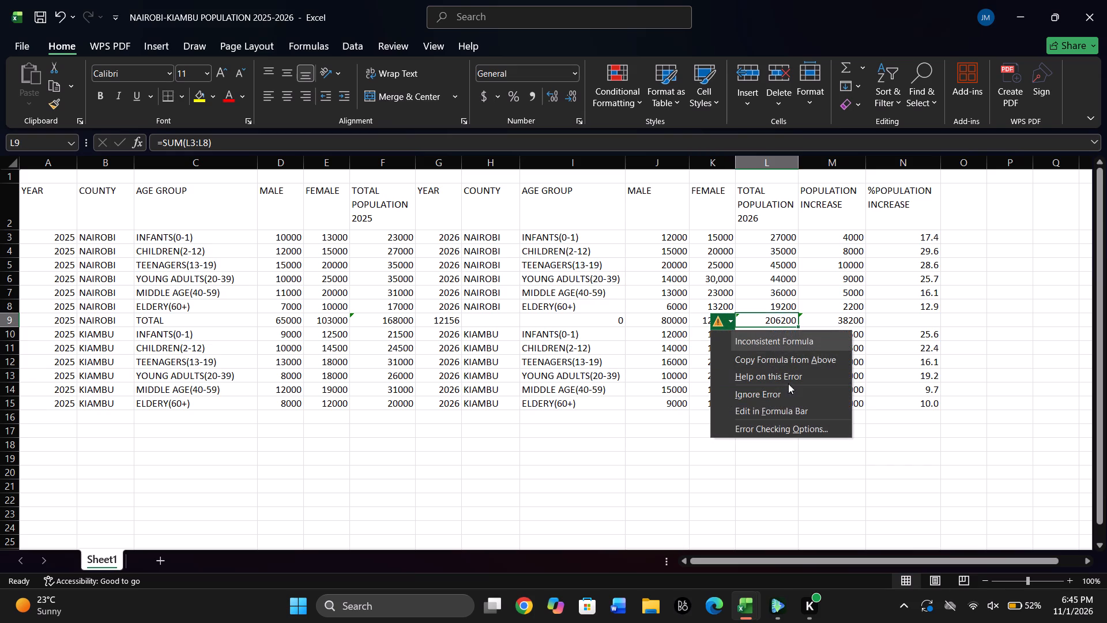
pyautogui.click(785, 376)
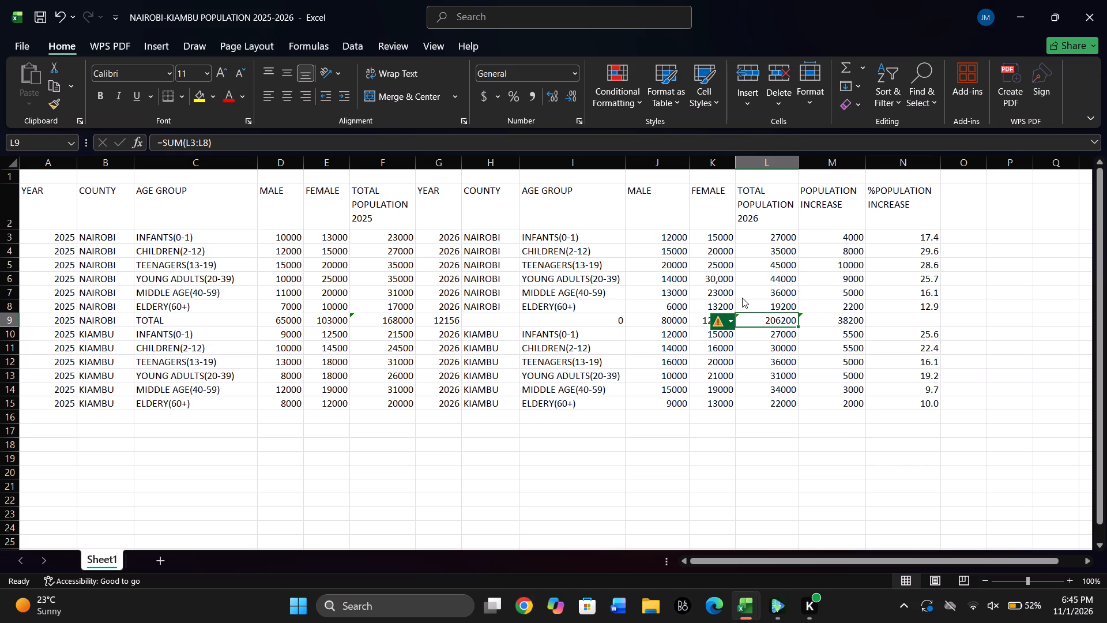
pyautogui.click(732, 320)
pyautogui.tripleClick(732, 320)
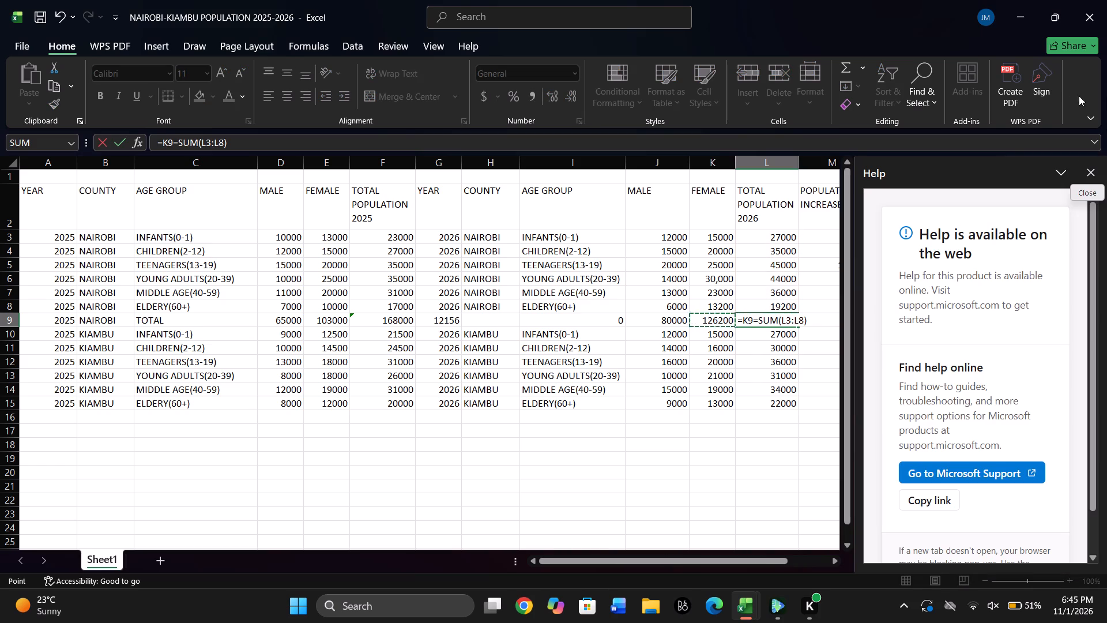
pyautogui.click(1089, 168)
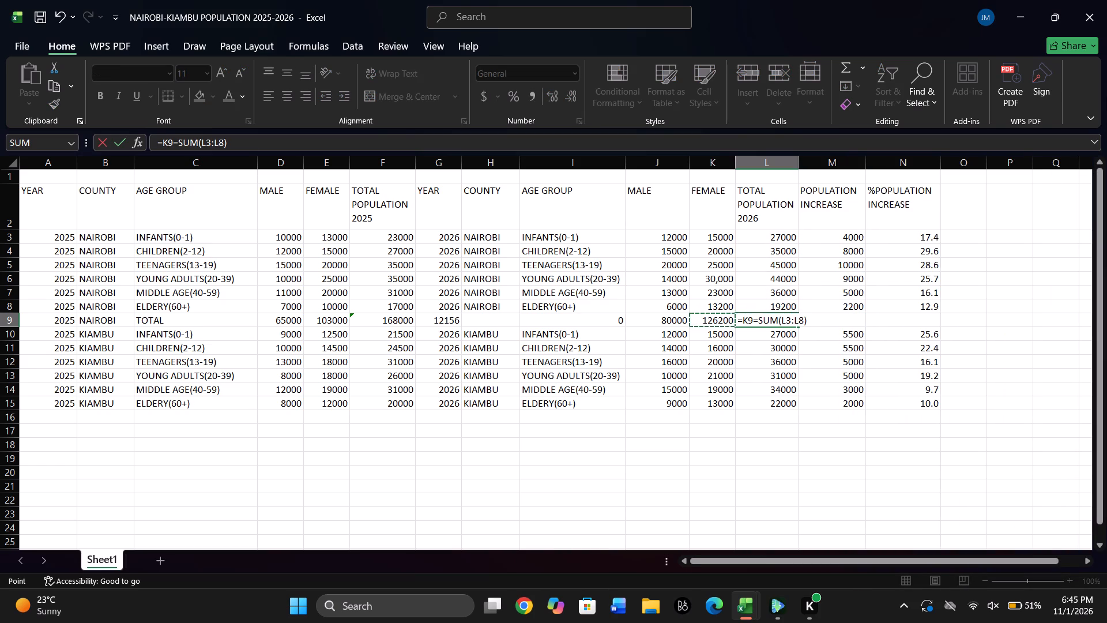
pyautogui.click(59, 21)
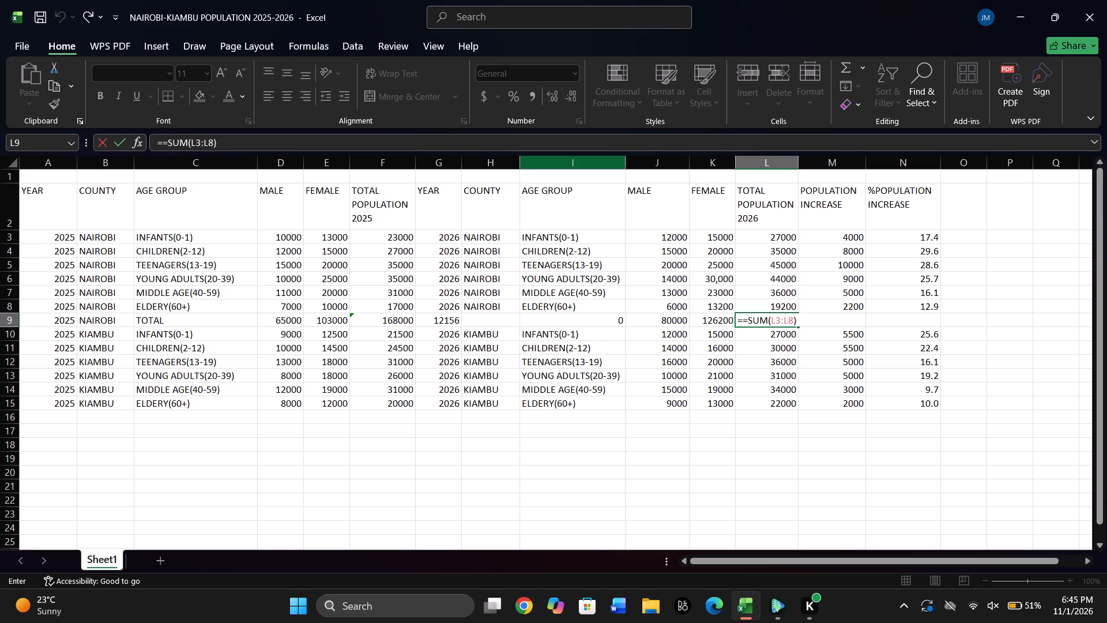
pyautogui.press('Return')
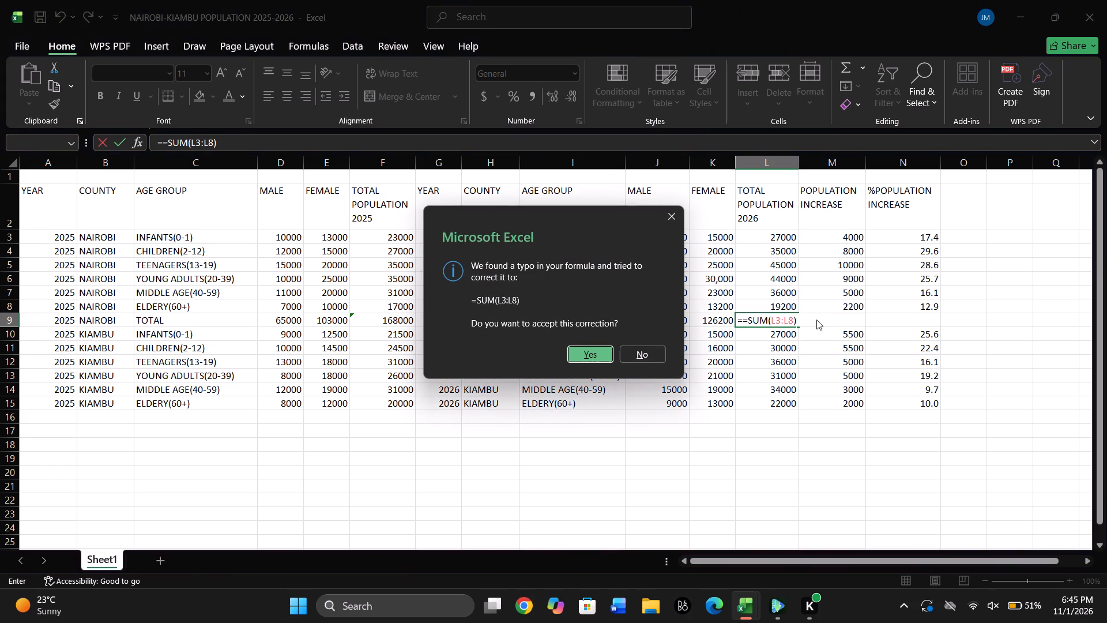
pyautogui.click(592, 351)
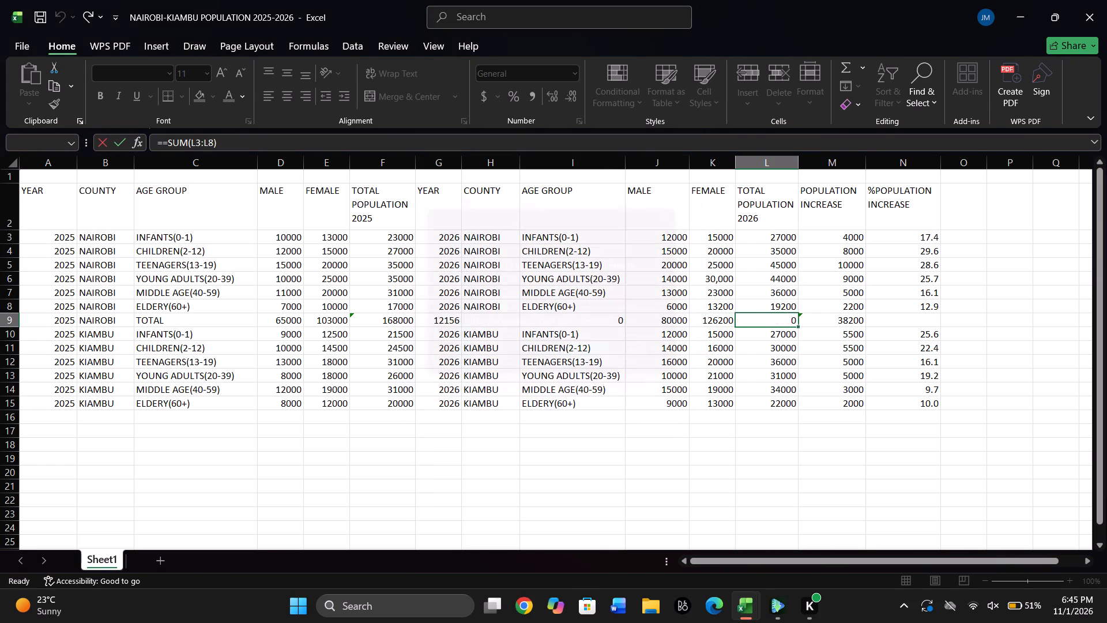
# Ignore the inconsistent formula errors flagged on Nairobi's 2026 total population in L9 and population increase total in M9.
pyautogui.click(738, 316)
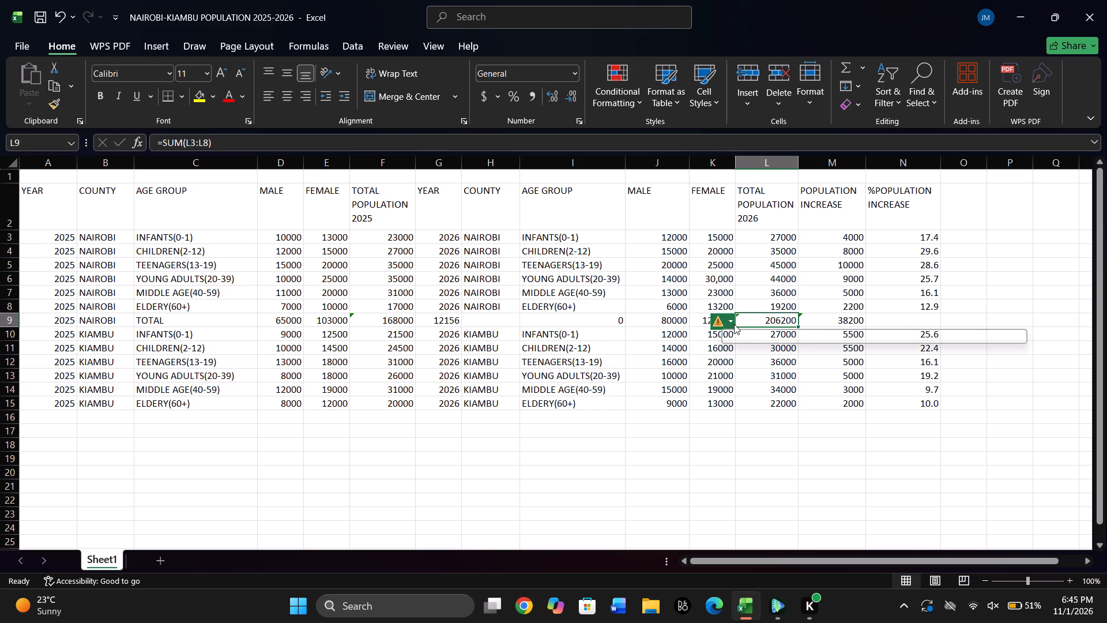
pyautogui.click(734, 324)
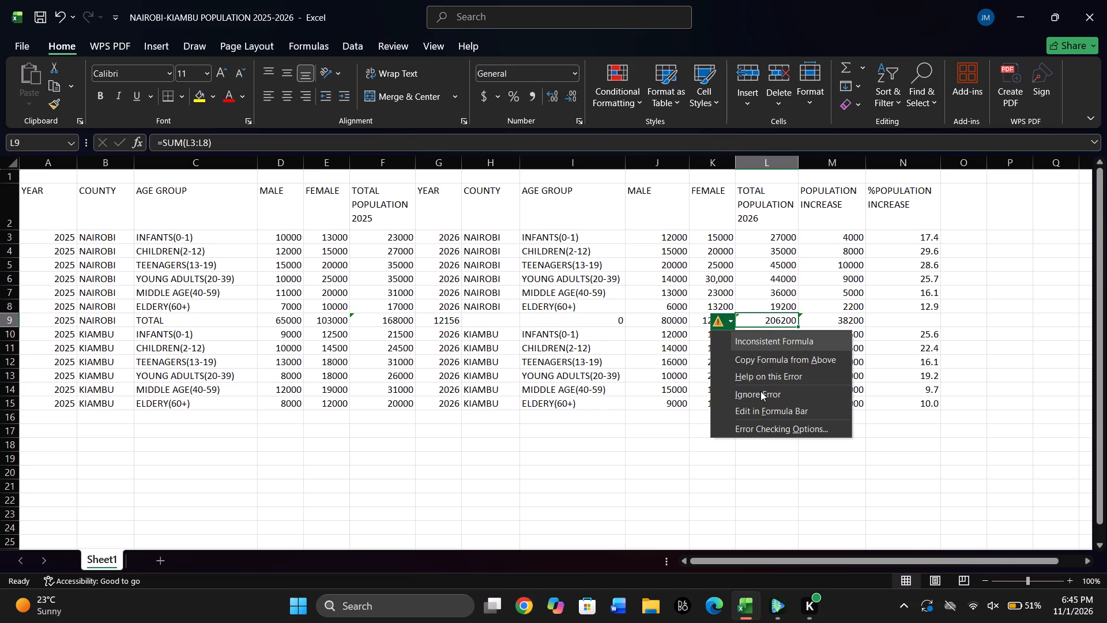
pyautogui.click(760, 391)
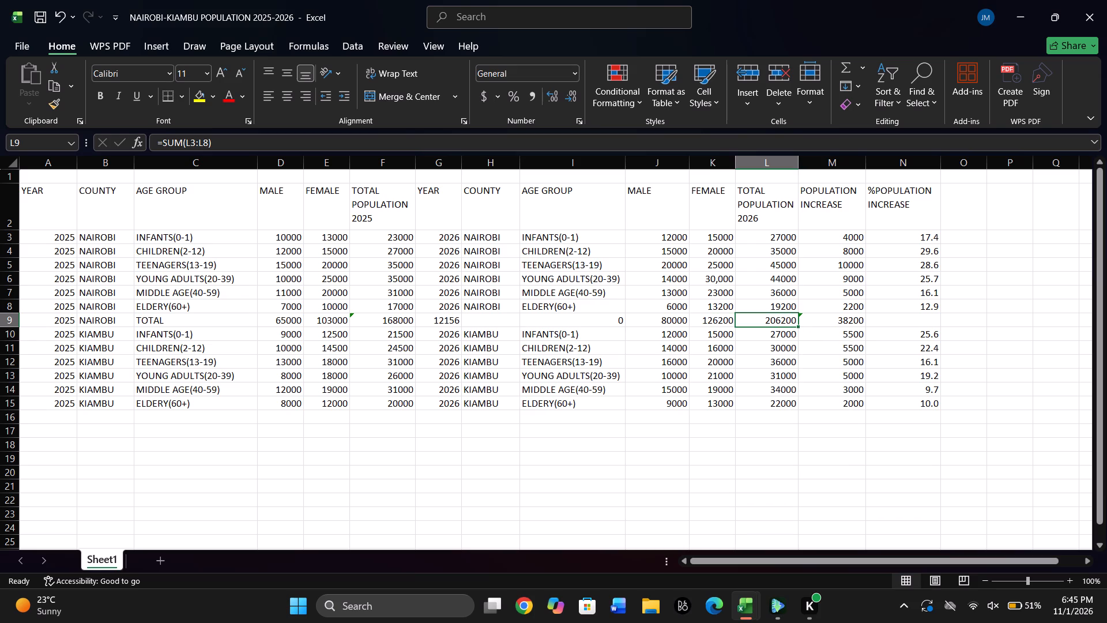
pyautogui.click(803, 318)
pyautogui.click(778, 318)
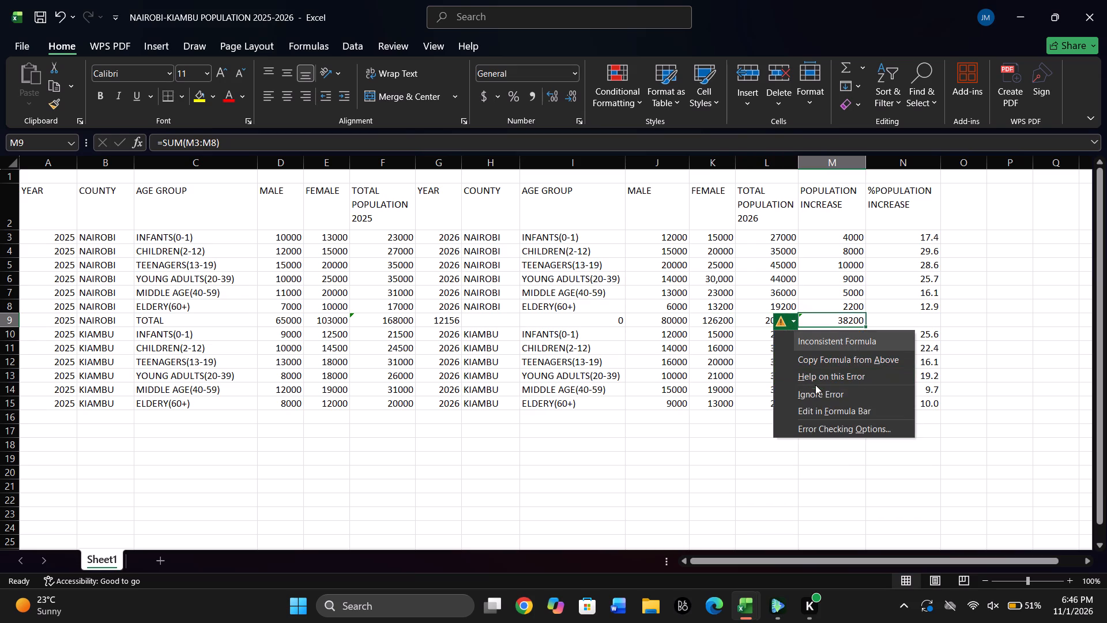
pyautogui.click(818, 392)
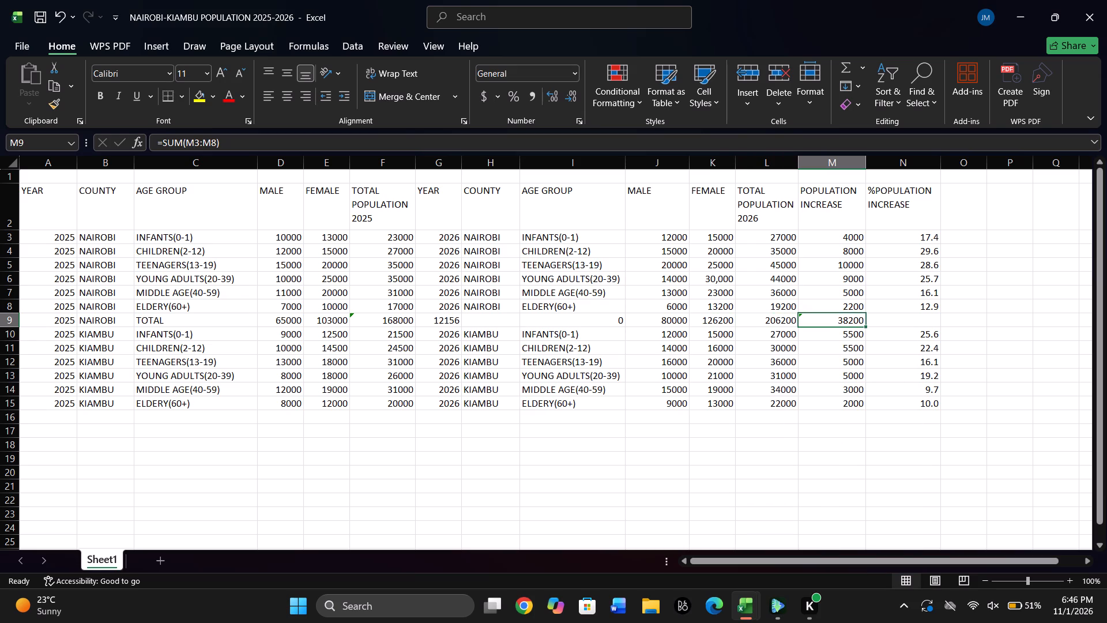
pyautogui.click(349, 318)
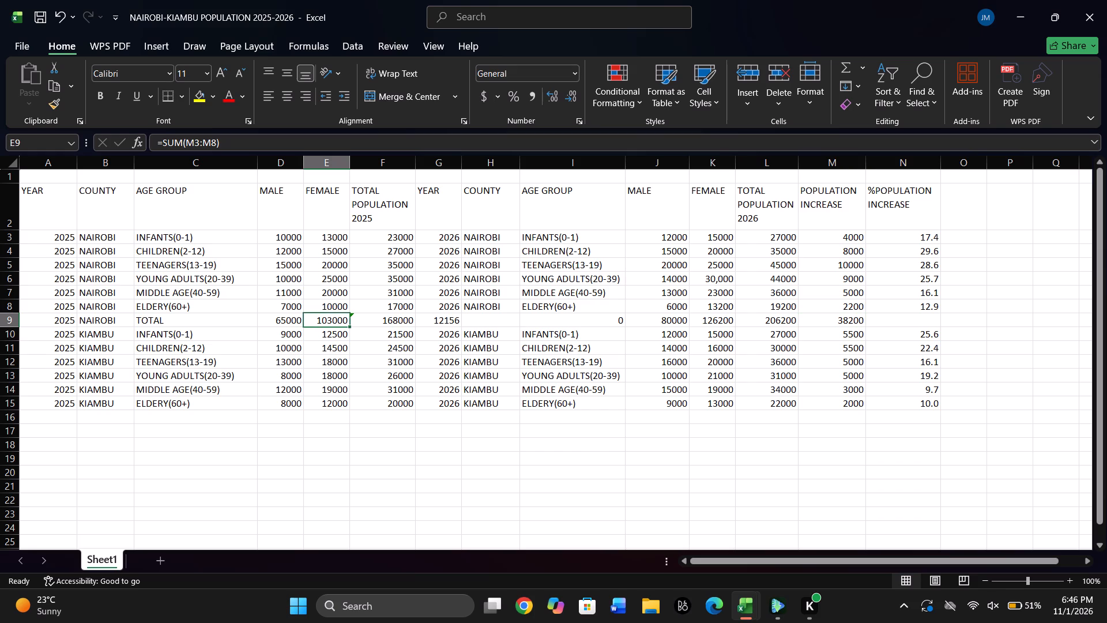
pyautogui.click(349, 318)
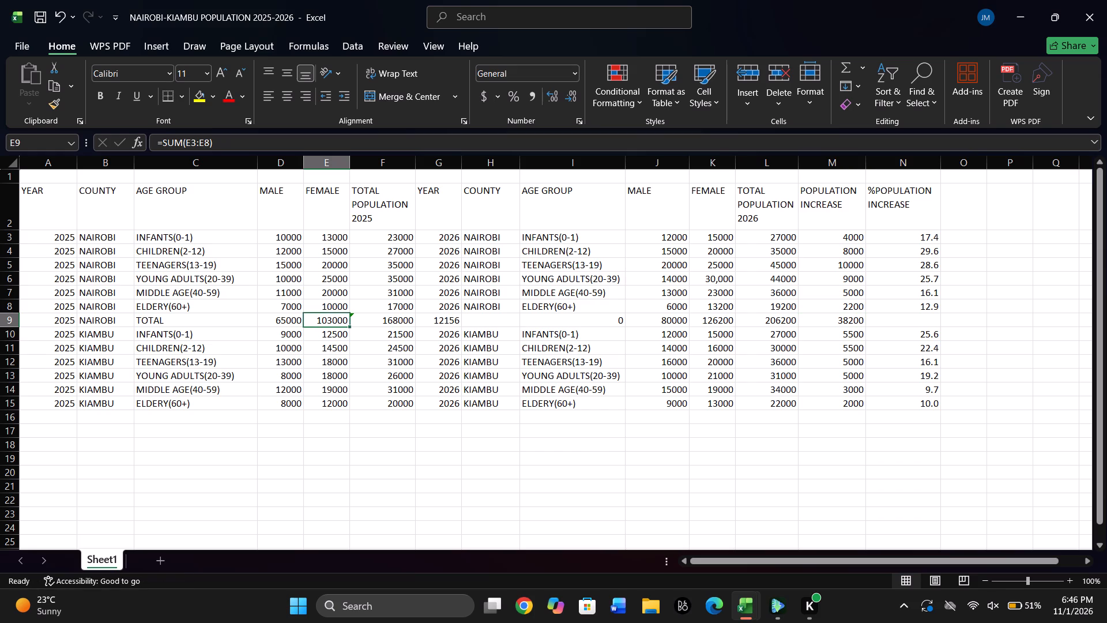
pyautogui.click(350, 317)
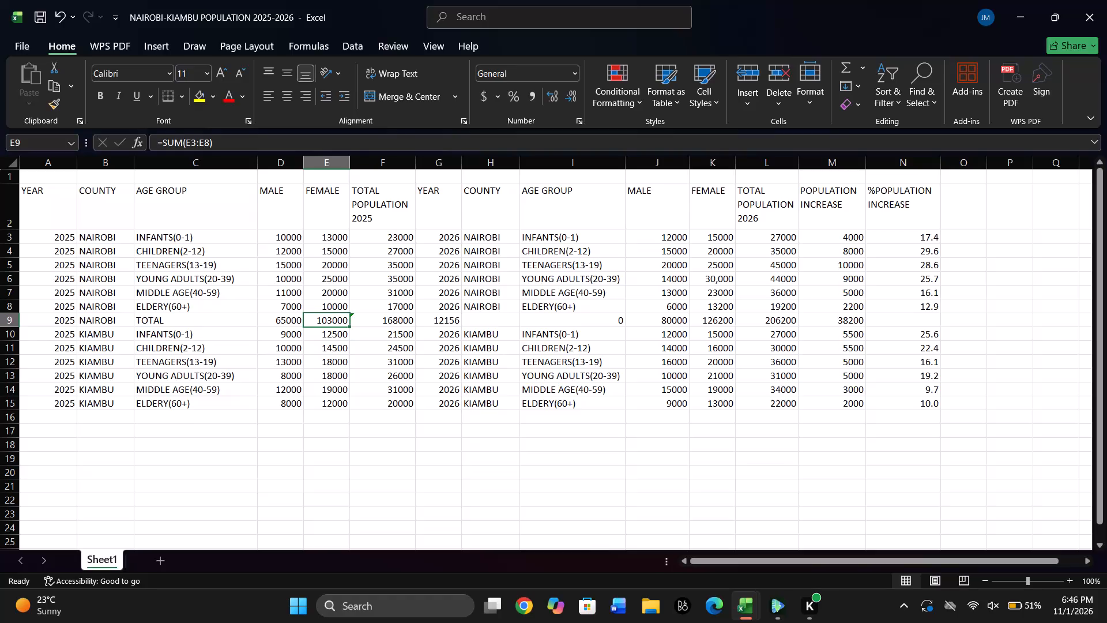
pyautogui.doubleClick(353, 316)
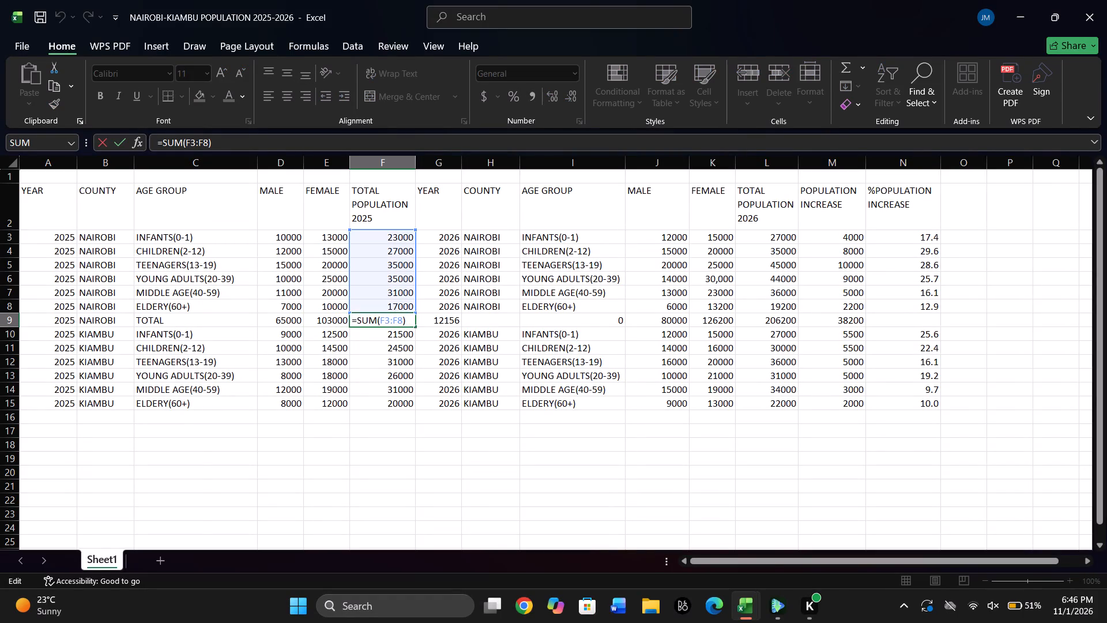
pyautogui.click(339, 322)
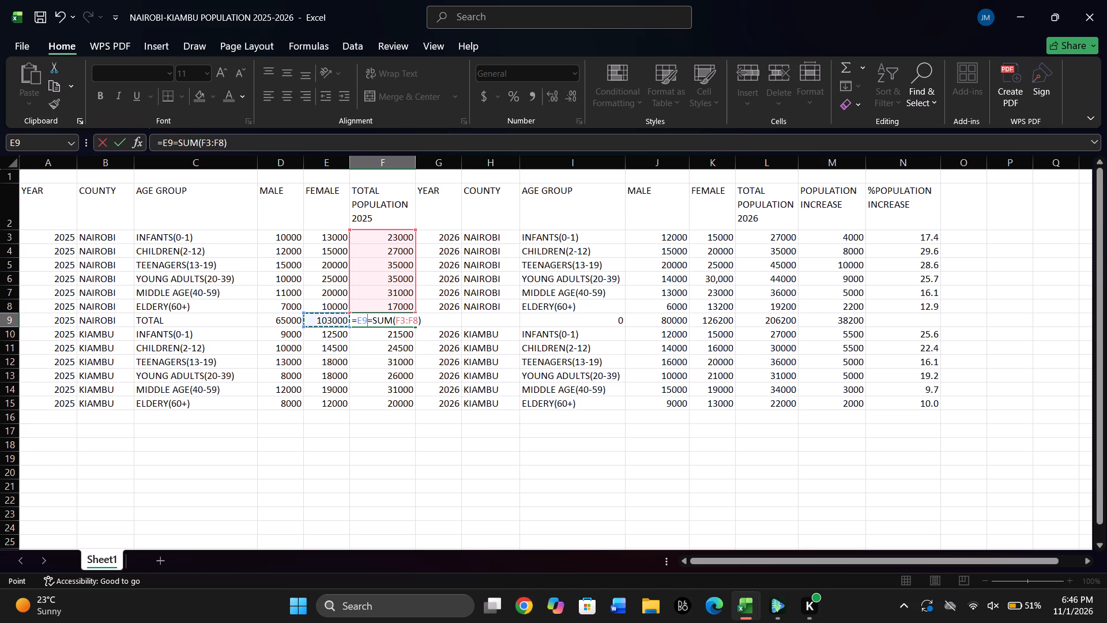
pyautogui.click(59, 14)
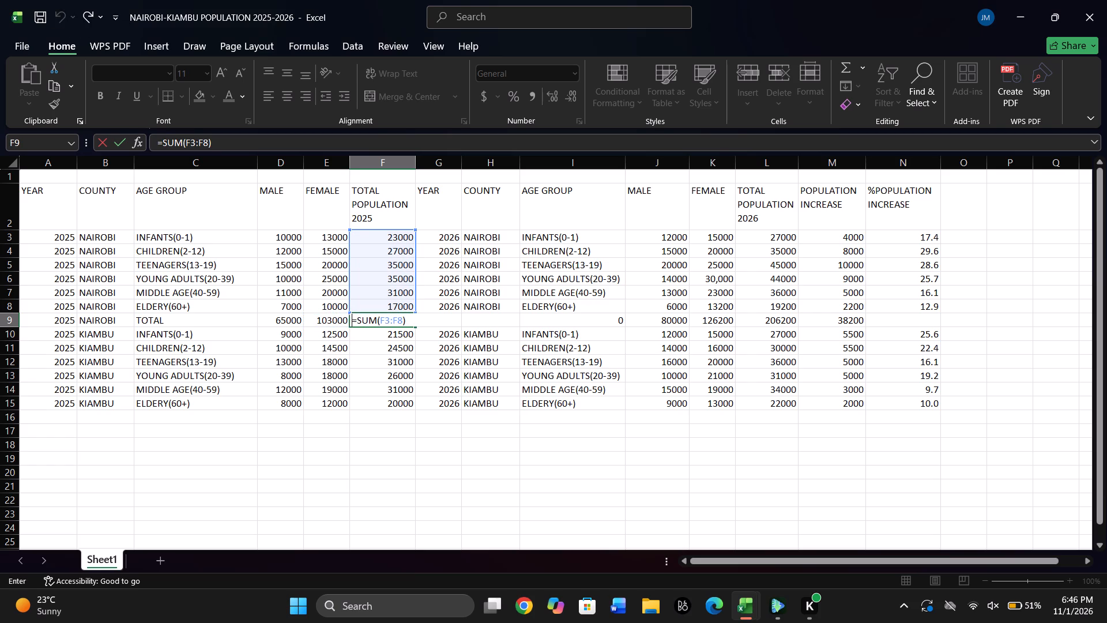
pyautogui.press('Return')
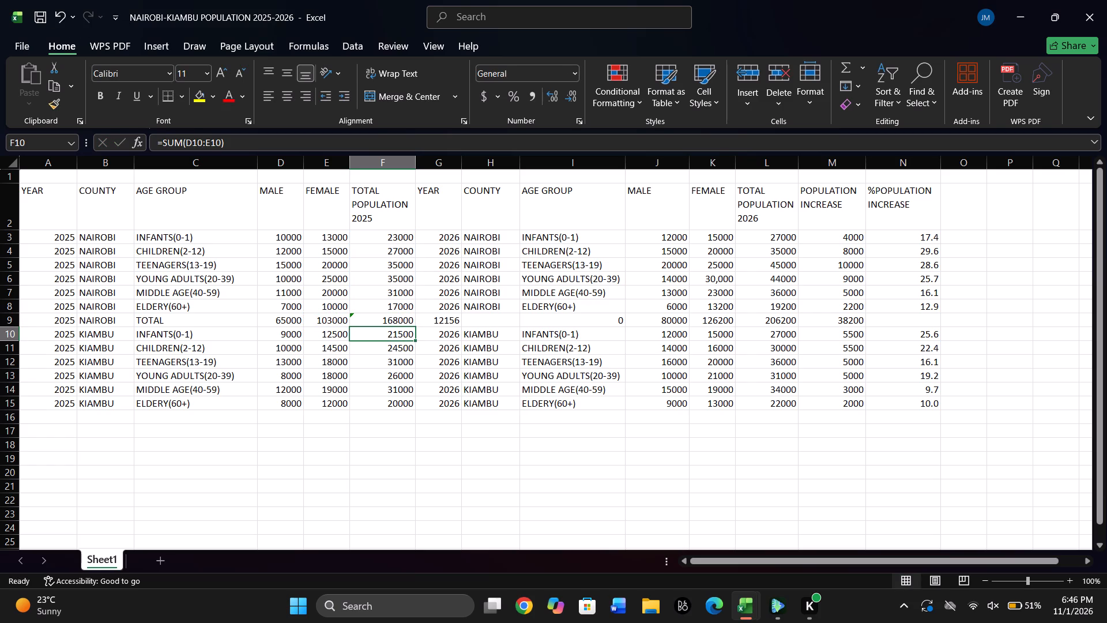
# Ignore the inconsistent formula error flagged on Nairobi's 2025 total population in F9.
pyautogui.click(355, 315)
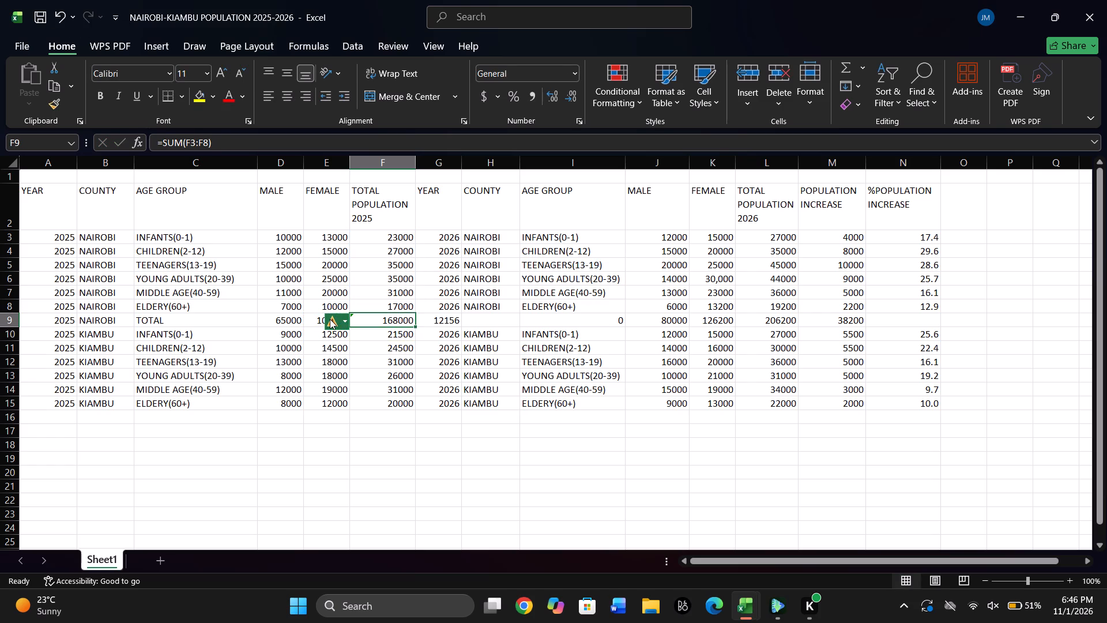
pyautogui.click(330, 319)
pyautogui.click(384, 341)
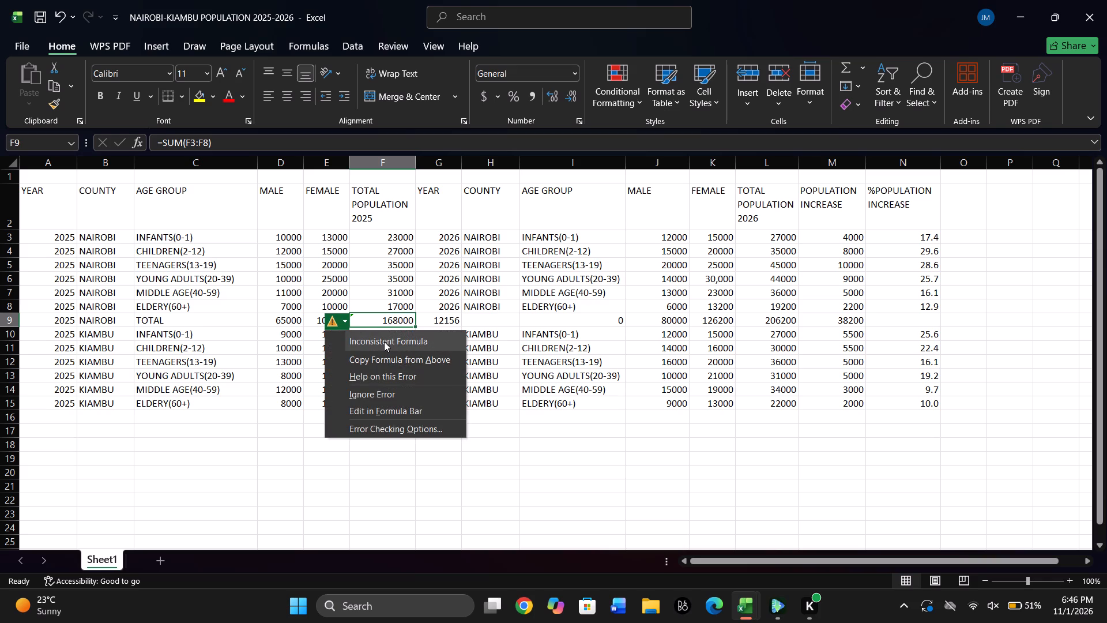
pyautogui.click(379, 386)
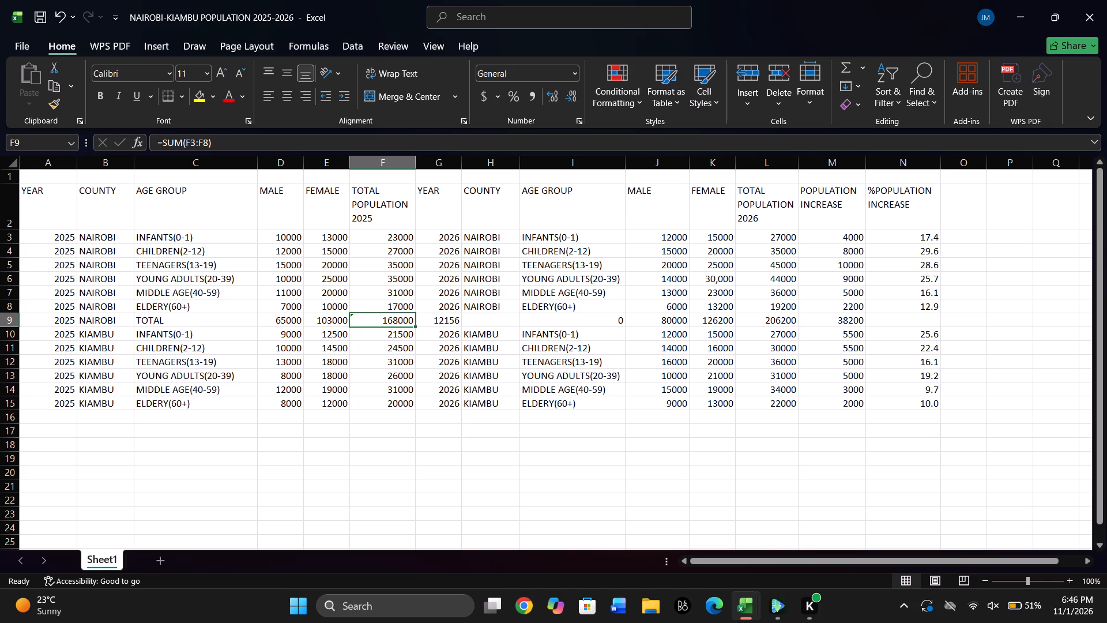
# Insert a blank sheet row at row 10, between Nairobi's total row and the first Kiambu row.
pyautogui.click(69, 322)
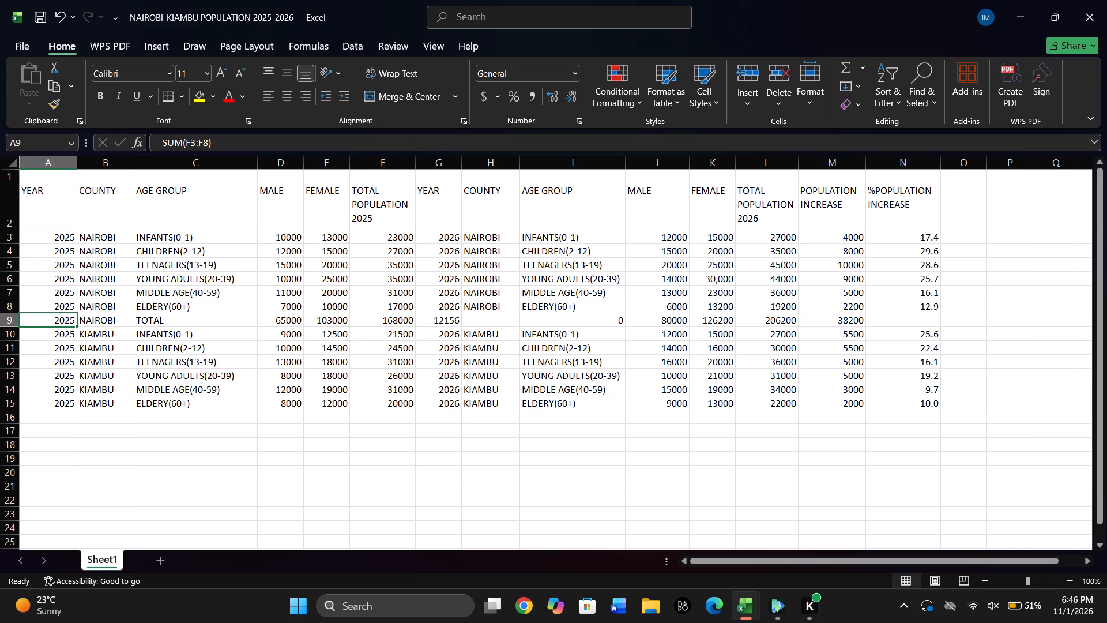
pyautogui.click(71, 332)
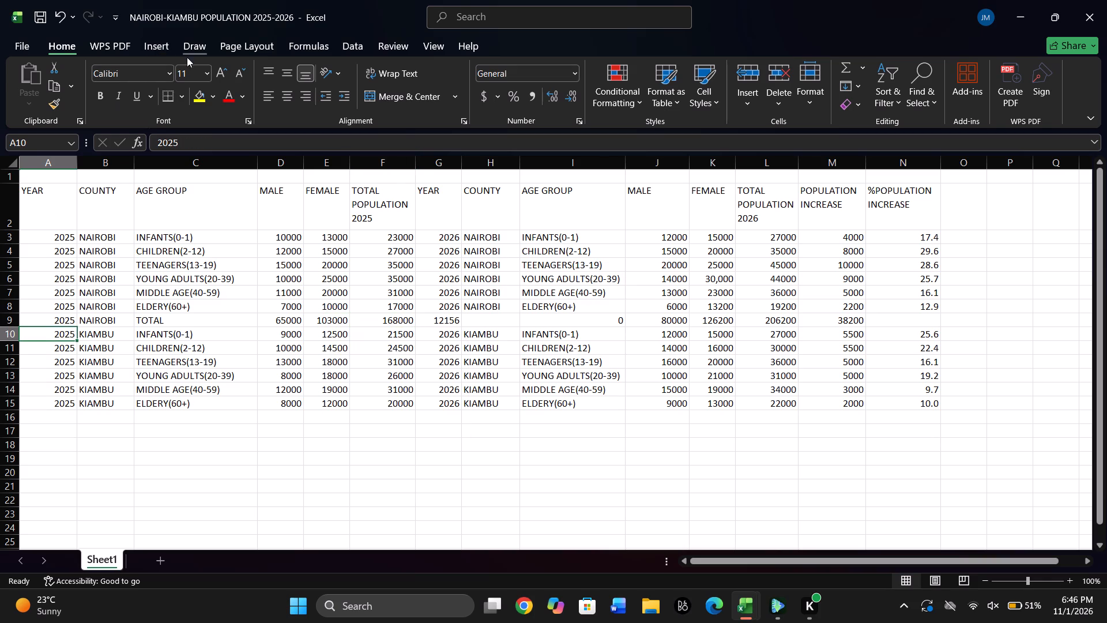
pyautogui.click(159, 46)
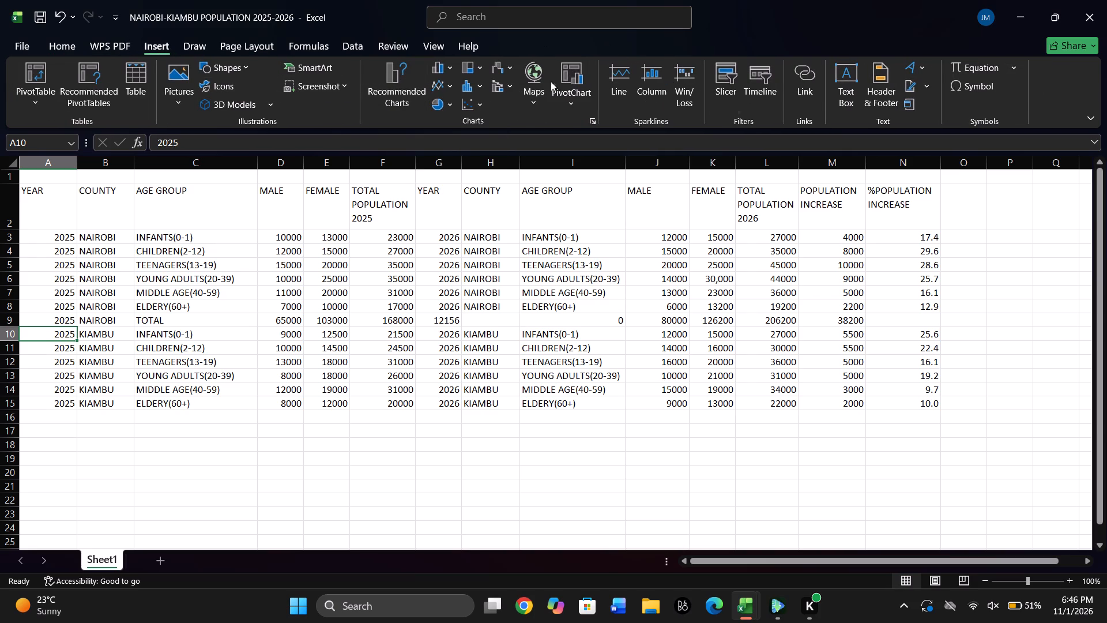
pyautogui.click(62, 43)
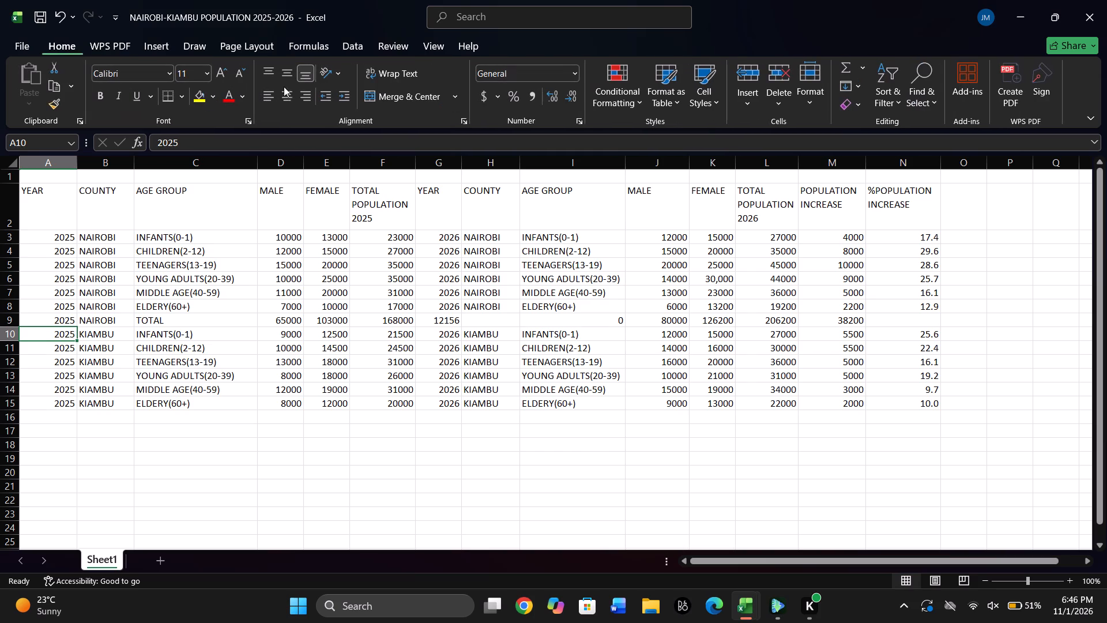
pyautogui.click(740, 103)
pyautogui.click(760, 142)
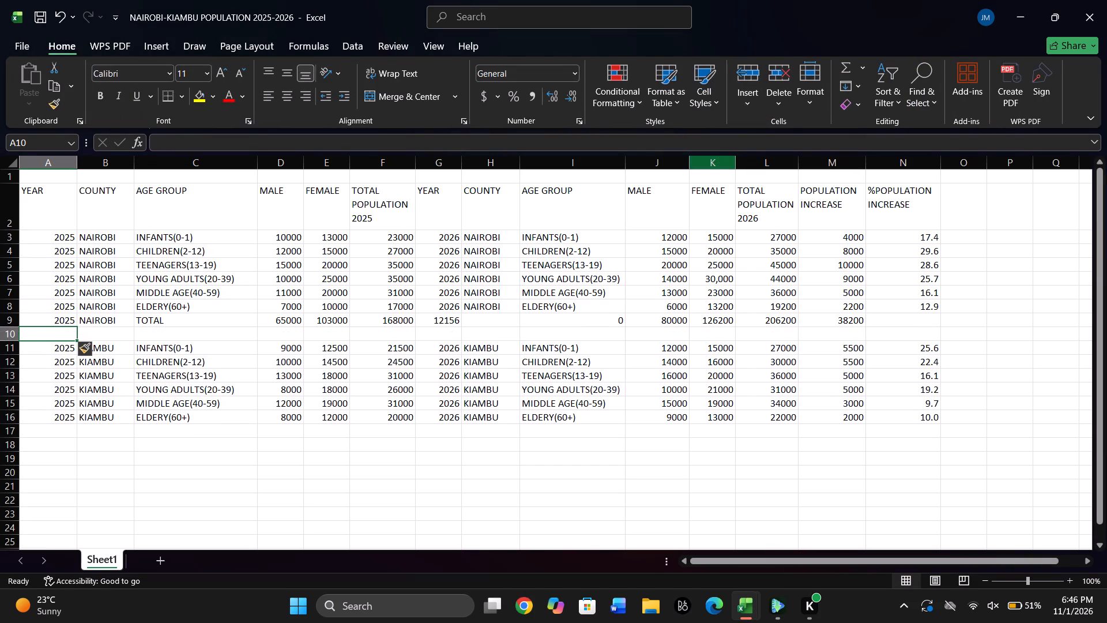
# Clear the filled formula from the 2026 AGE GROUP cell I9 in Nairobi's total row.
pyautogui.click(603, 321)
pyautogui.press('BackSpace')
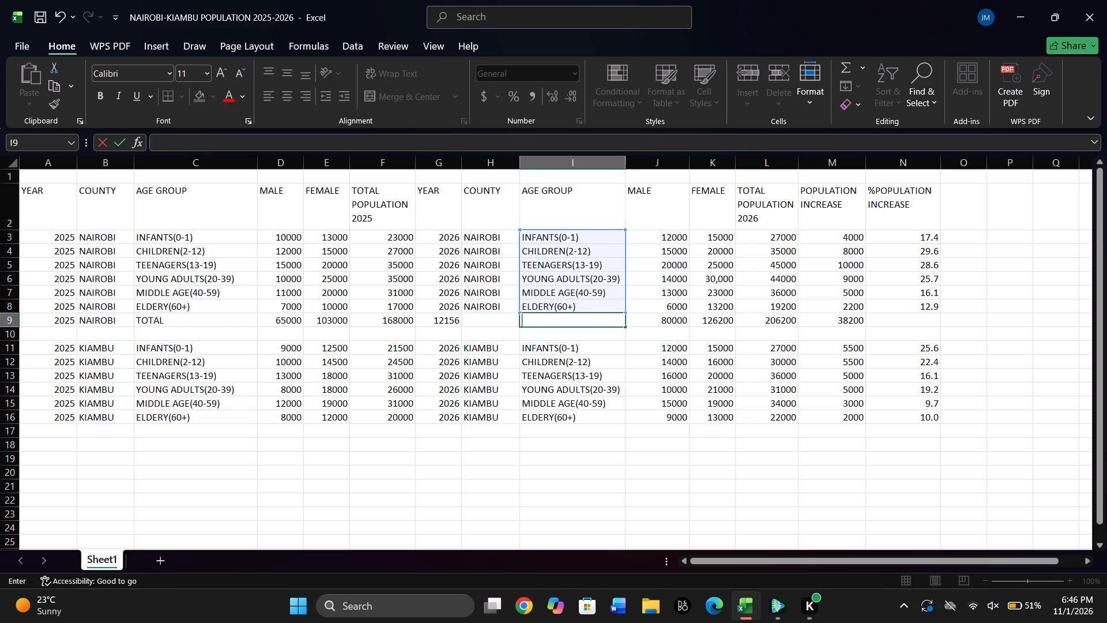
# Clear the filled sum formula from the 2026 YEAR cell G9 in Nairobi's total row.
pyautogui.click(450, 317)
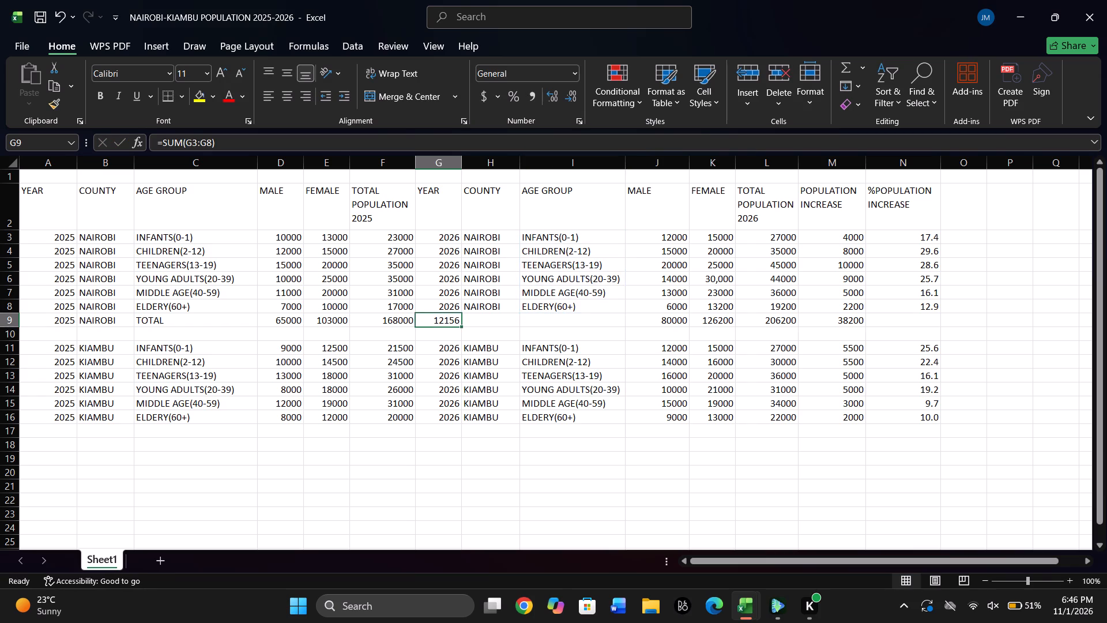
pyautogui.press('BackSpace')
pyautogui.click(339, 486)
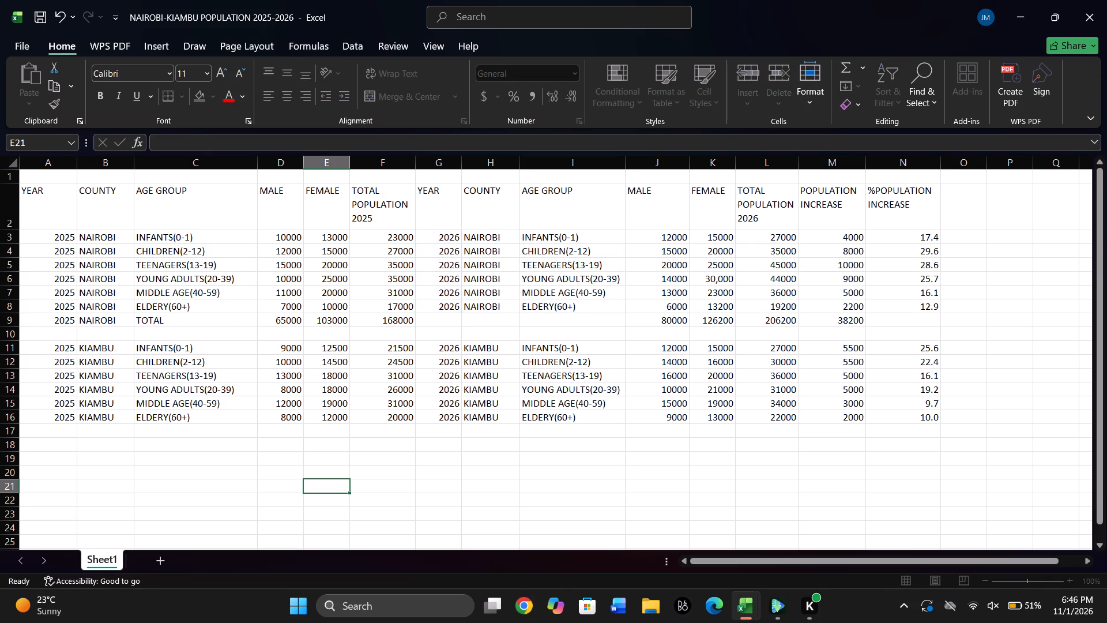
# Label row 17, below the last Kiambu age group, with year 2025, county KIAMBU and age group TOTAL.
pyautogui.doubleClick(65, 435)
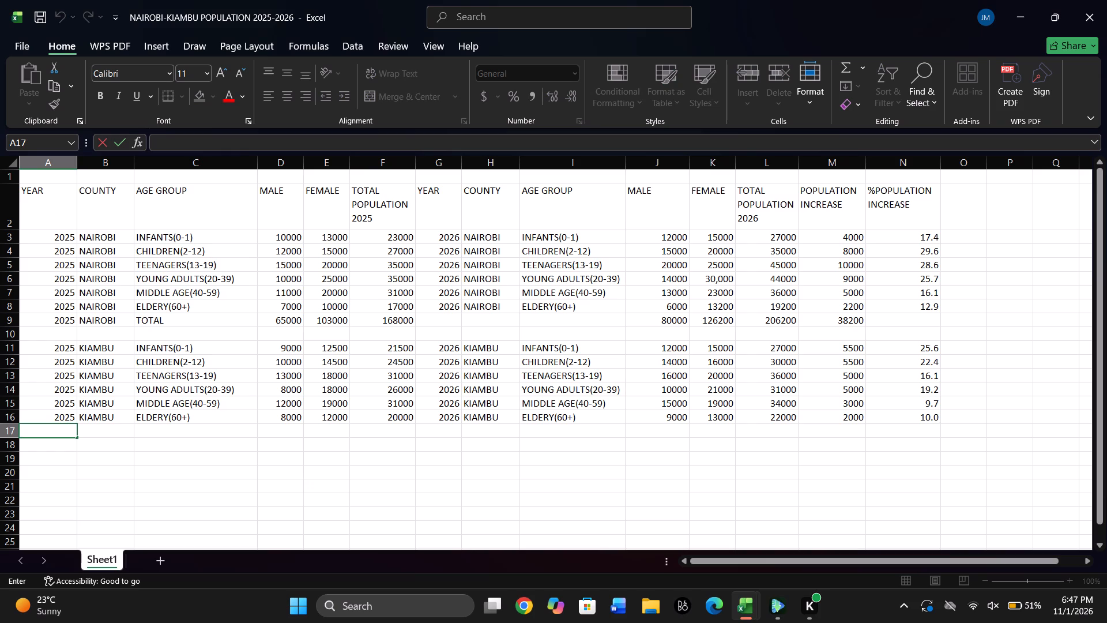
pyautogui.write('2025')
pyautogui.press('Right')
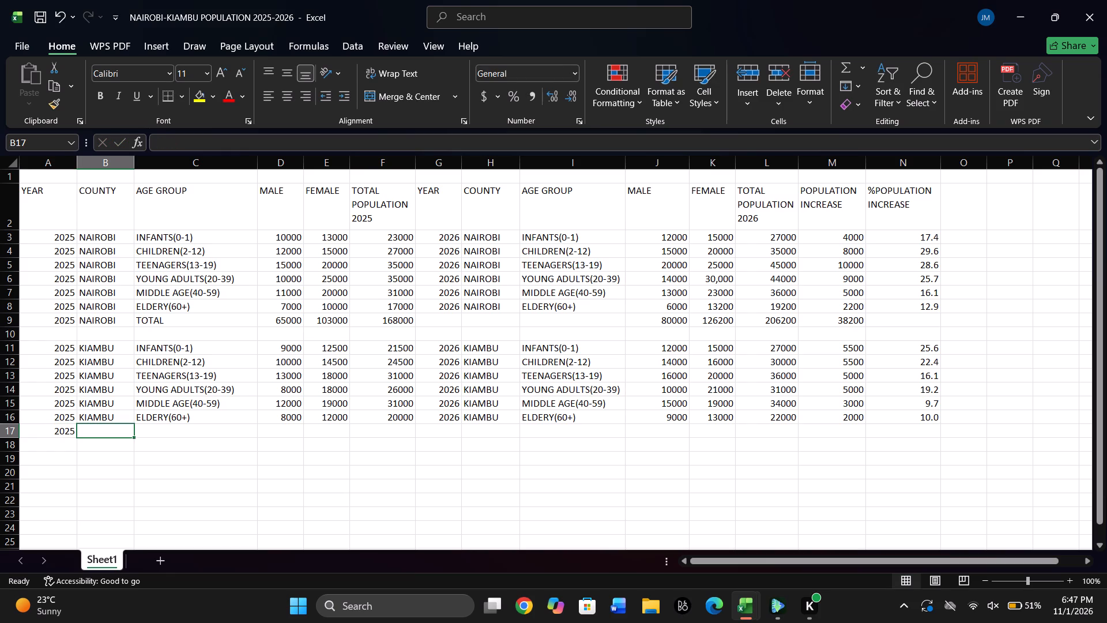
pyautogui.click(128, 418)
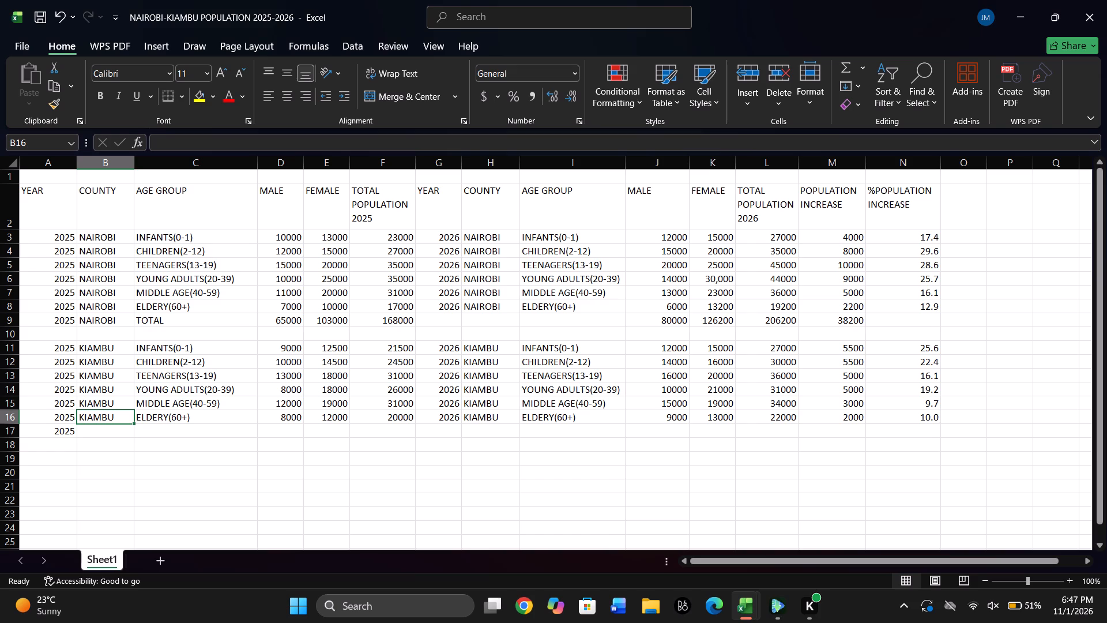
pyautogui.moveTo(136, 426); pyautogui.dragTo(138, 440)
pyautogui.click(160, 431)
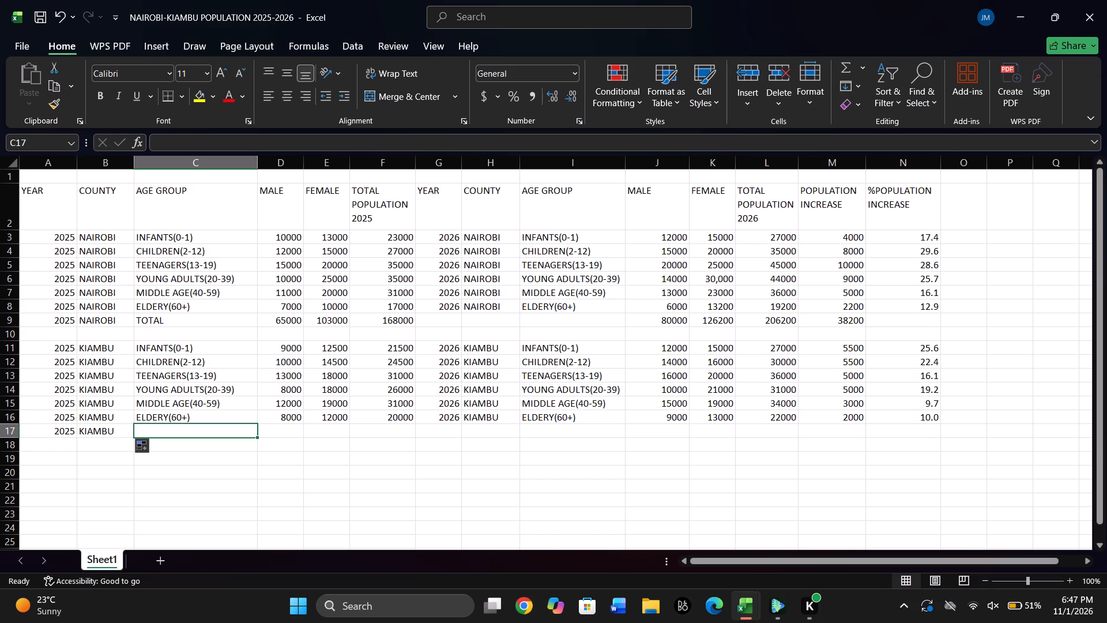
pyautogui.write('TOT')
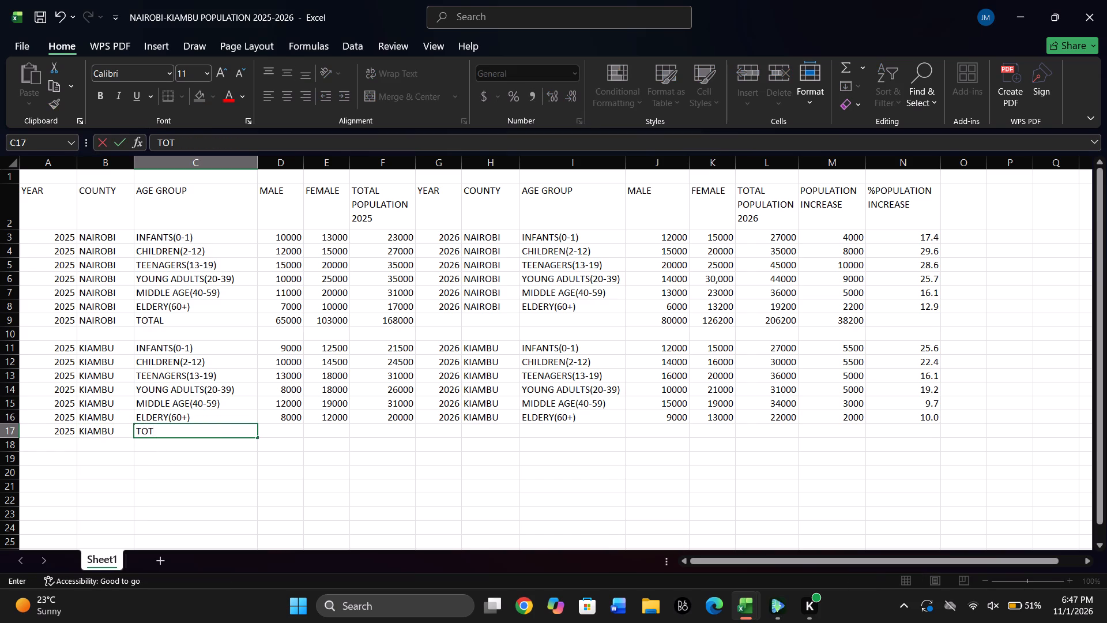
pyautogui.write('AL')
# Total Kiambu's 2025 male population in D17 with the formula =SUM(D11:D16).
pyautogui.doubleClick(280, 431)
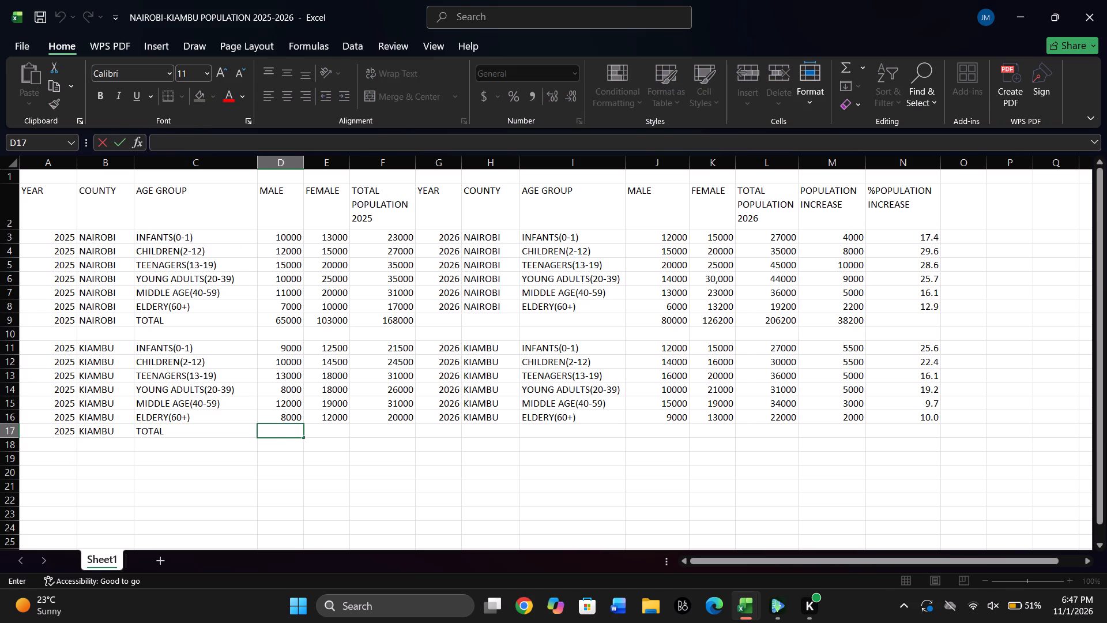
pyautogui.press('=')
pyautogui.write('SUM')
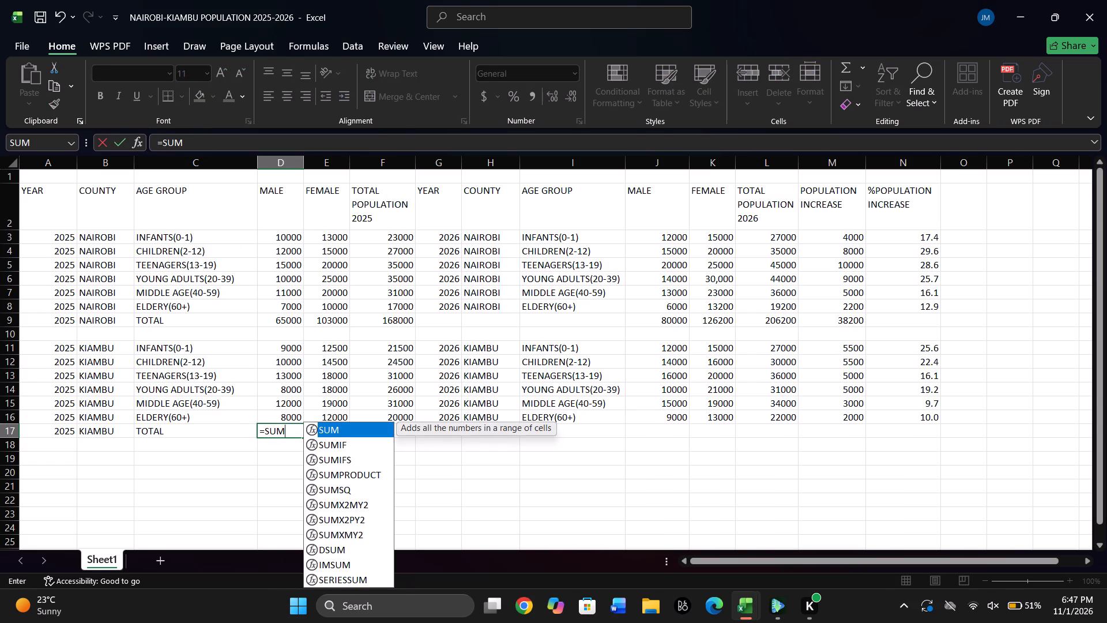
pyautogui.hotkey('shift', '(')
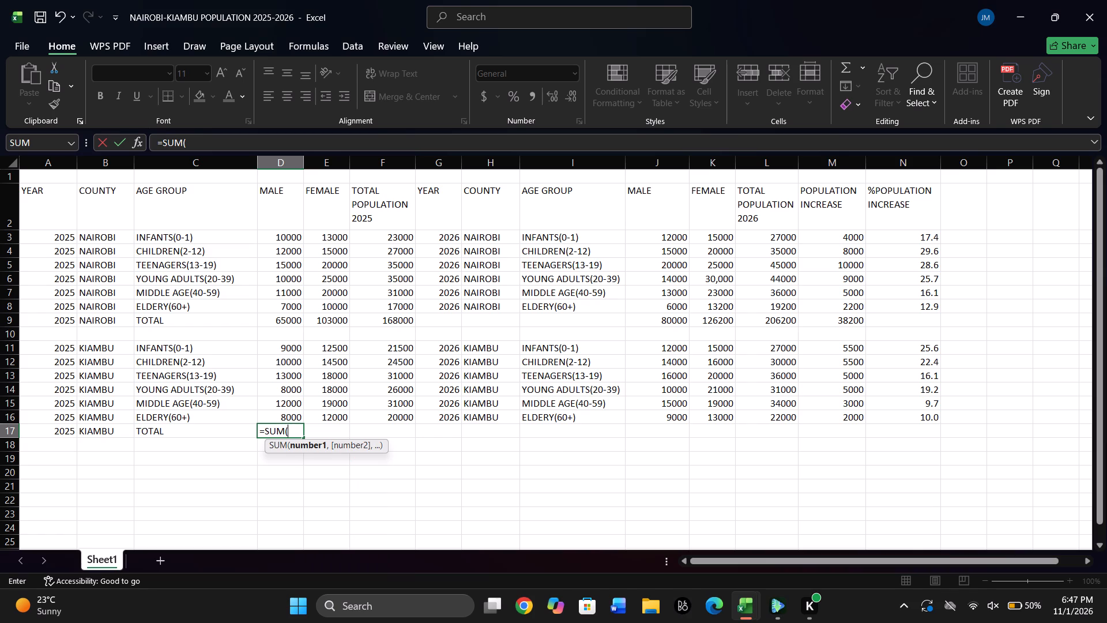
pyautogui.click(283, 348)
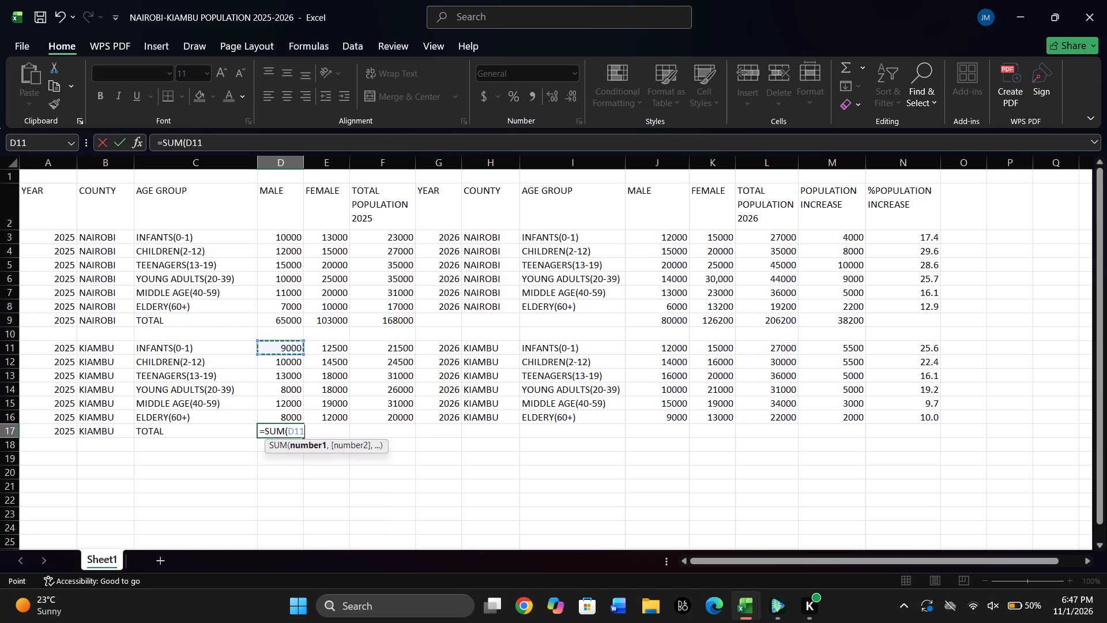
pyautogui.click(287, 358)
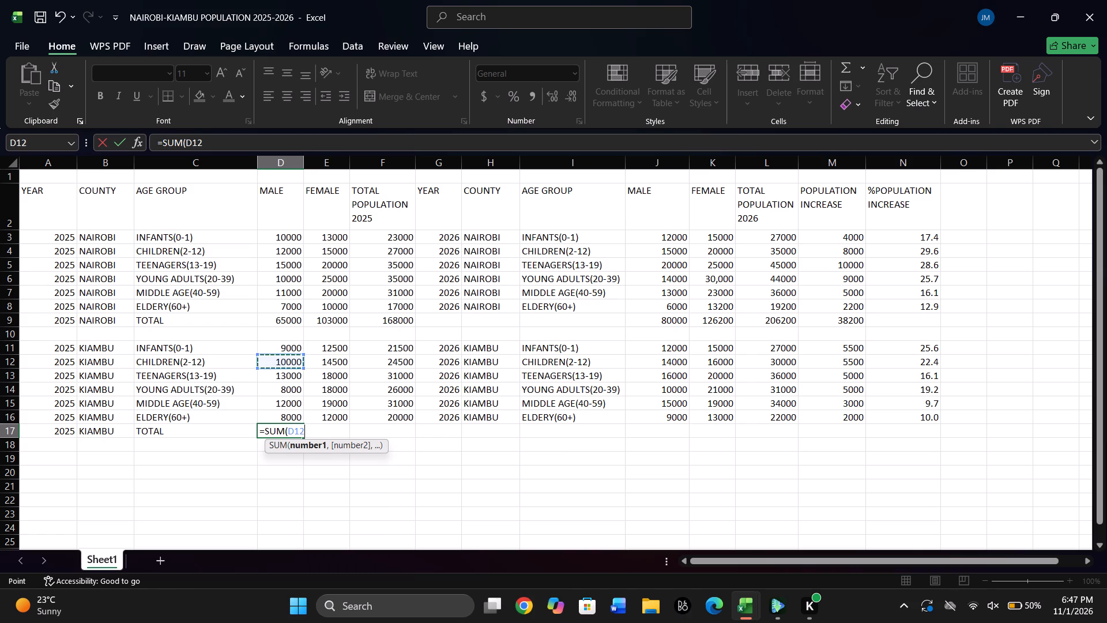
pyautogui.click(276, 351)
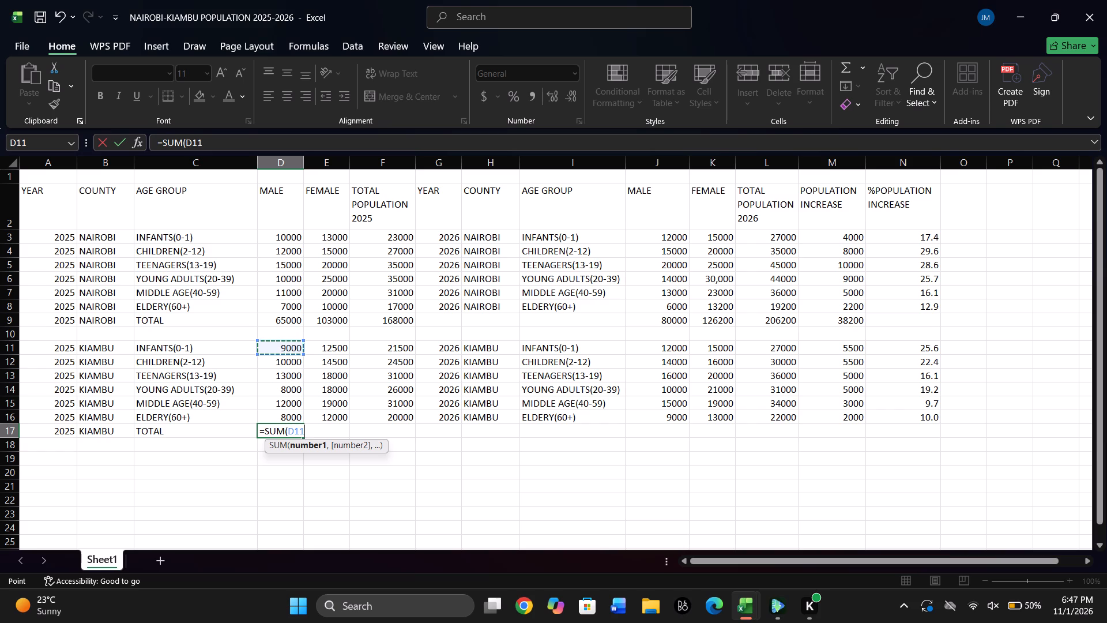
pyautogui.moveTo(293, 345); pyautogui.dragTo(300, 422)
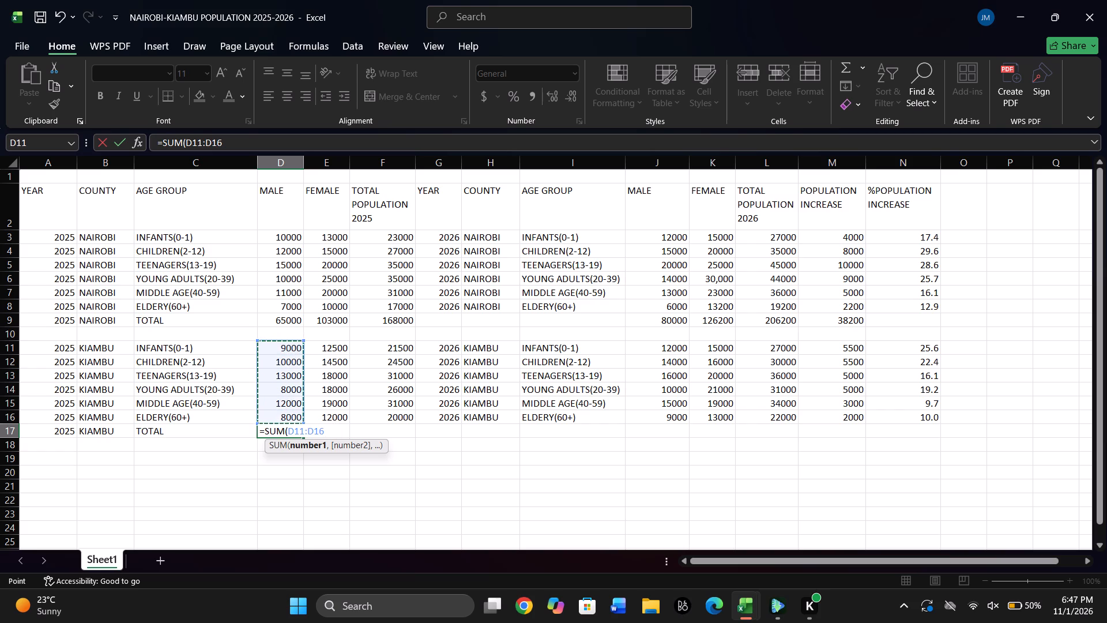
pyautogui.hotkey('shift', ')')
pyautogui.press('Return')
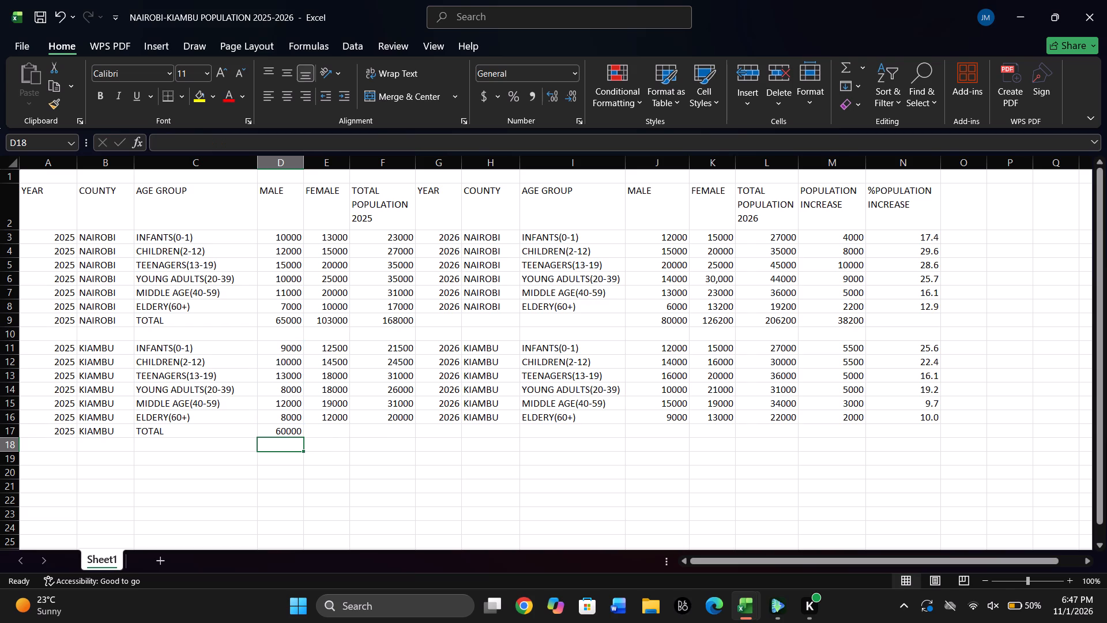
# Fill the sum formula from D17 across Kiambu's total row through the POPULATION INCREASE column, M17.
pyautogui.click(299, 434)
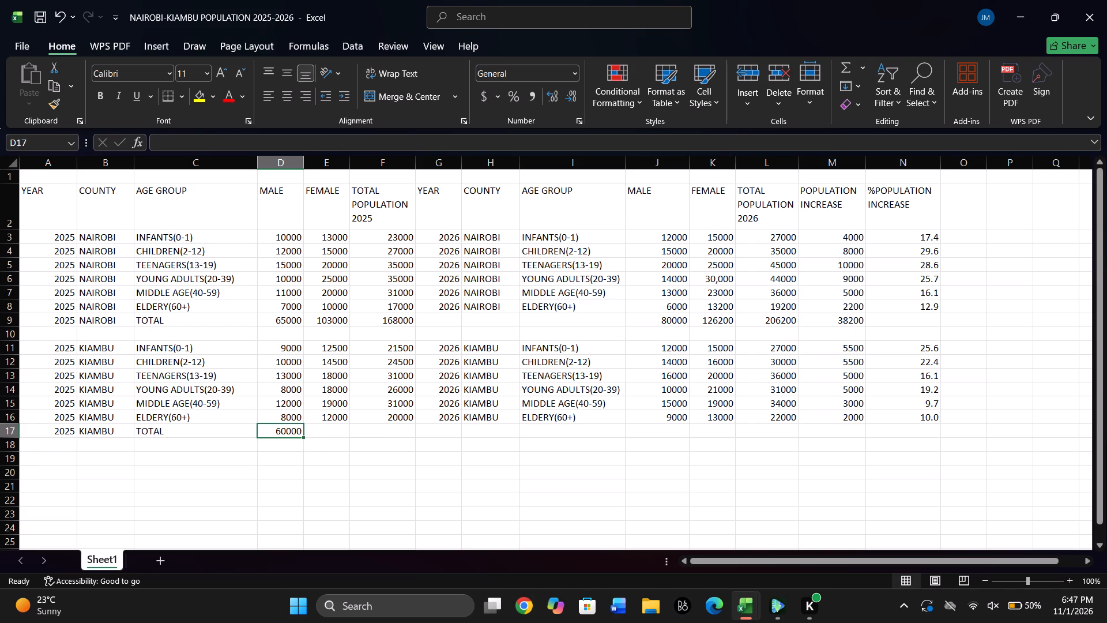
pyautogui.moveTo(303, 437); pyautogui.dragTo(472, 443)
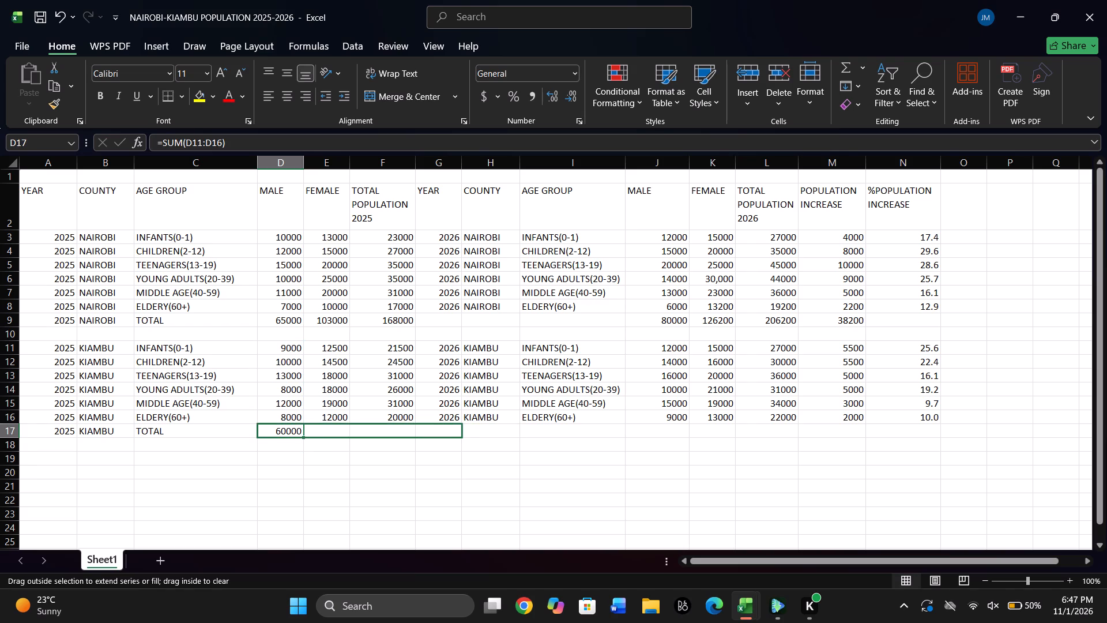
pyautogui.moveTo(472, 443); pyautogui.dragTo(630, 426)
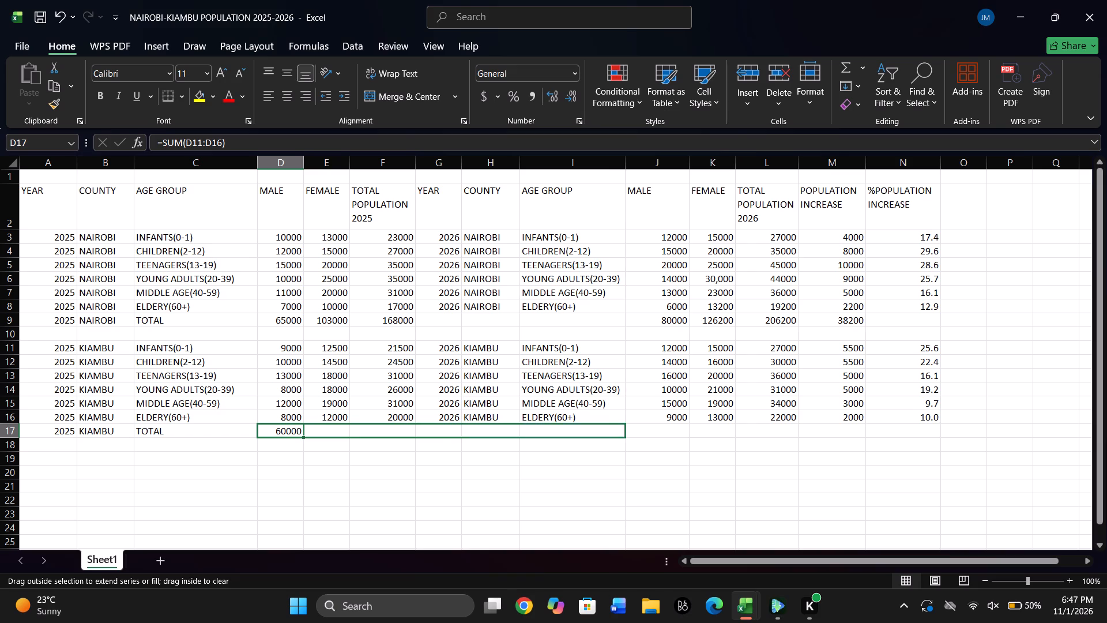
pyautogui.moveTo(630, 426); pyautogui.dragTo(879, 423)
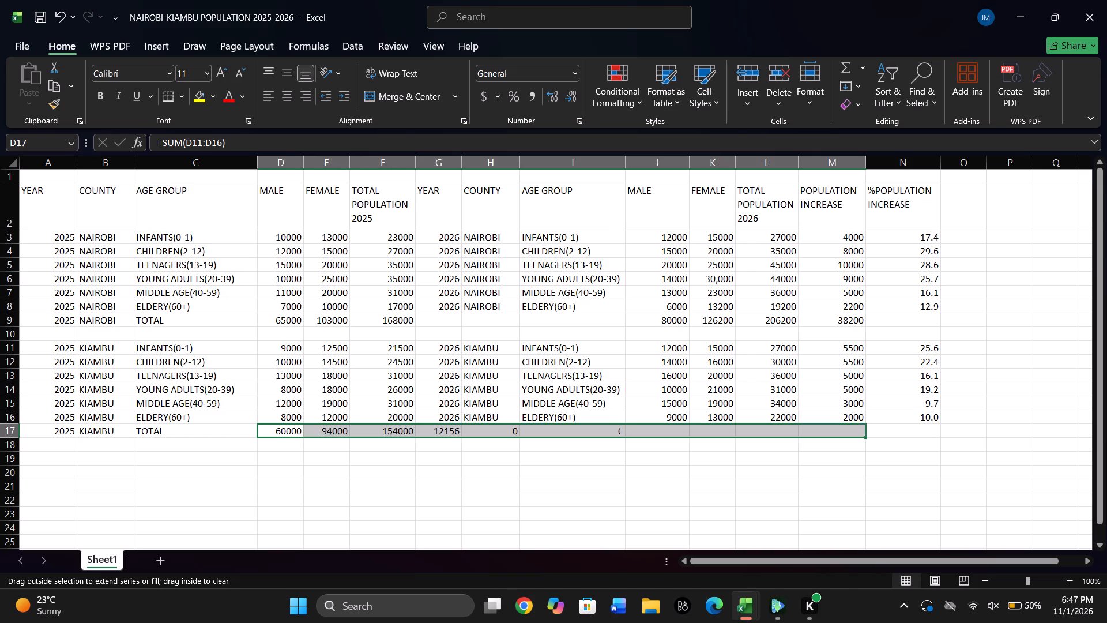
# Clear the filled formulas from the 2026 AGE GROUP, COUNTY and YEAR cells I17, H17 and G17 in Kiambu's total row.
pyautogui.click(607, 425)
pyautogui.click(612, 430)
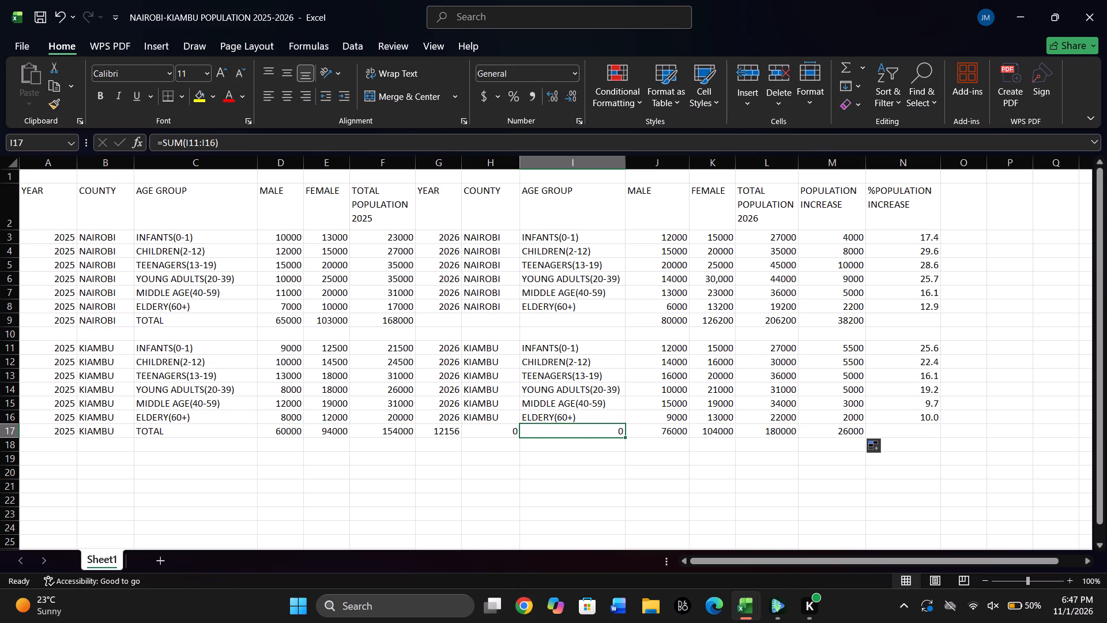
pyautogui.press('BackSpace')
pyautogui.click(506, 432)
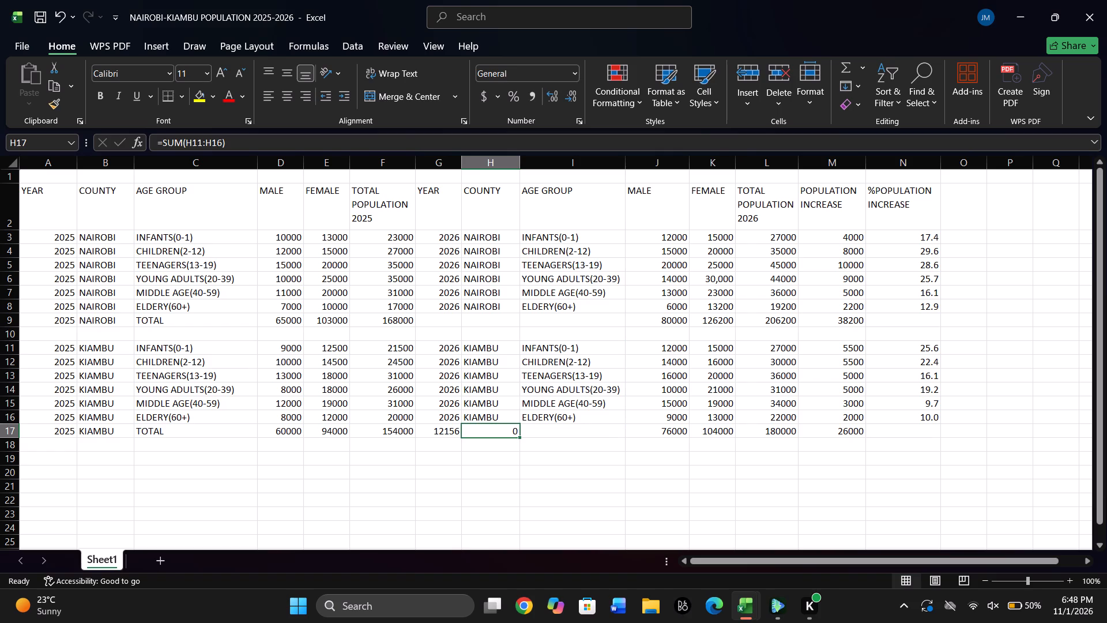
pyautogui.press('BackSpace')
pyautogui.click(445, 431)
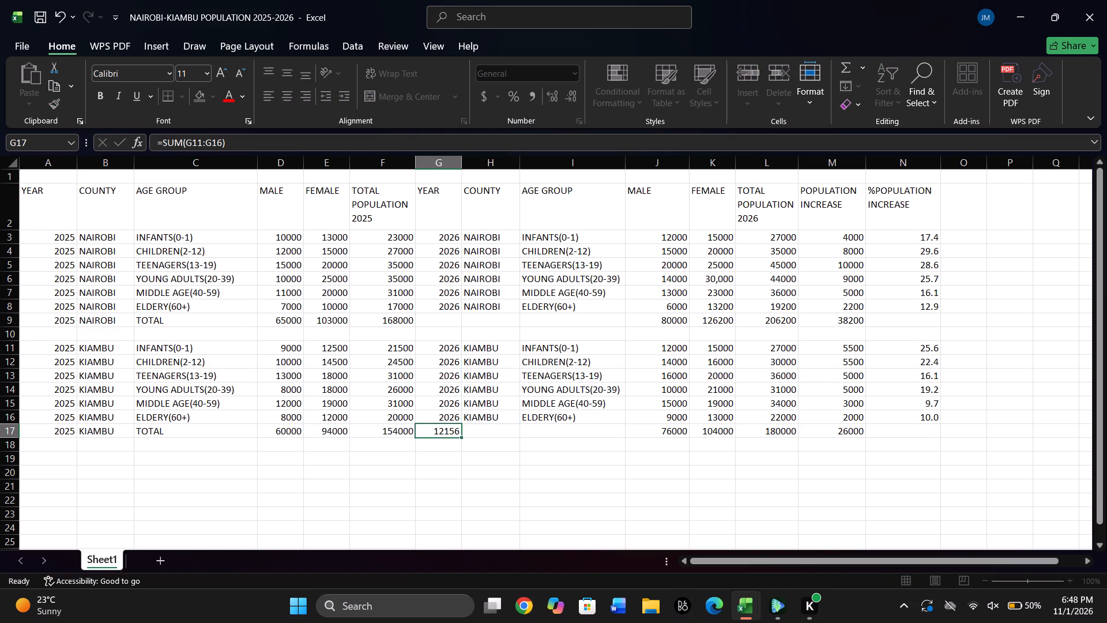
pyautogui.press('BackSpace')
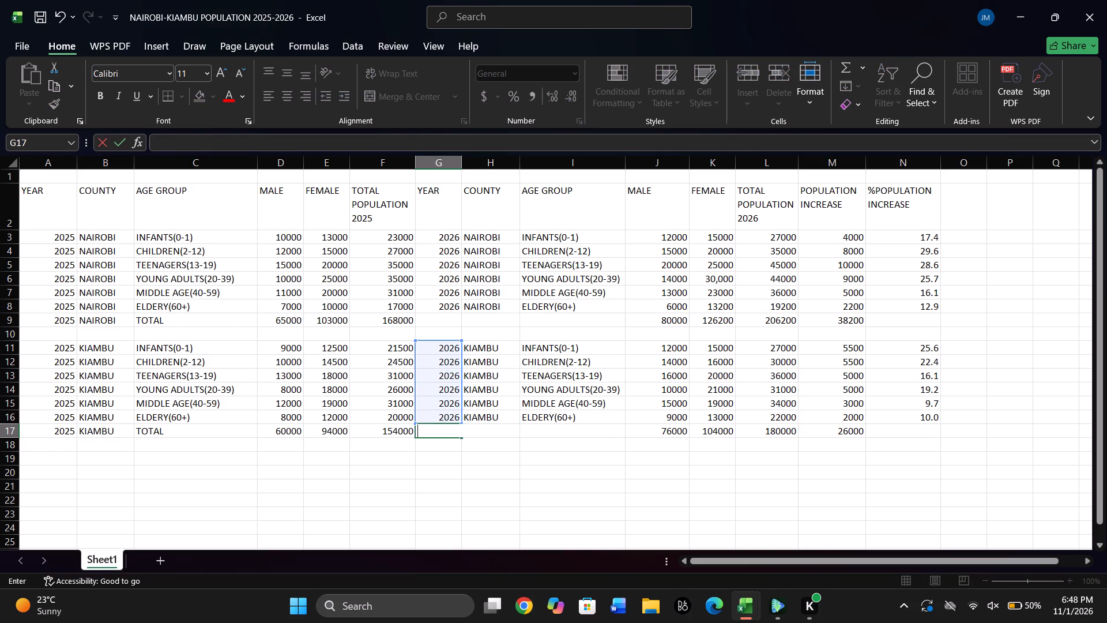
pyautogui.click(342, 468)
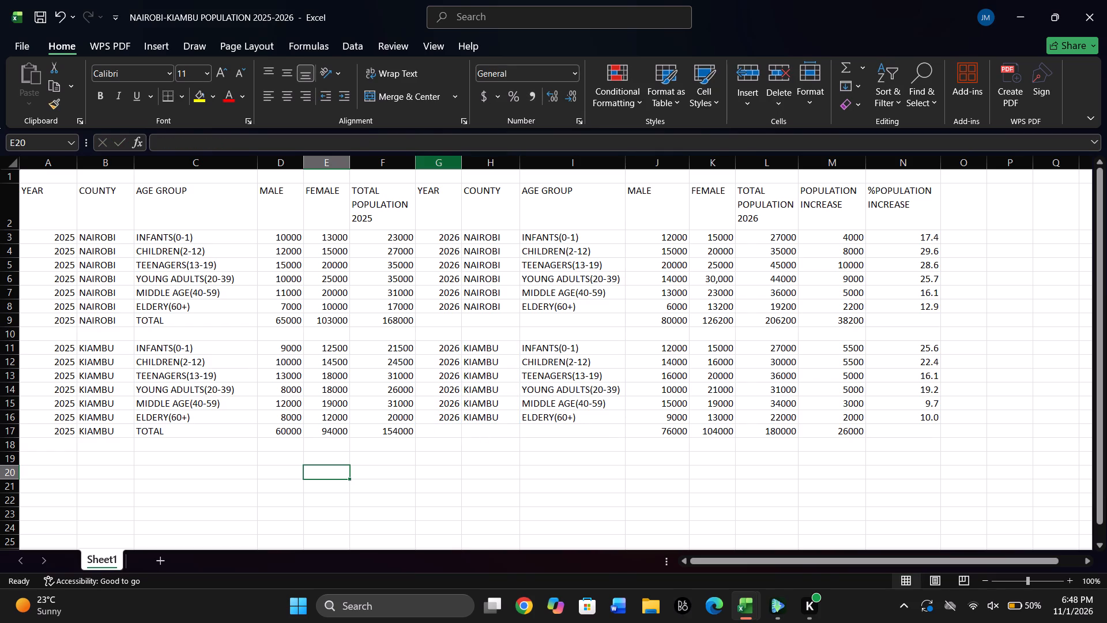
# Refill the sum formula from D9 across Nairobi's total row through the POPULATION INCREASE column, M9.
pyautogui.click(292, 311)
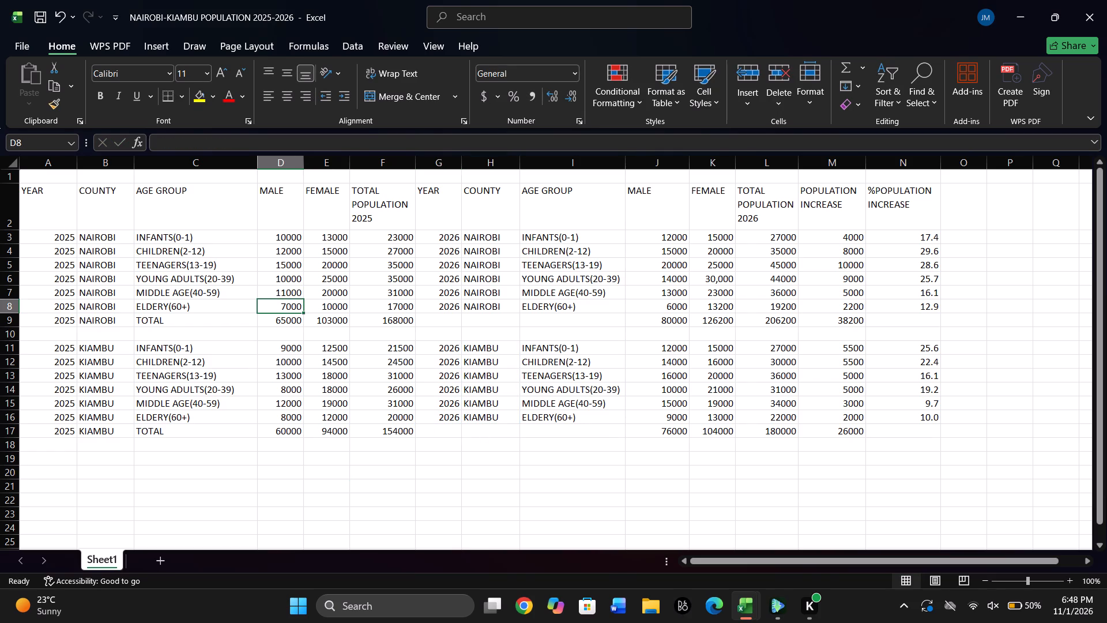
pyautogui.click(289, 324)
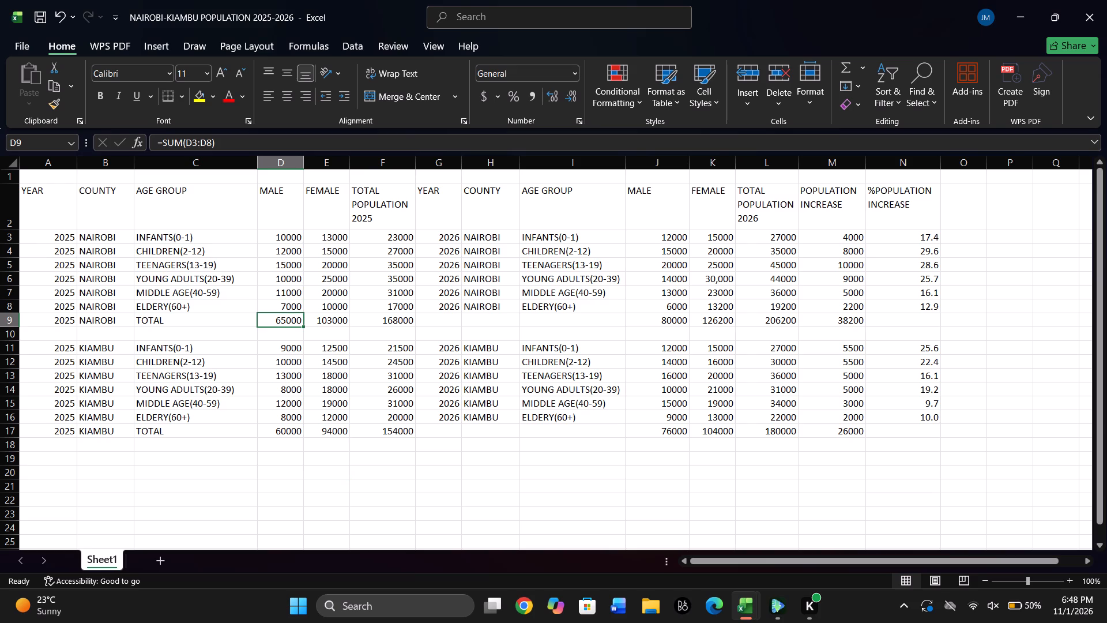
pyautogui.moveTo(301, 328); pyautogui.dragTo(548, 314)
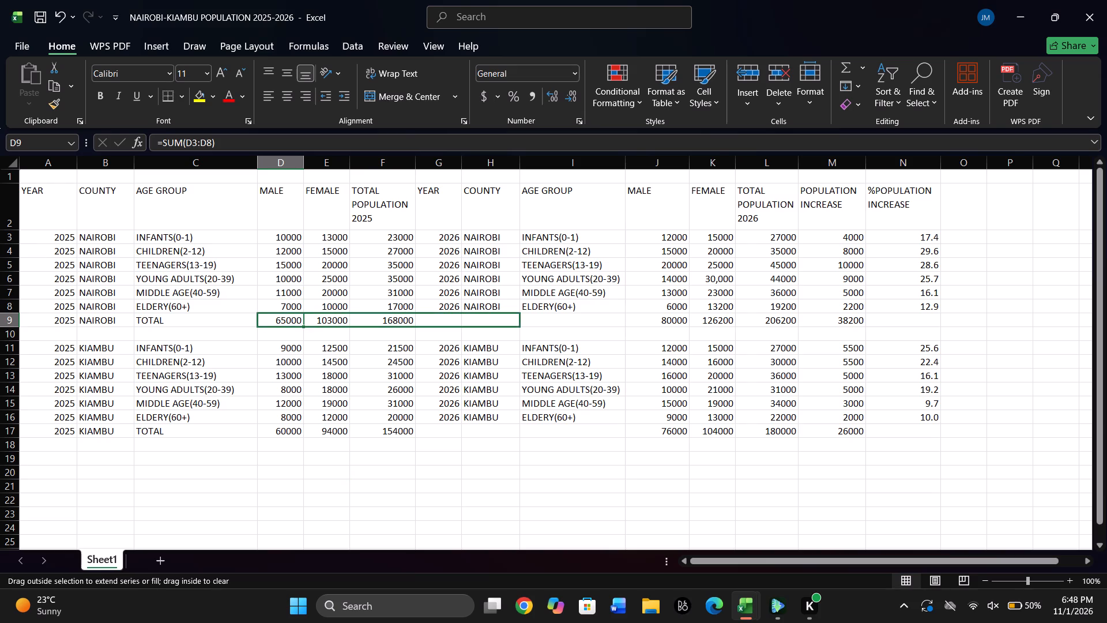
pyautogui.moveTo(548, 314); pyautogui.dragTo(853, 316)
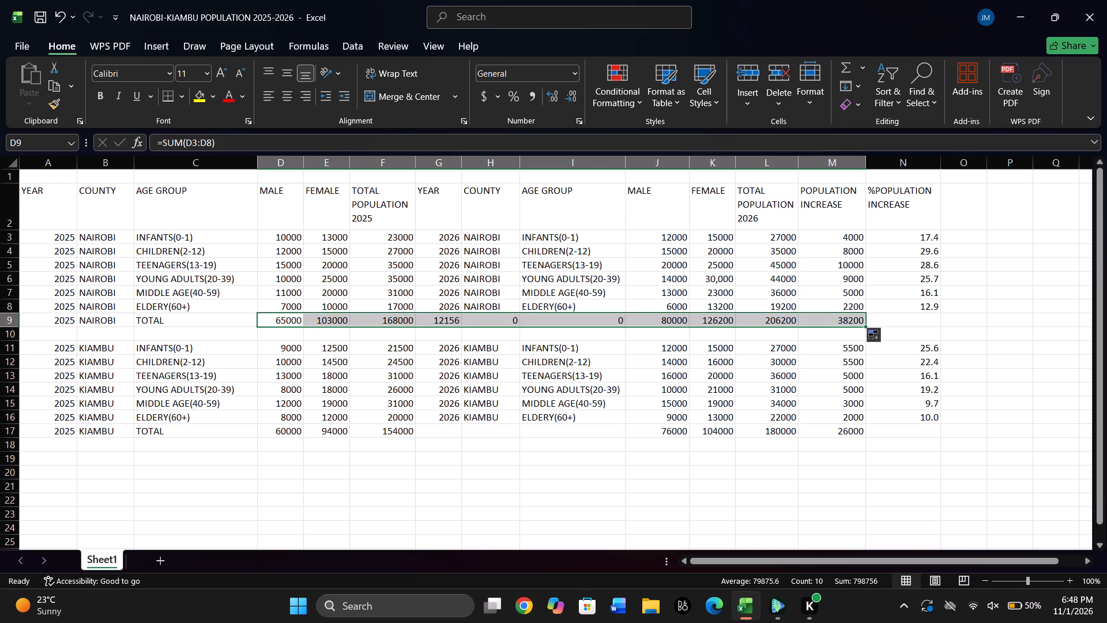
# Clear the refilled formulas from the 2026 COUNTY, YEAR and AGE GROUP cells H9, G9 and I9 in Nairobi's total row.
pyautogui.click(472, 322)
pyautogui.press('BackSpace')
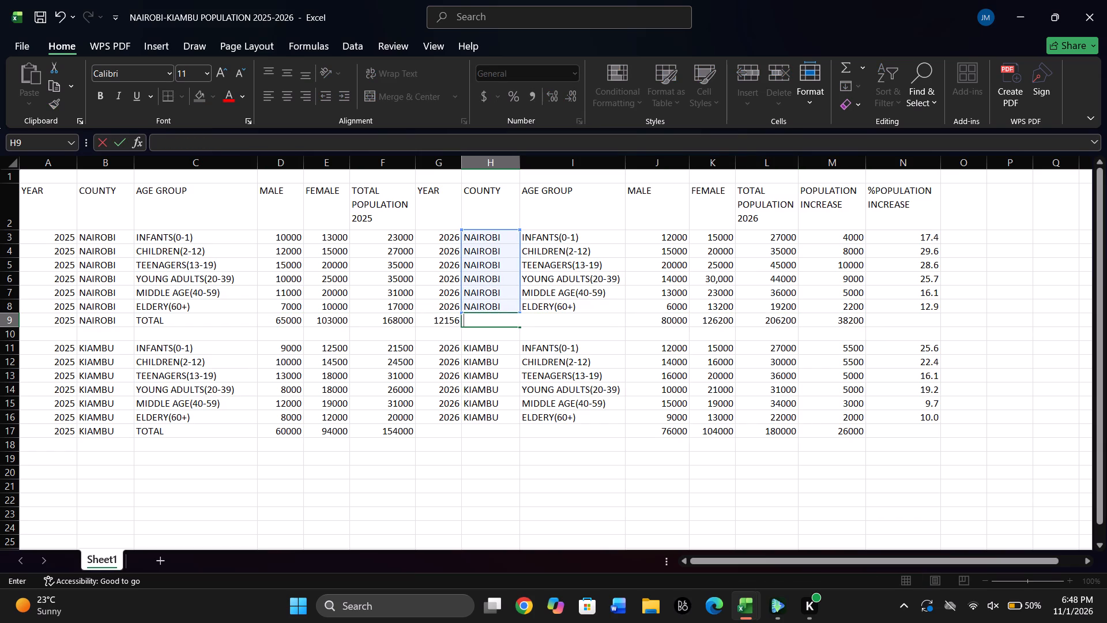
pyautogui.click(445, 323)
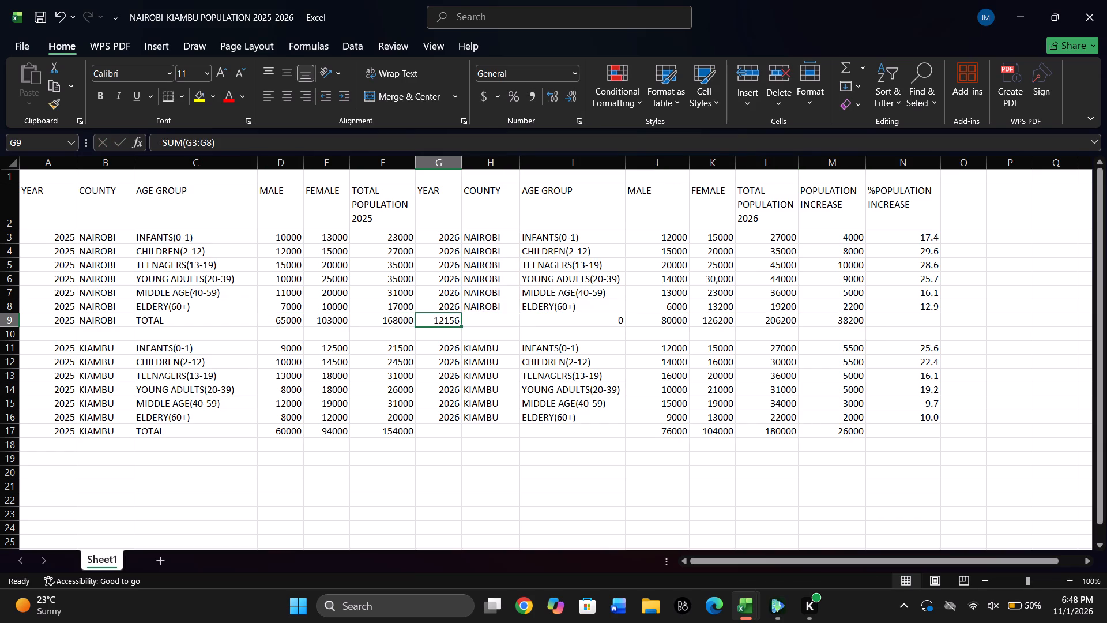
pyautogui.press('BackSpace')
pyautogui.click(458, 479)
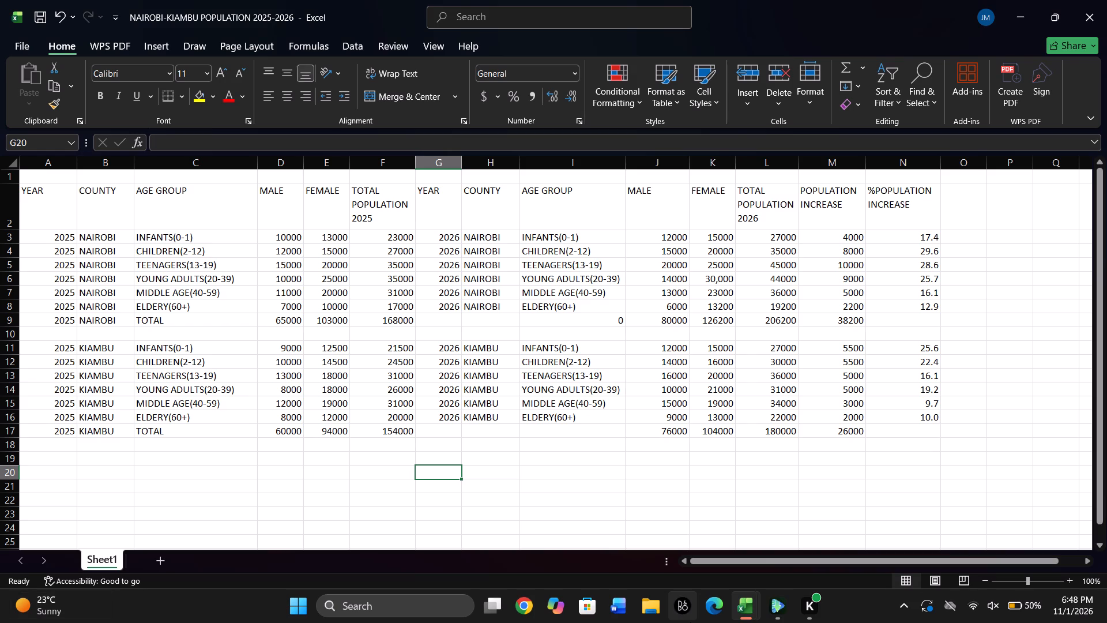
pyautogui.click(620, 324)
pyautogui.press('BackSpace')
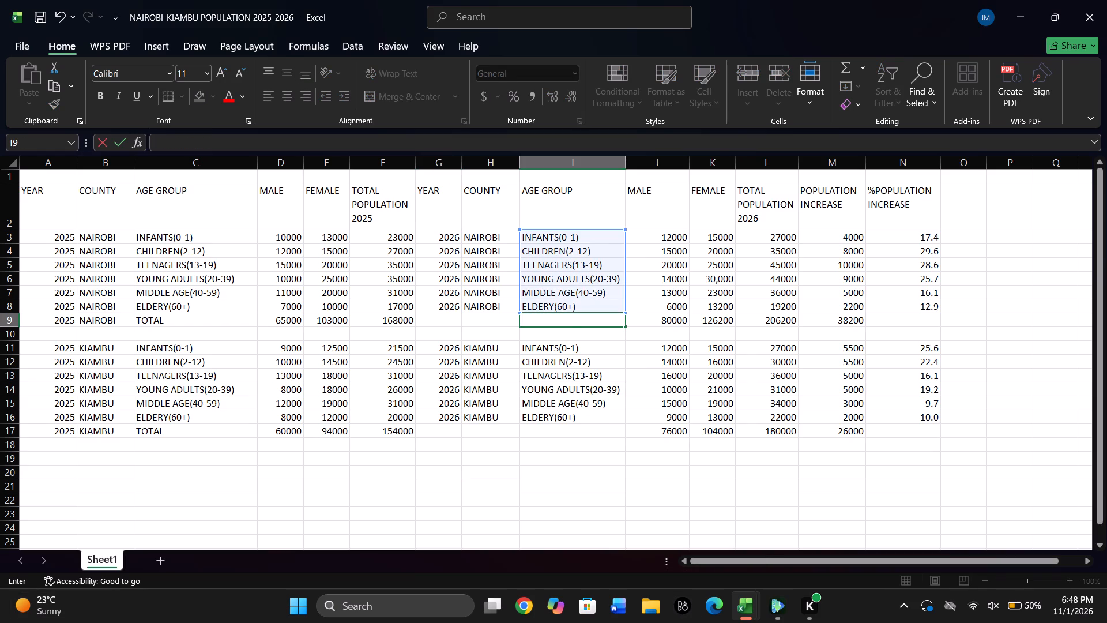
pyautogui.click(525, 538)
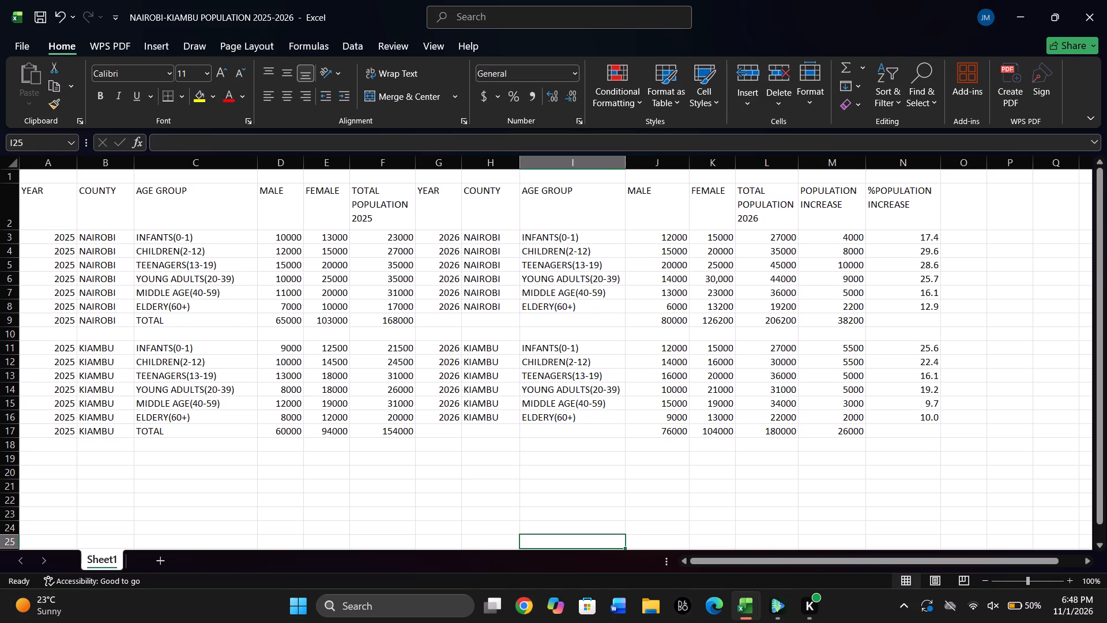
# Extend Nairobi's total row label in C9 to read TOTAL /NAIROBI.
pyautogui.doubleClick(189, 320)
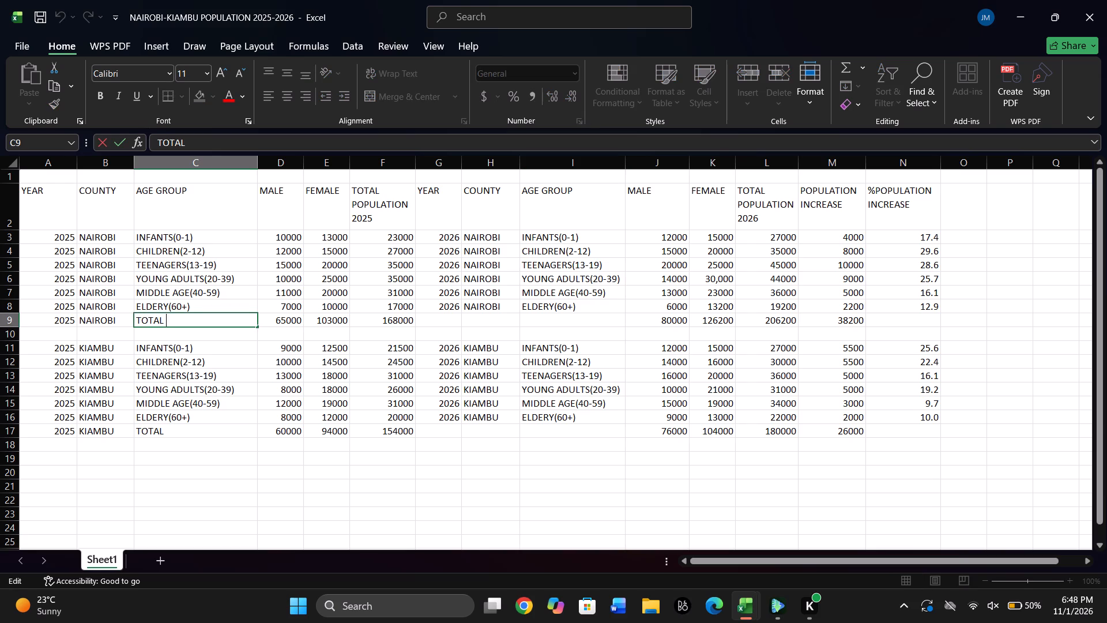
pyautogui.press('-')
pyautogui.press('BackSpace')
pyautogui.press('/')
pyautogui.write('NAI')
pyautogui.write('ROBI')
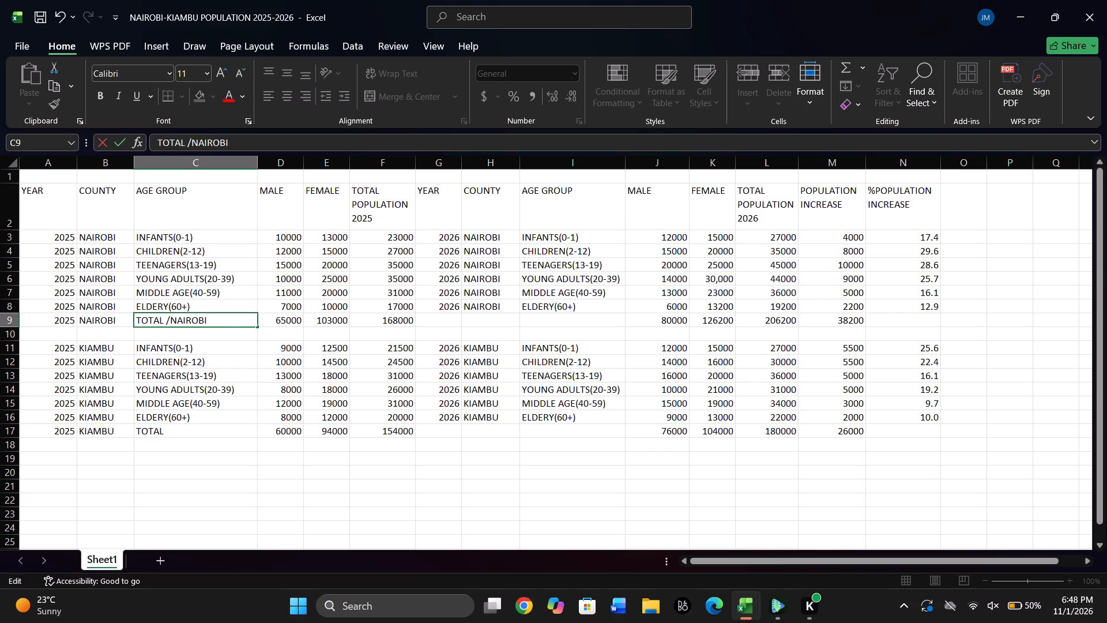
# Extend Kiambu's total row label in C17 to read TOTAL/KIAMBU.
pyautogui.doubleClick(165, 431)
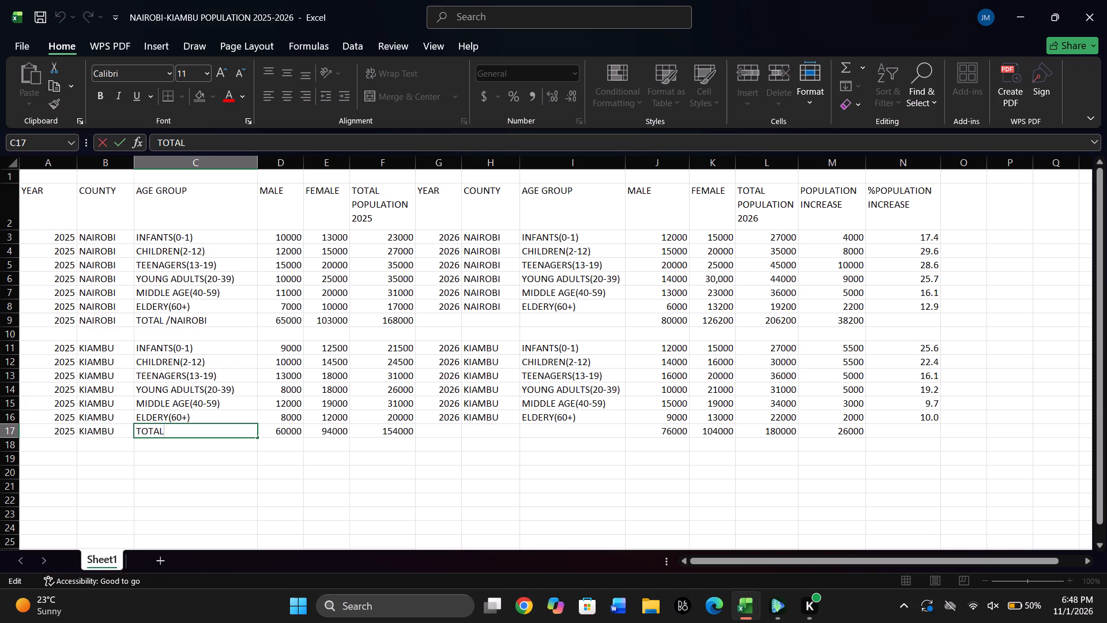
pyautogui.press('.')
pyautogui.press('BackSpace')
pyautogui.write('/KIAMBU')
pyautogui.click(209, 443)
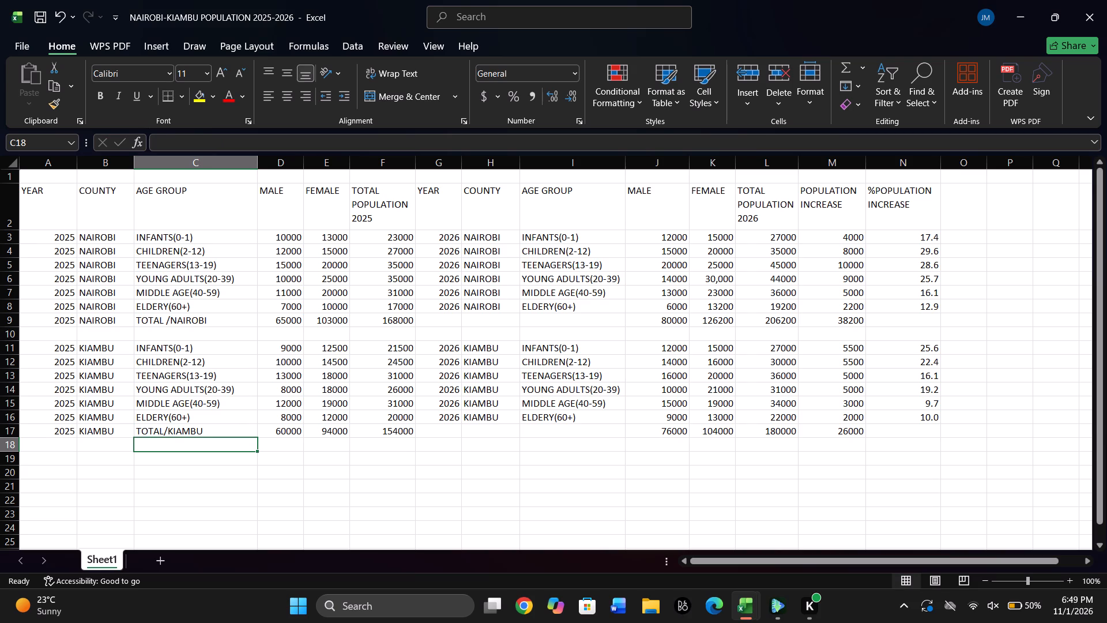
# Merge and center the blank row 1 cells A1 through N1 above the table headings.
pyautogui.moveTo(39, 171); pyautogui.dragTo(58, 171)
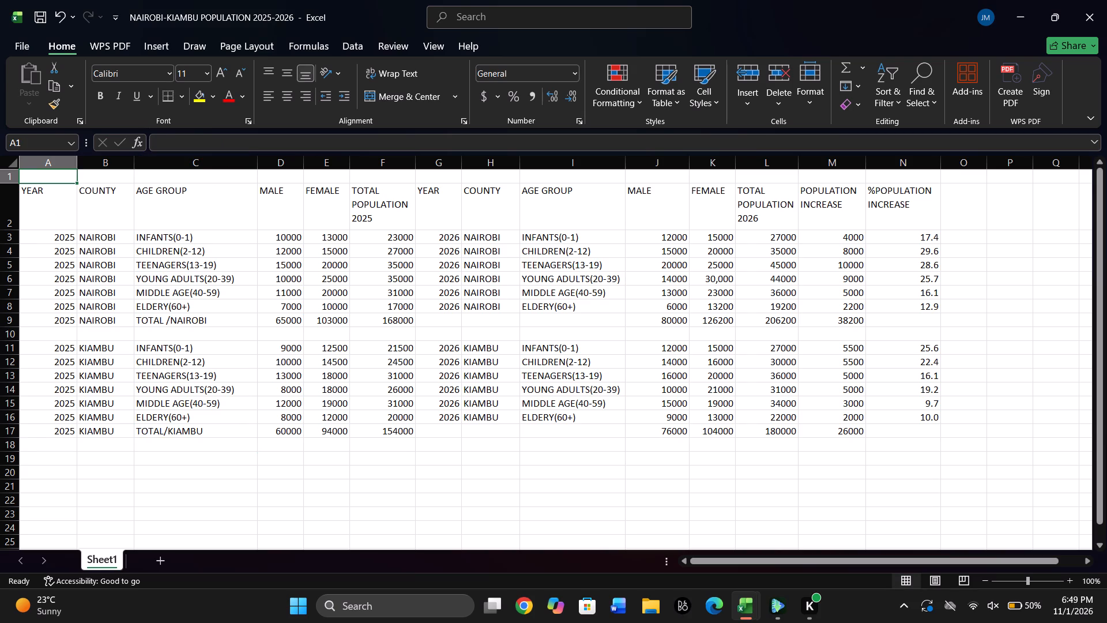
pyautogui.moveTo(58, 171); pyautogui.dragTo(296, 179)
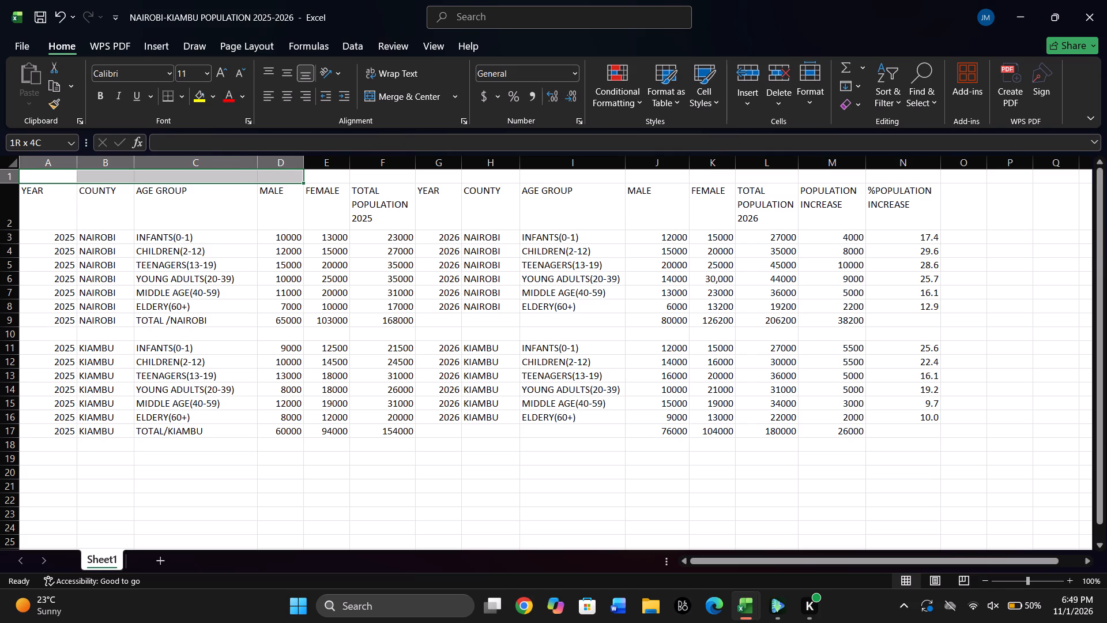
pyautogui.moveTo(296, 179); pyautogui.dragTo(409, 180)
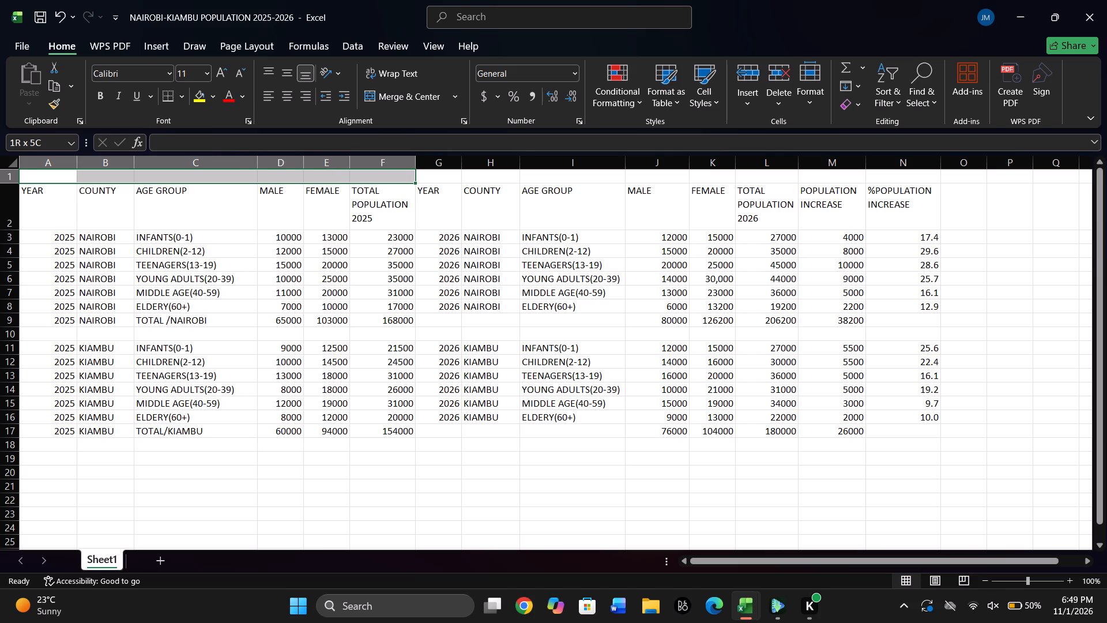
pyautogui.moveTo(409, 180); pyautogui.dragTo(680, 176)
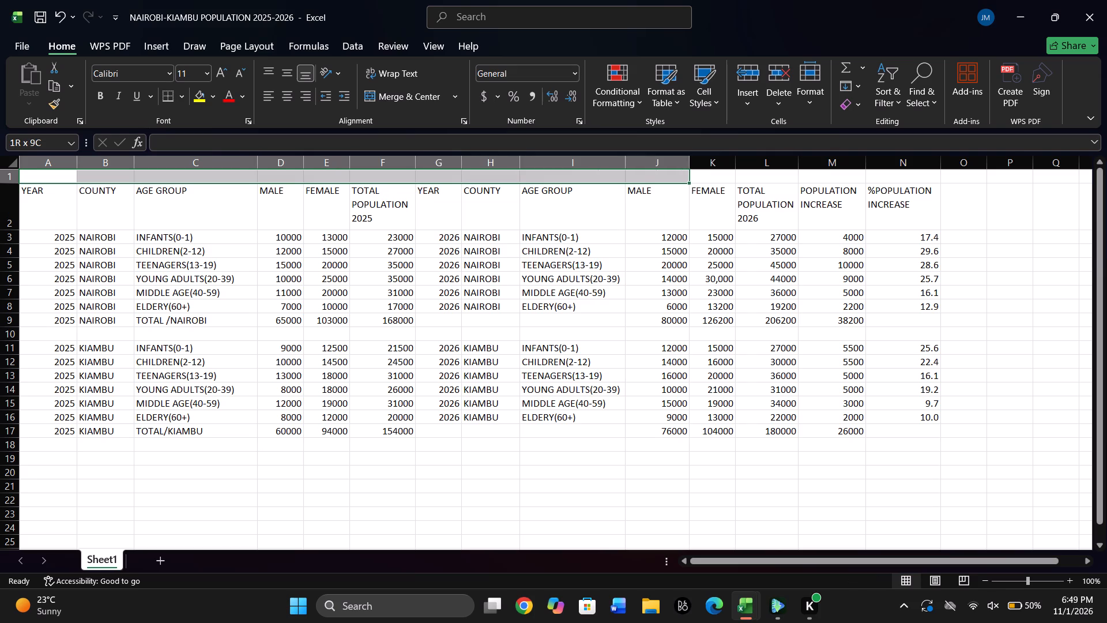
pyautogui.moveTo(680, 176); pyautogui.dragTo(917, 170)
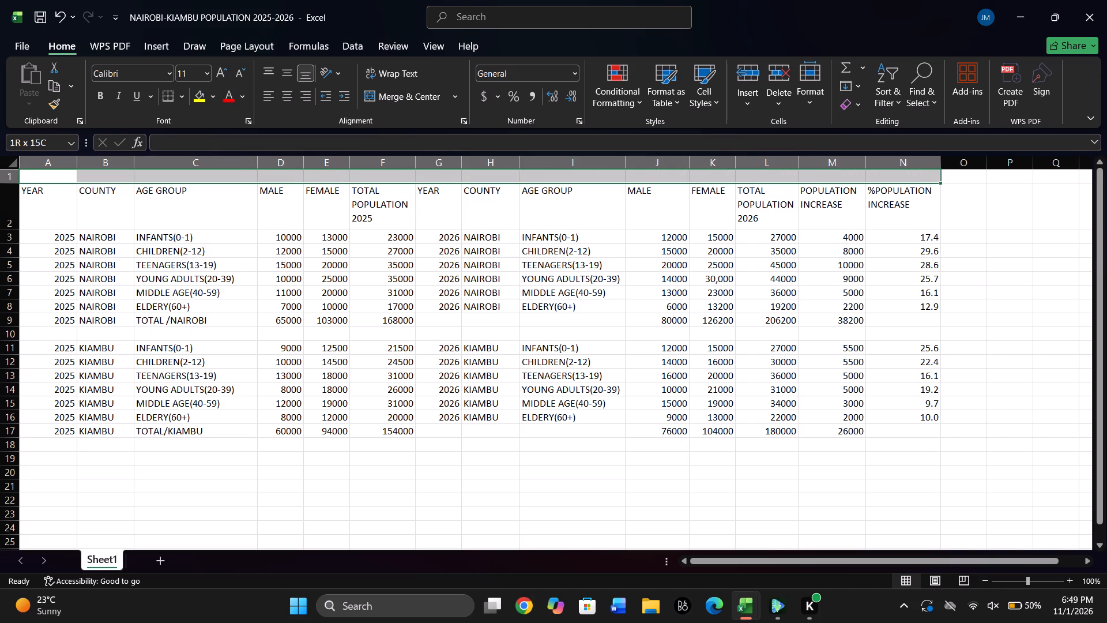
pyautogui.moveTo(917, 170); pyautogui.dragTo(909, 170)
pyautogui.click(394, 94)
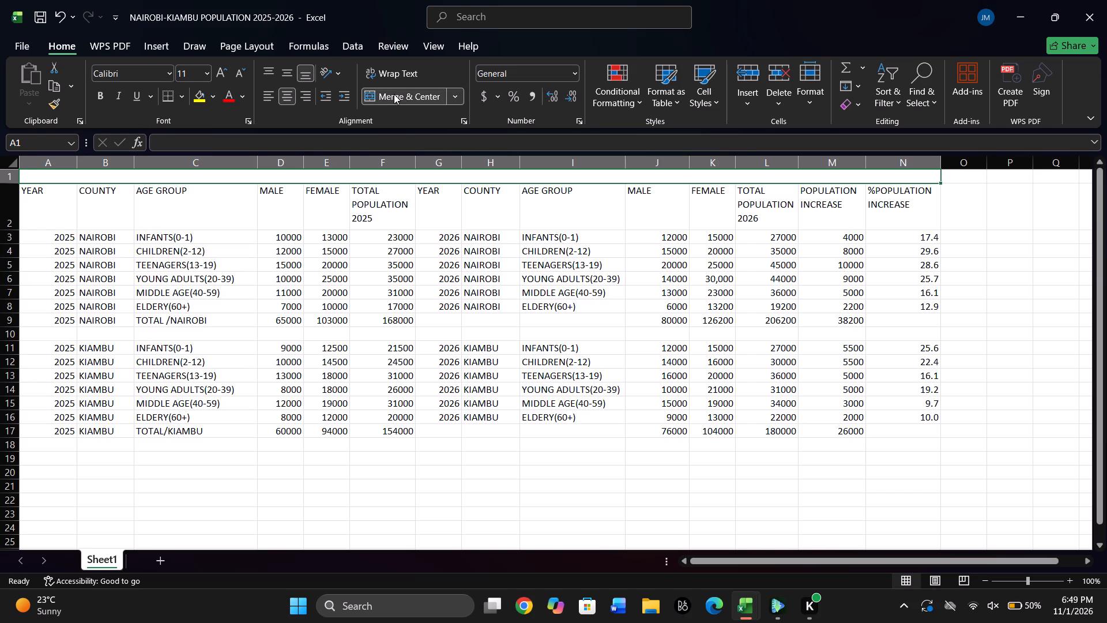
# Enter the title NAIROBI-KIAMBU POPULATION 2025-2026 in the merged row 1 cell.
pyautogui.write('NAIR')
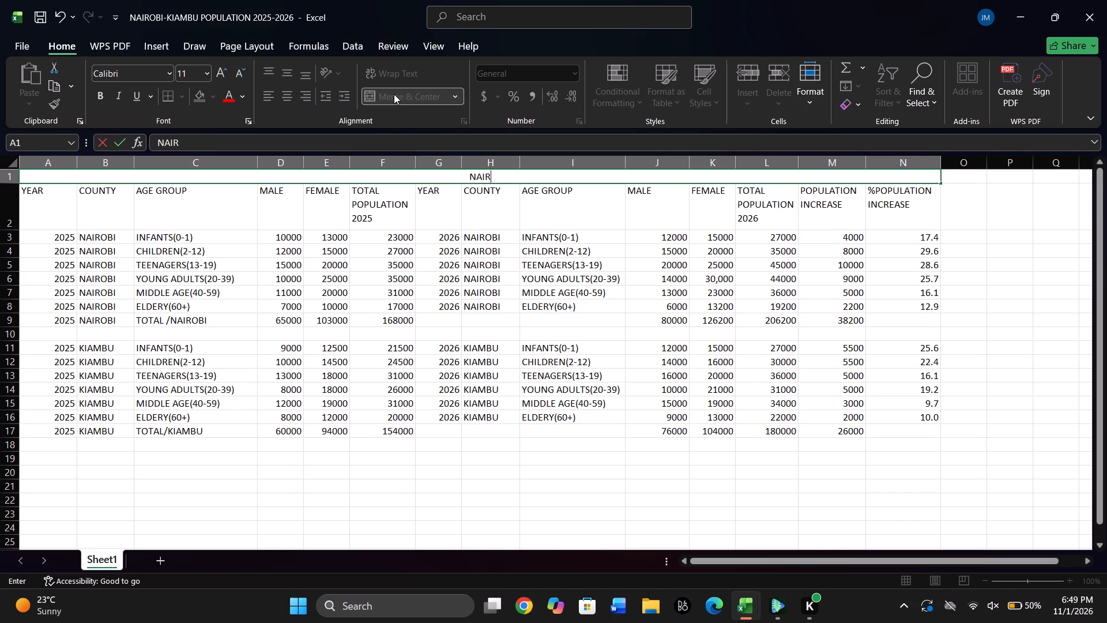
pyautogui.write('OBI')
pyautogui.press('space')
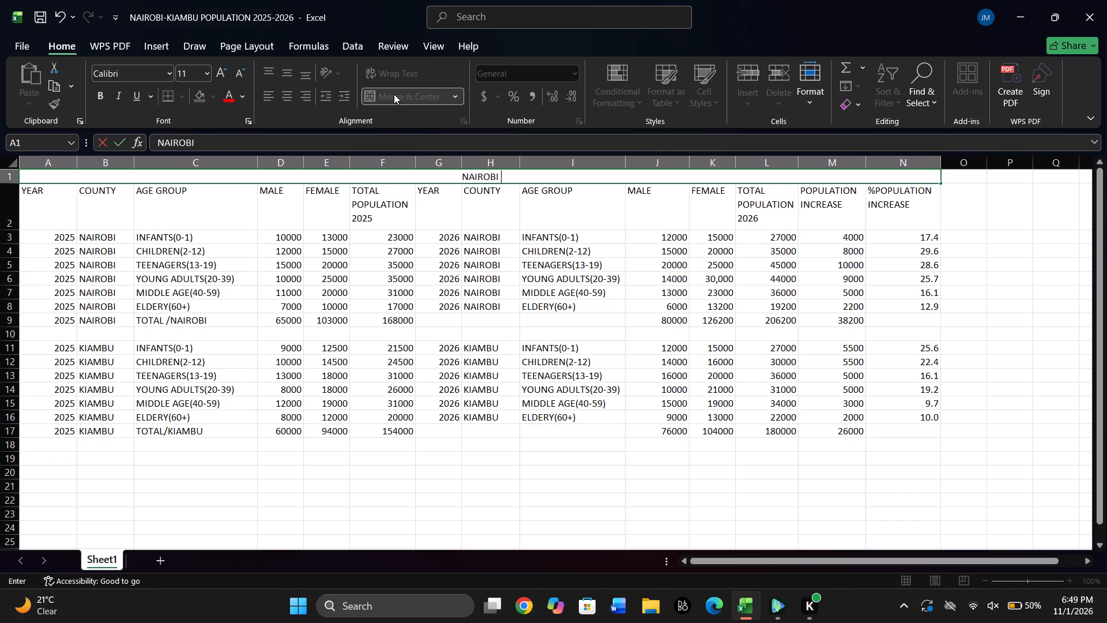
pyautogui.press('BackSpace')
pyautogui.press('-')
pyautogui.write('KIAMBU')
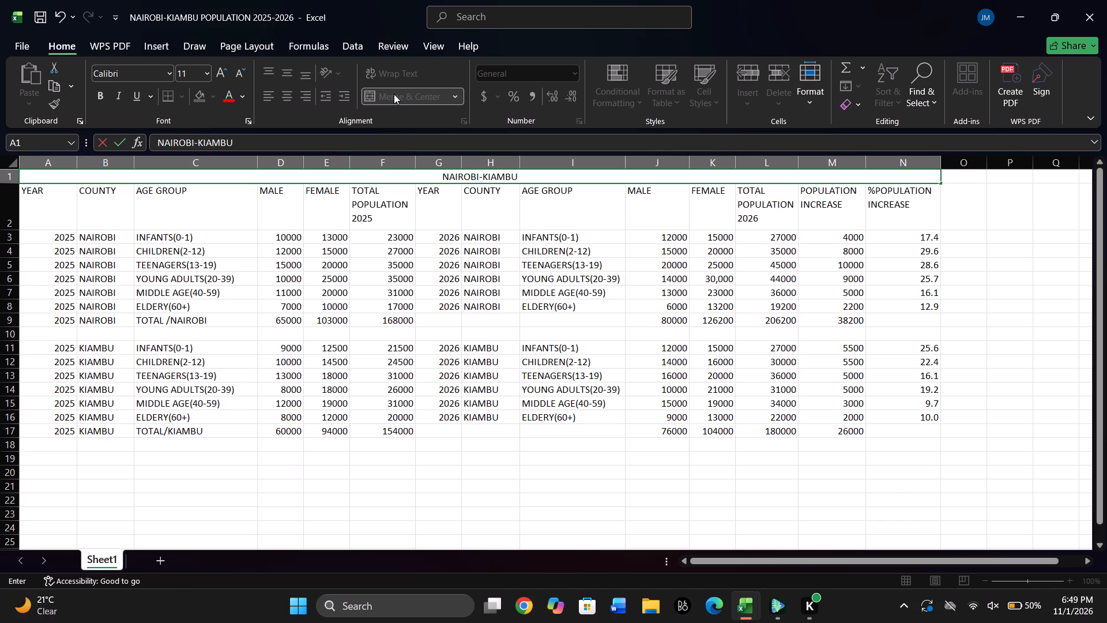
pyautogui.press('space')
pyautogui.write('PO')
pyautogui.write('PULATION')
pyautogui.press('space')
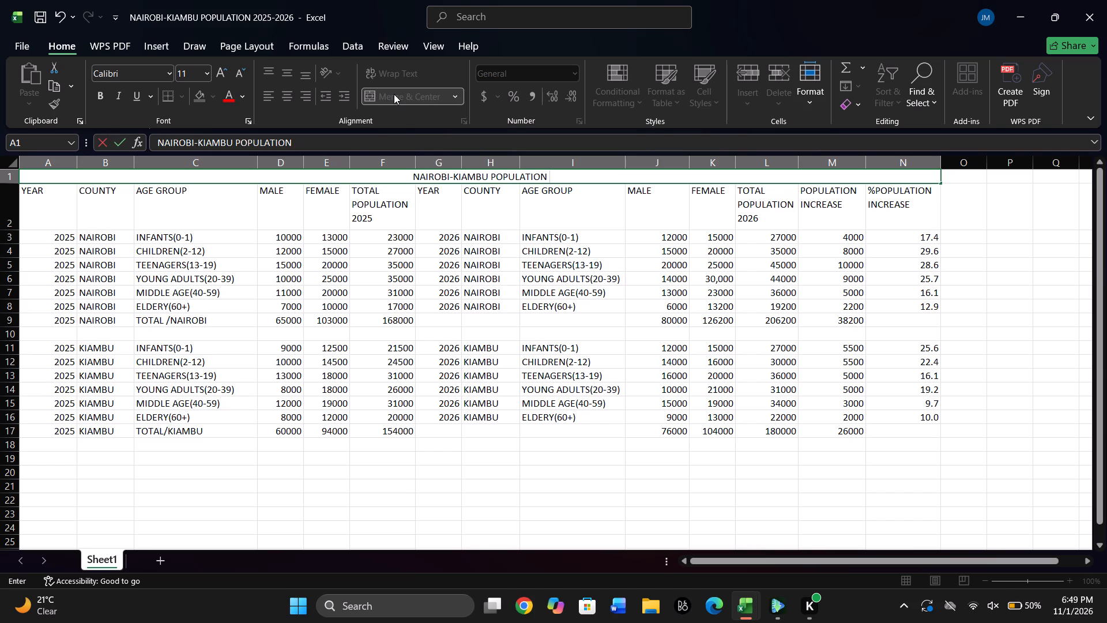
pyautogui.write('2025')
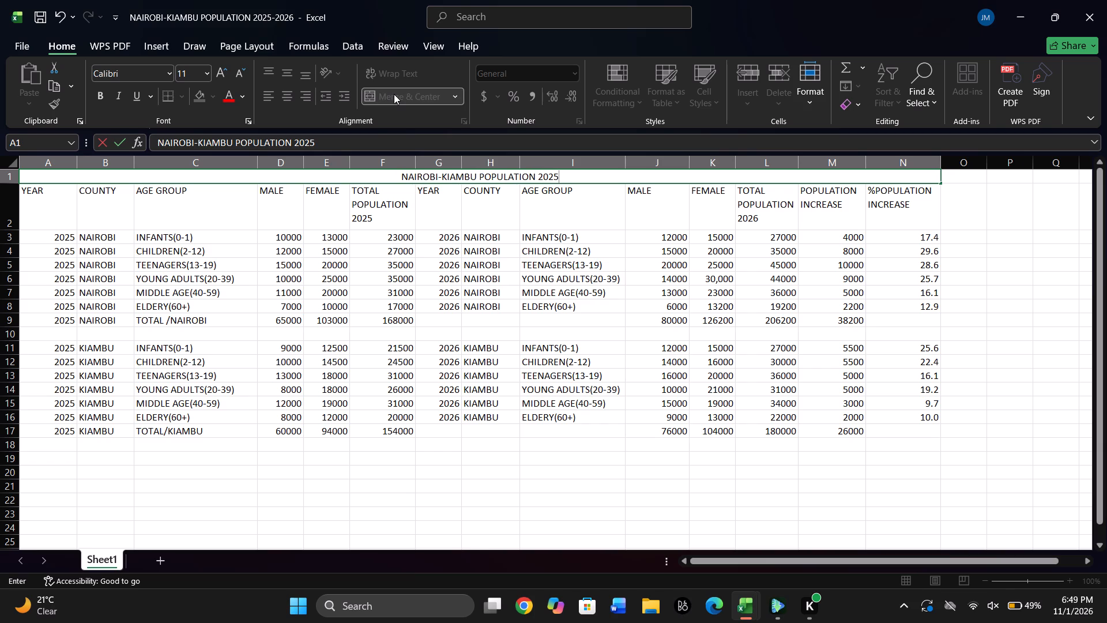
pyautogui.press('=')
pyautogui.press('BackSpace')
pyautogui.press('-')
pyautogui.write('2026')
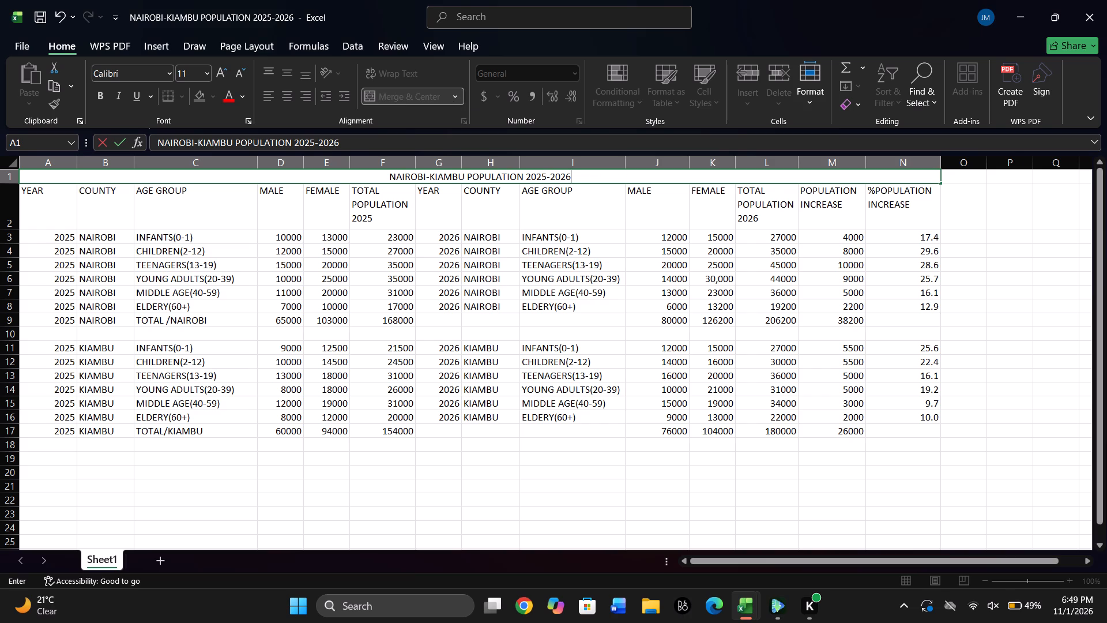
pyautogui.click(595, 442)
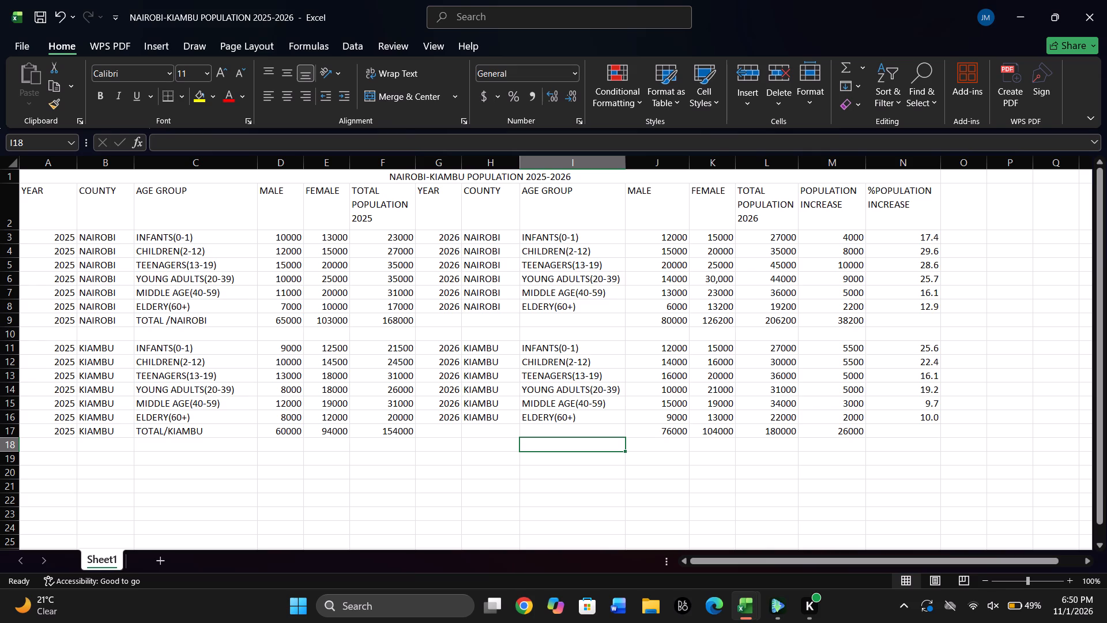
# Insert a blank sheet row at row 3, between the column headings and the first Nairobi data row.
pyautogui.click(47, 208)
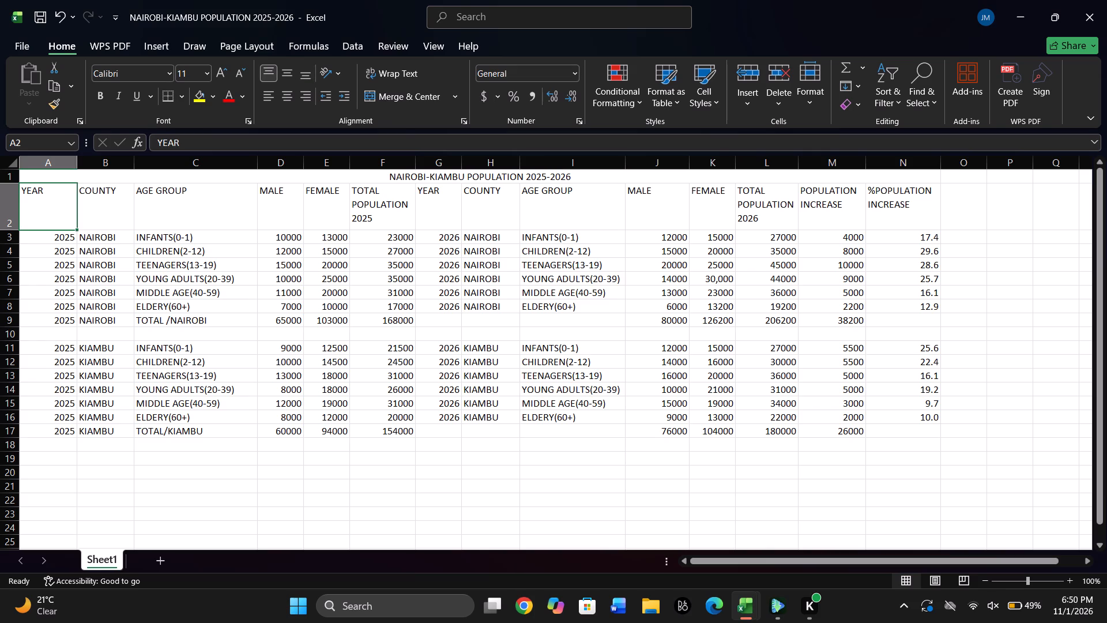
pyautogui.click(44, 238)
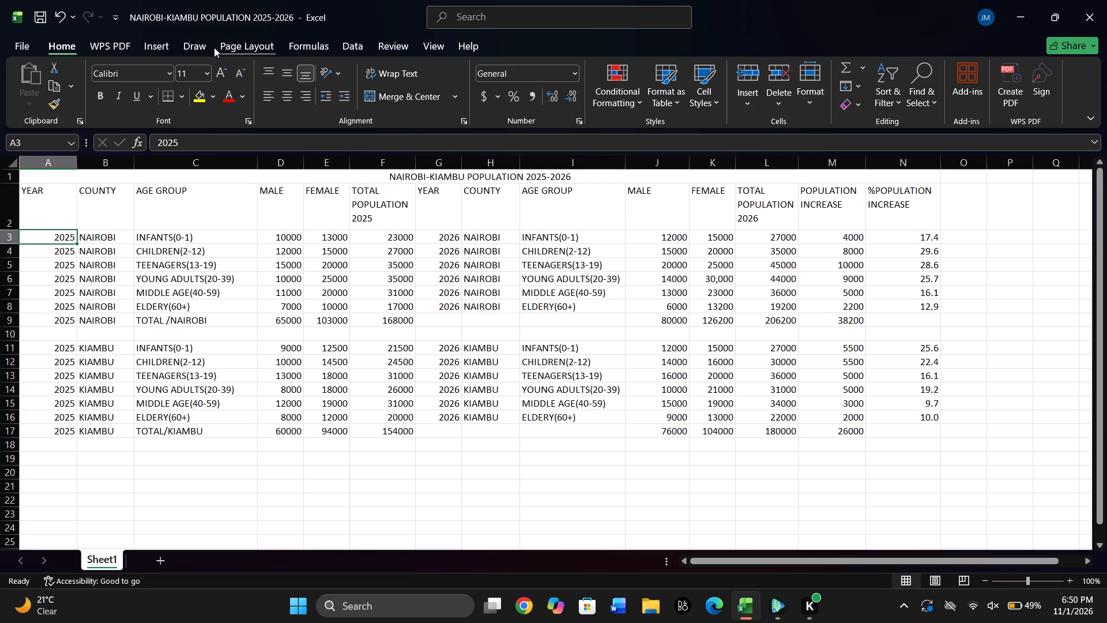
pyautogui.click(162, 37)
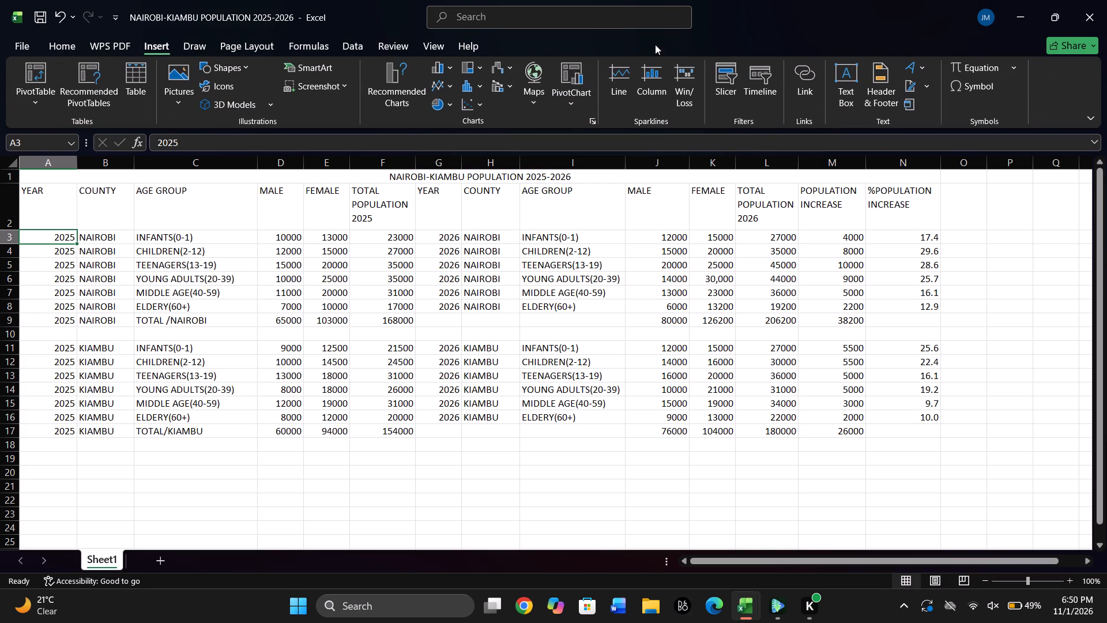
pyautogui.click(78, 35)
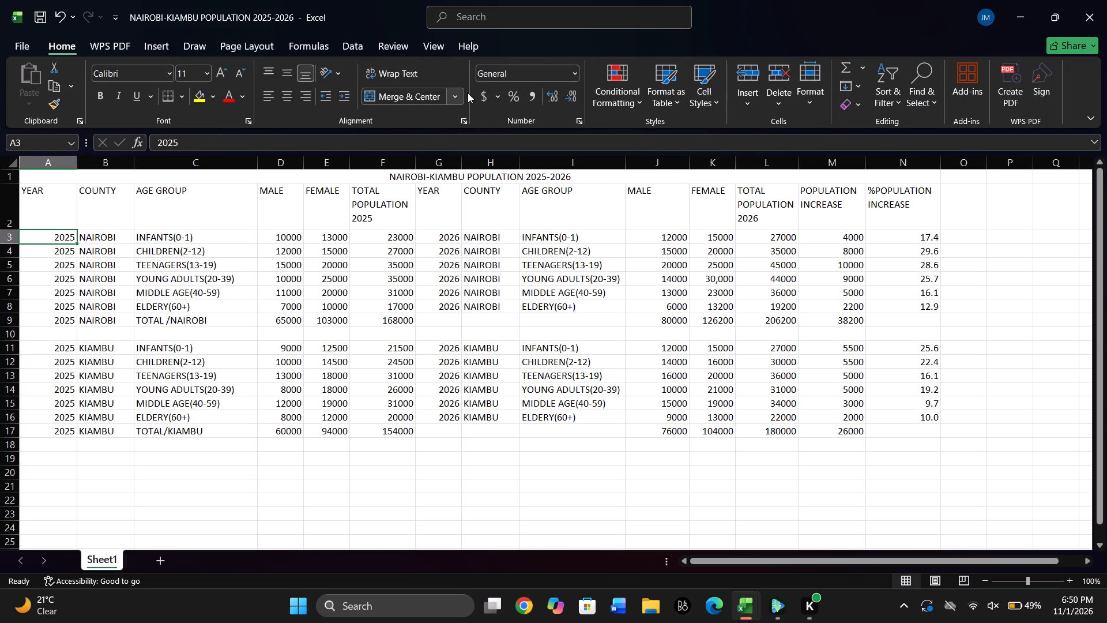
pyautogui.click(760, 95)
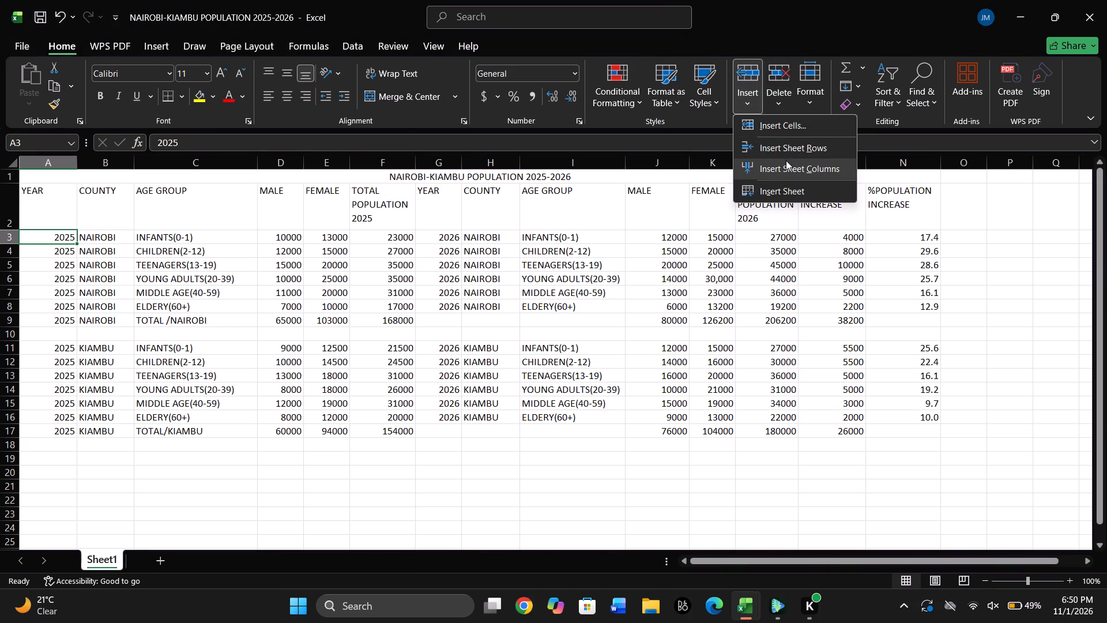
pyautogui.click(786, 150)
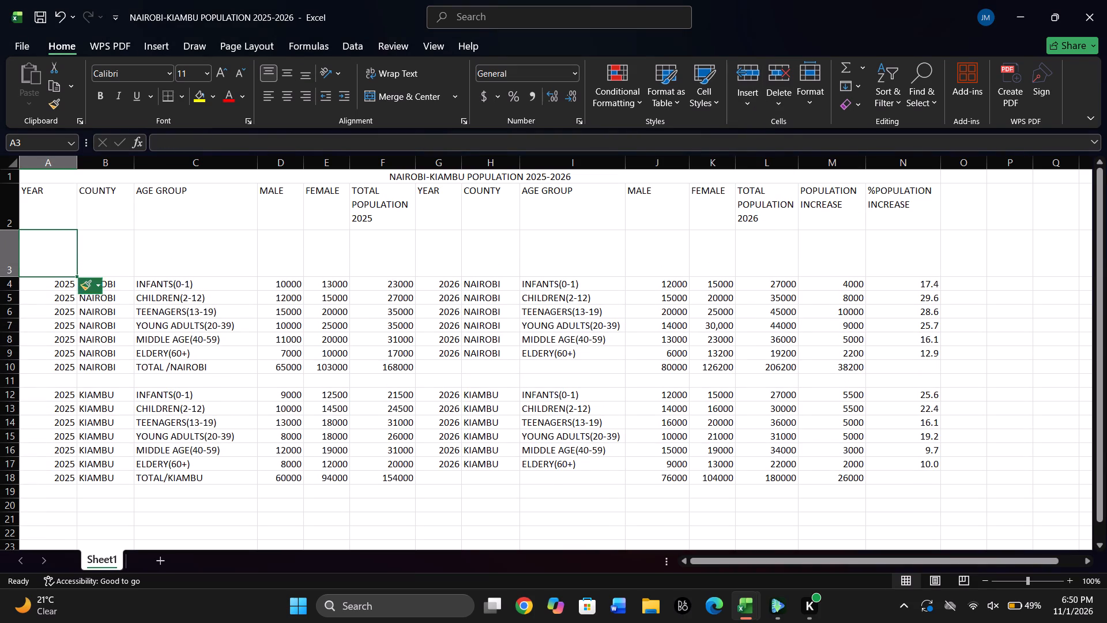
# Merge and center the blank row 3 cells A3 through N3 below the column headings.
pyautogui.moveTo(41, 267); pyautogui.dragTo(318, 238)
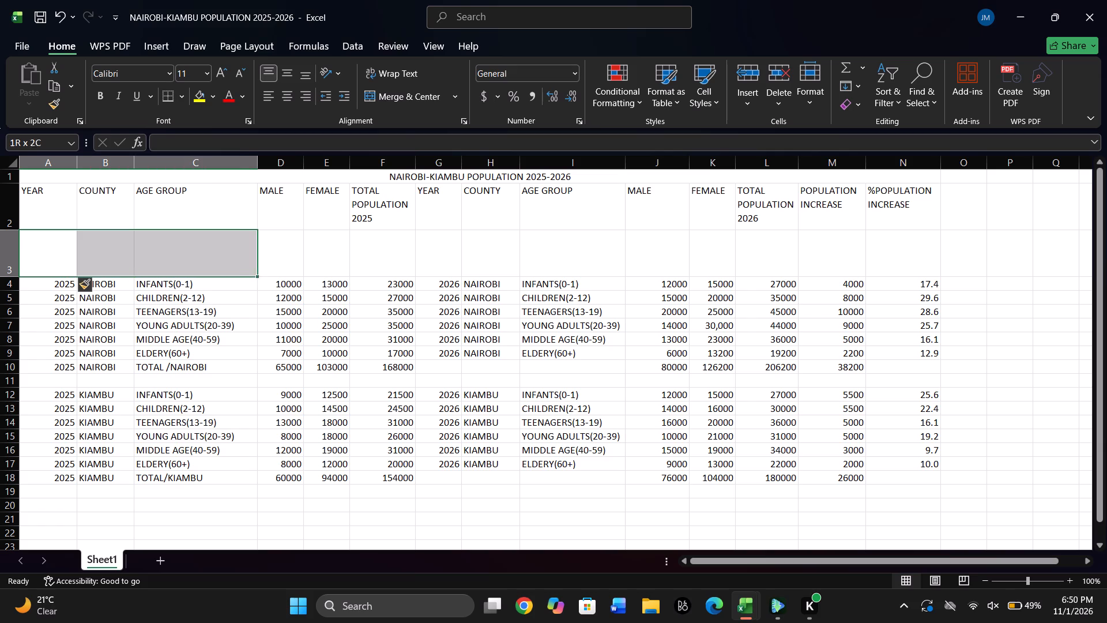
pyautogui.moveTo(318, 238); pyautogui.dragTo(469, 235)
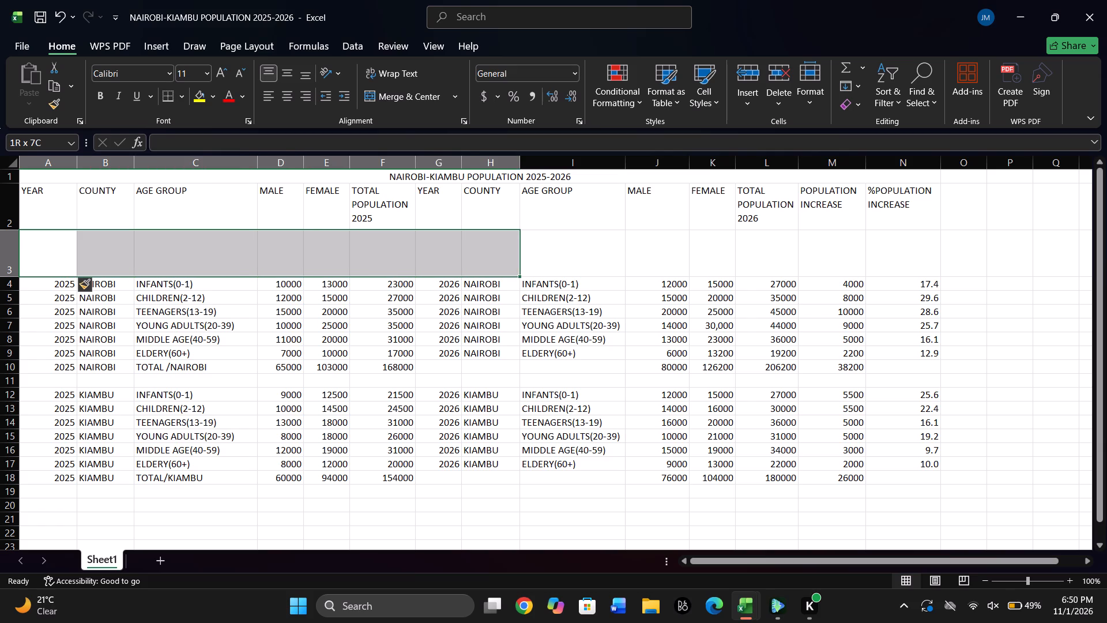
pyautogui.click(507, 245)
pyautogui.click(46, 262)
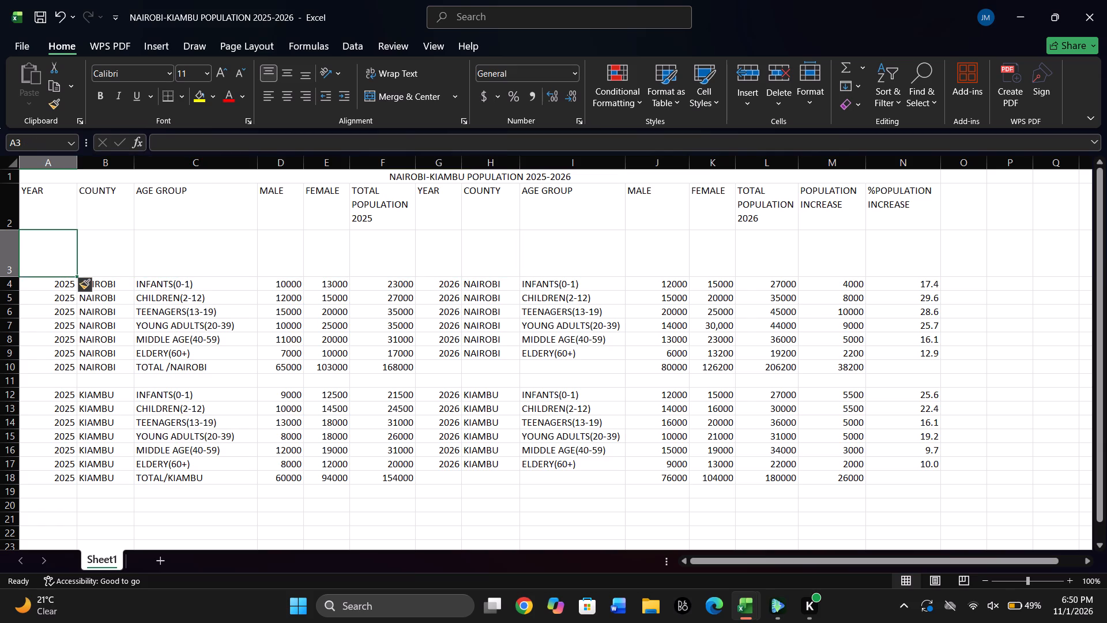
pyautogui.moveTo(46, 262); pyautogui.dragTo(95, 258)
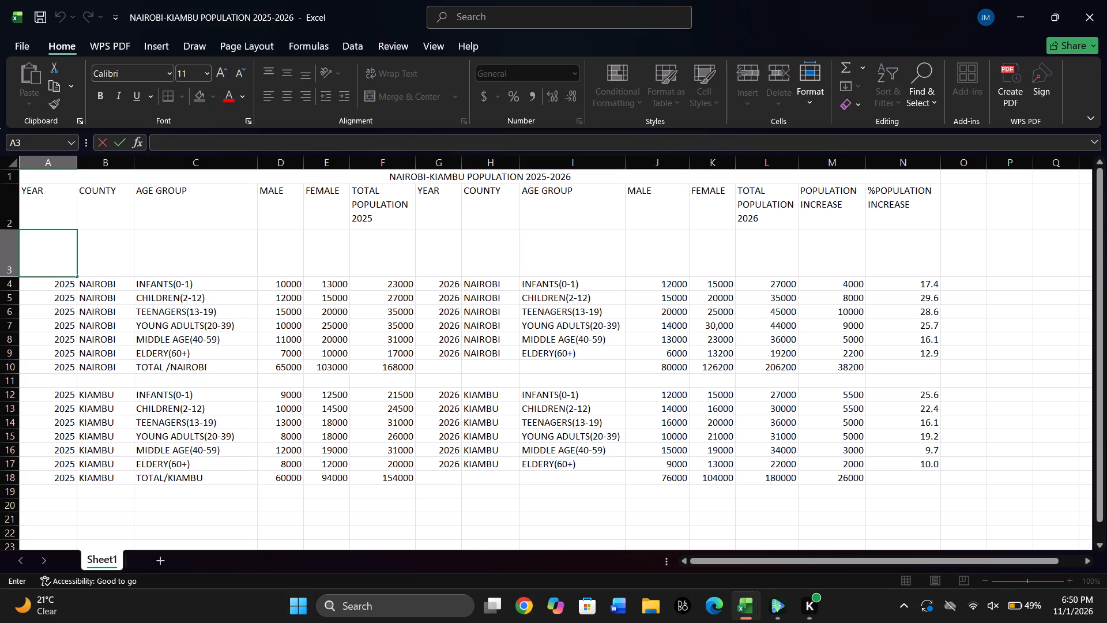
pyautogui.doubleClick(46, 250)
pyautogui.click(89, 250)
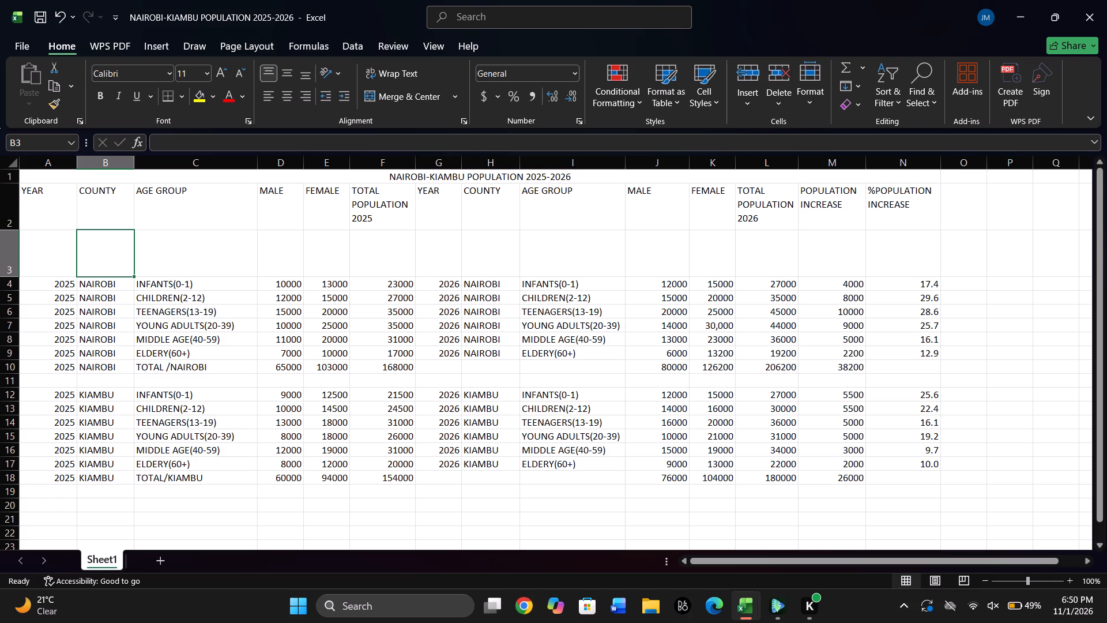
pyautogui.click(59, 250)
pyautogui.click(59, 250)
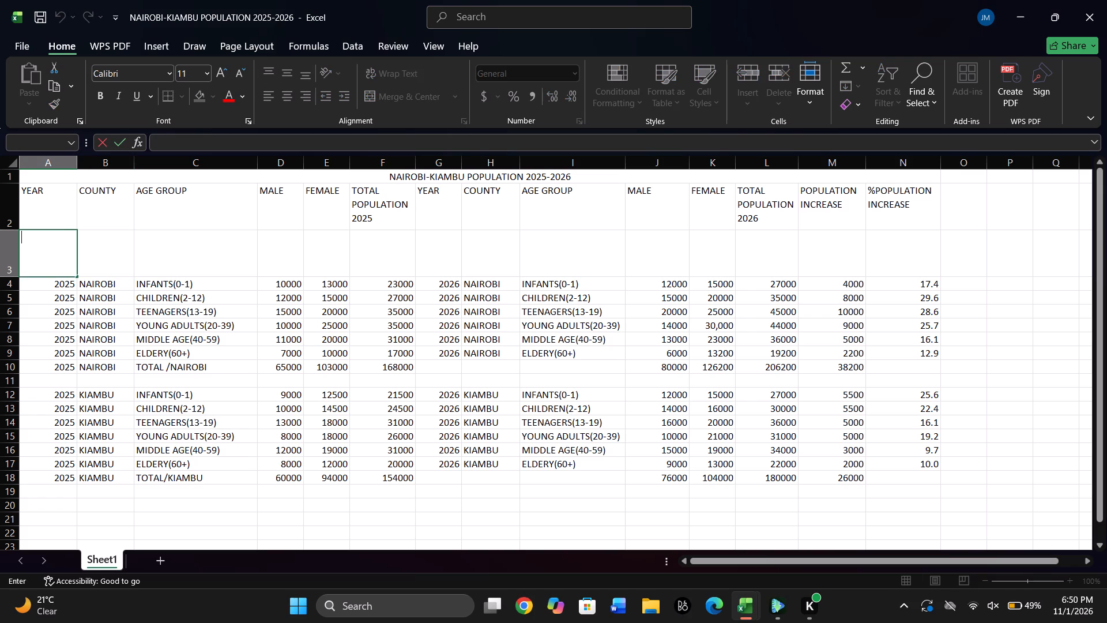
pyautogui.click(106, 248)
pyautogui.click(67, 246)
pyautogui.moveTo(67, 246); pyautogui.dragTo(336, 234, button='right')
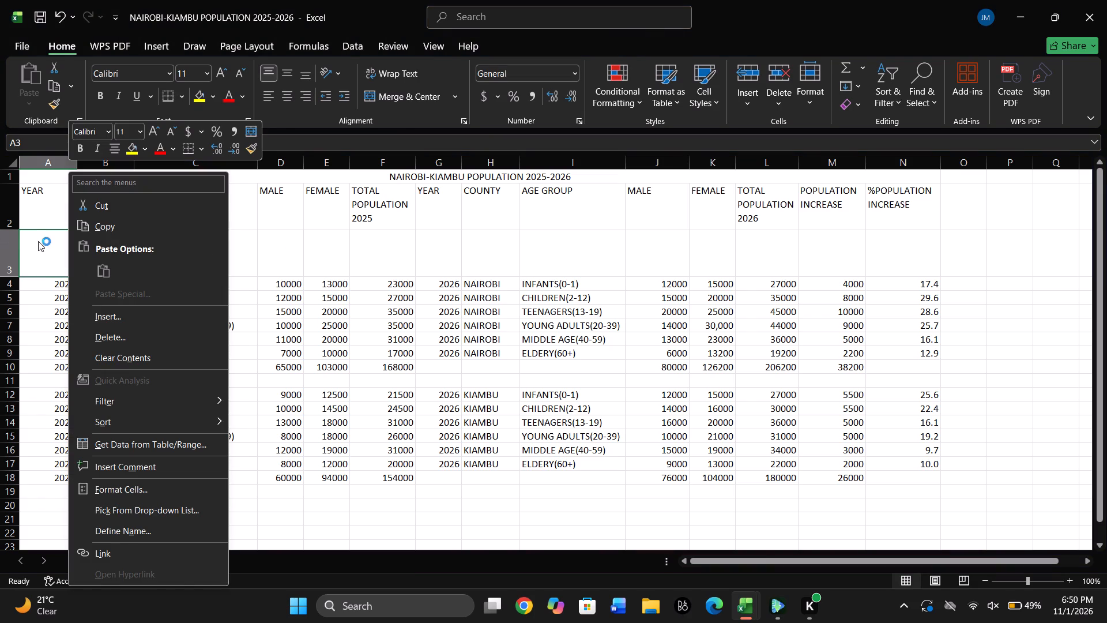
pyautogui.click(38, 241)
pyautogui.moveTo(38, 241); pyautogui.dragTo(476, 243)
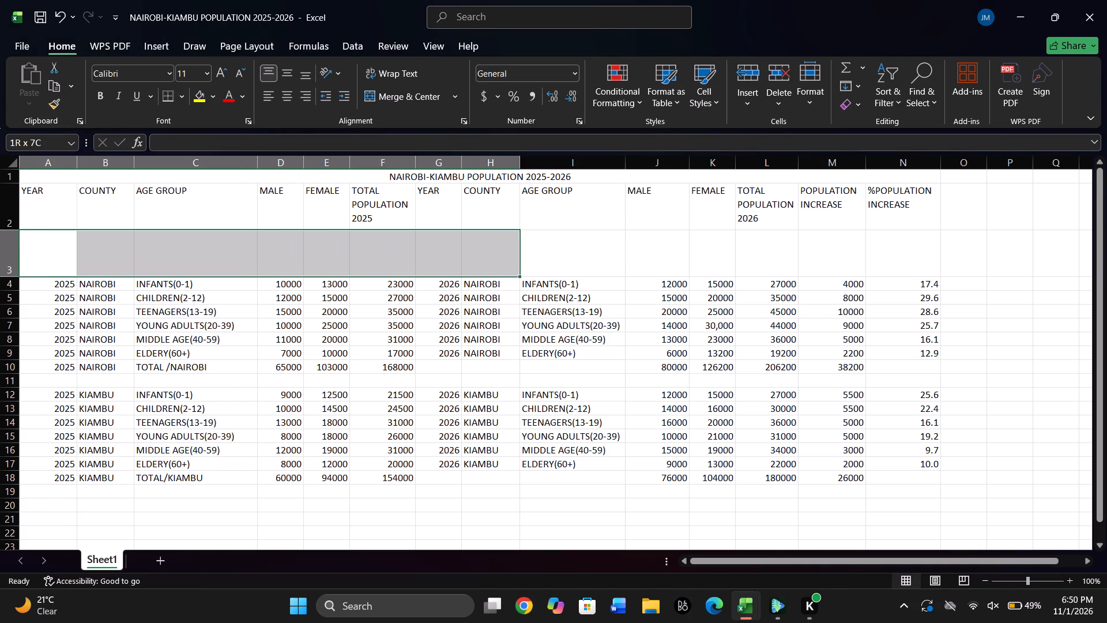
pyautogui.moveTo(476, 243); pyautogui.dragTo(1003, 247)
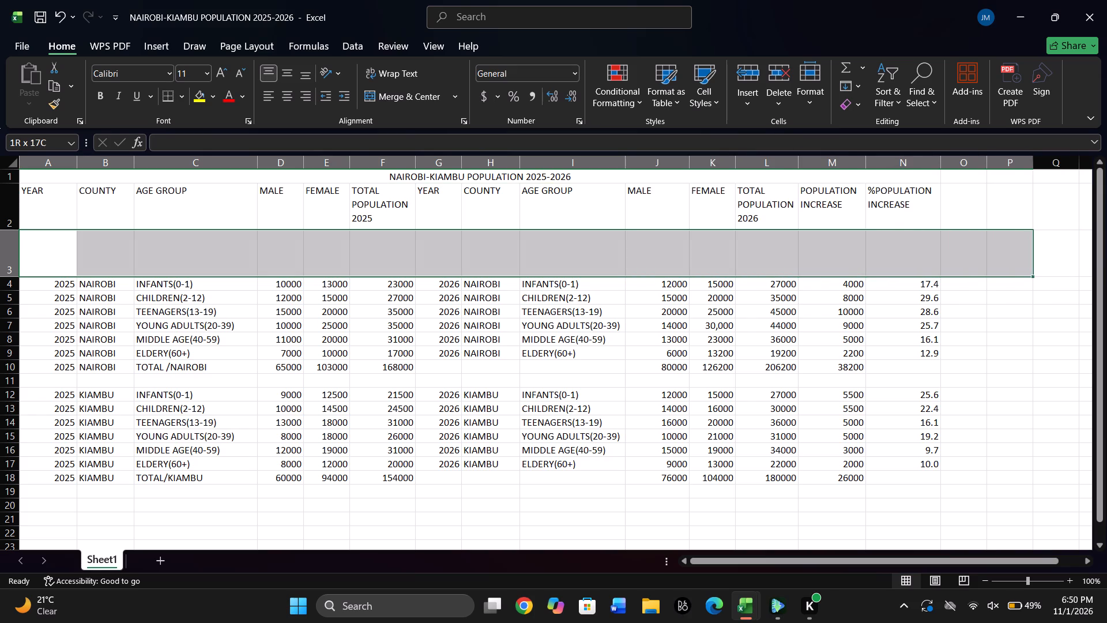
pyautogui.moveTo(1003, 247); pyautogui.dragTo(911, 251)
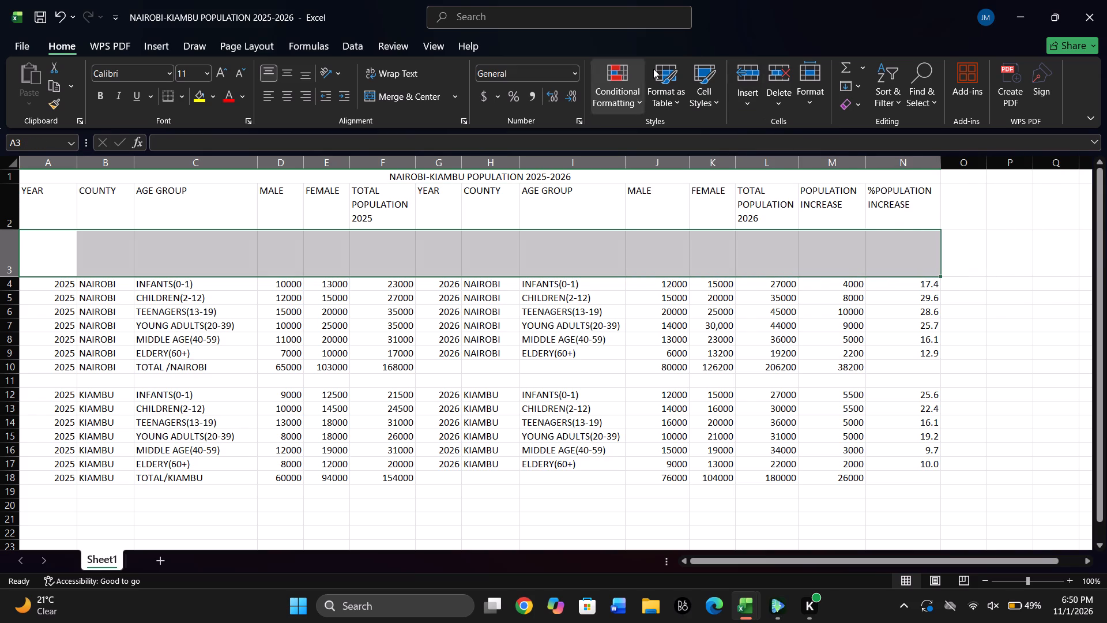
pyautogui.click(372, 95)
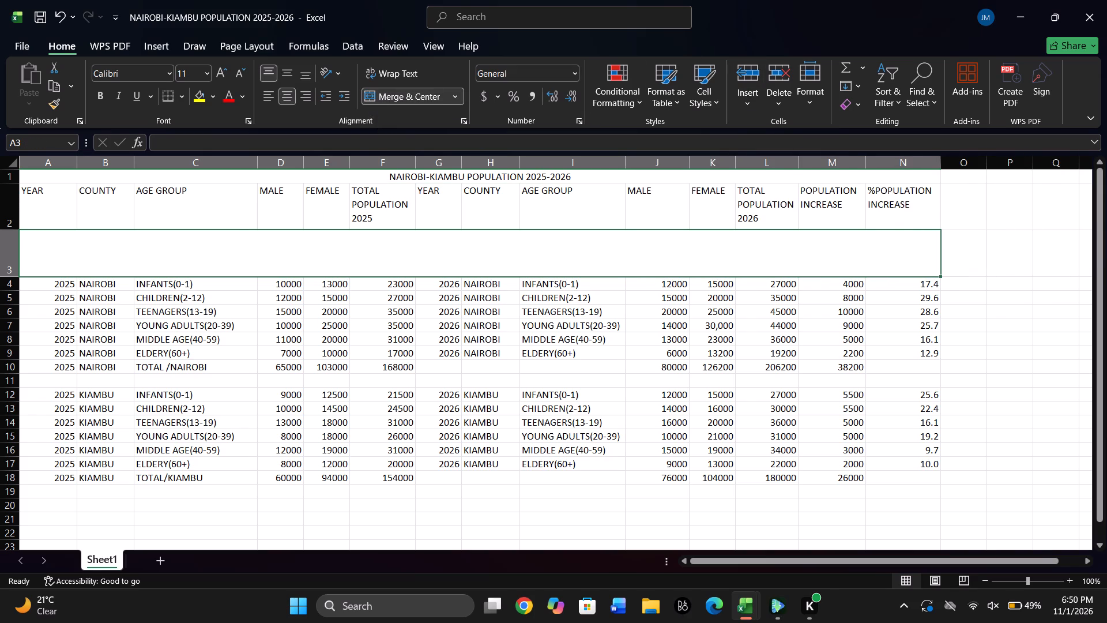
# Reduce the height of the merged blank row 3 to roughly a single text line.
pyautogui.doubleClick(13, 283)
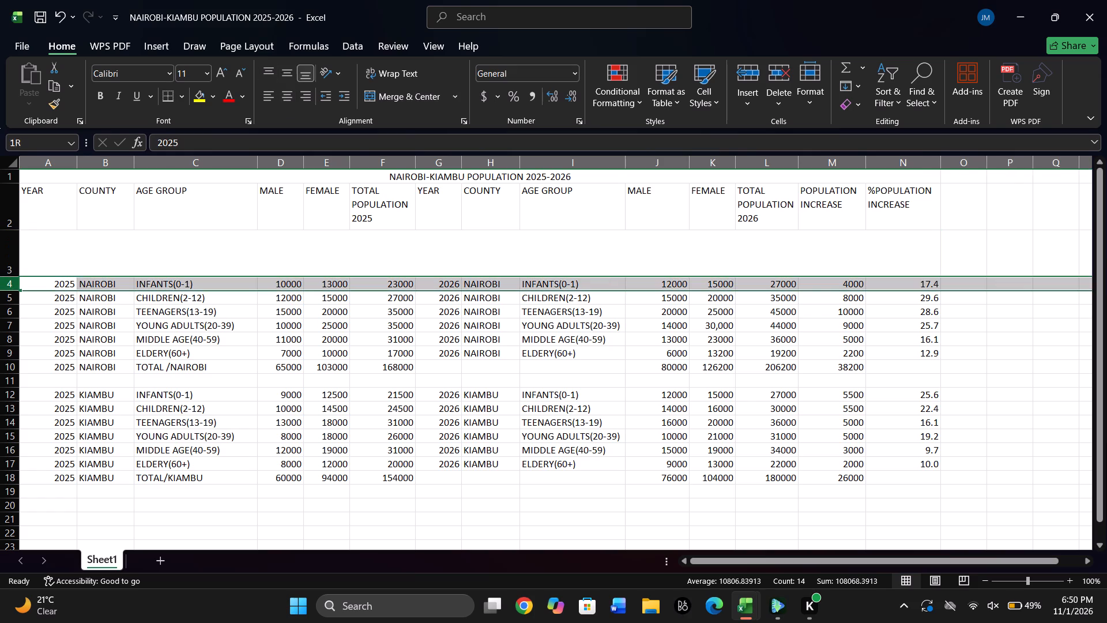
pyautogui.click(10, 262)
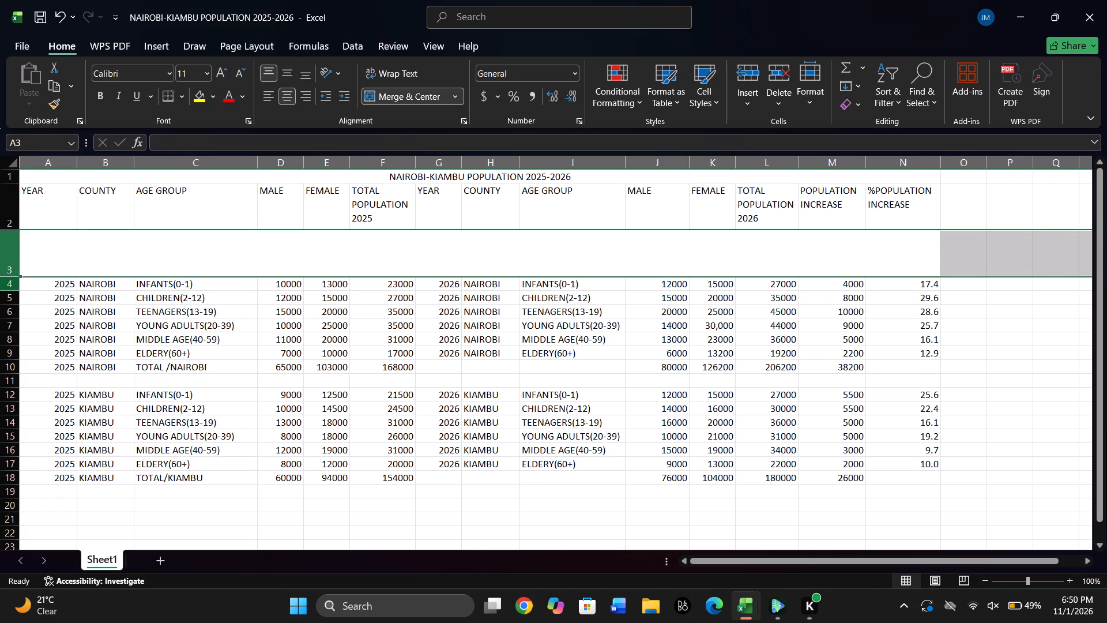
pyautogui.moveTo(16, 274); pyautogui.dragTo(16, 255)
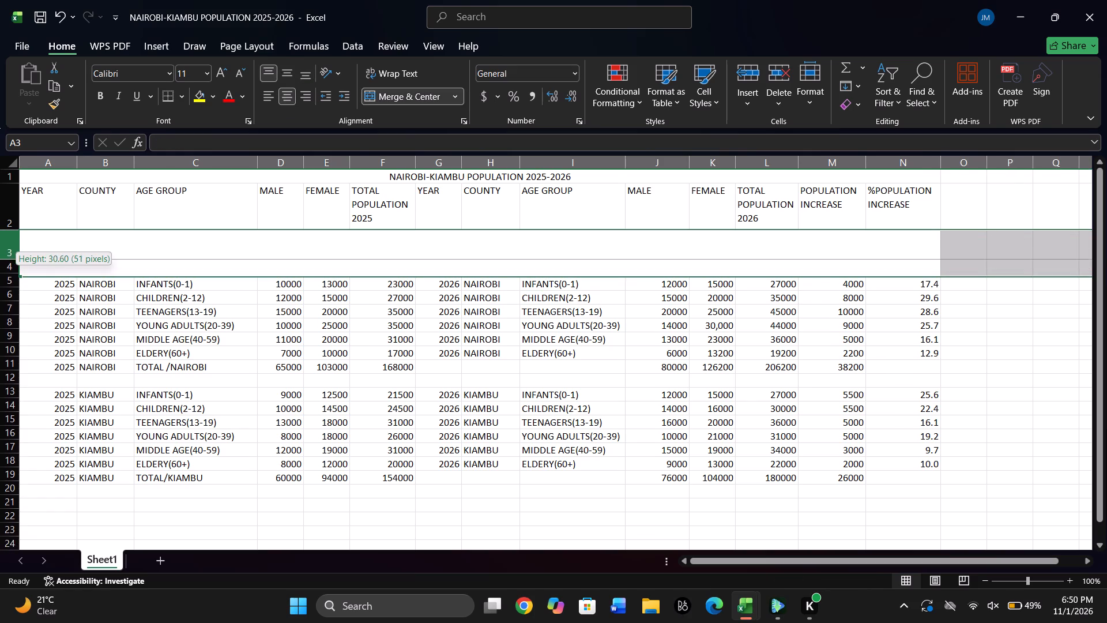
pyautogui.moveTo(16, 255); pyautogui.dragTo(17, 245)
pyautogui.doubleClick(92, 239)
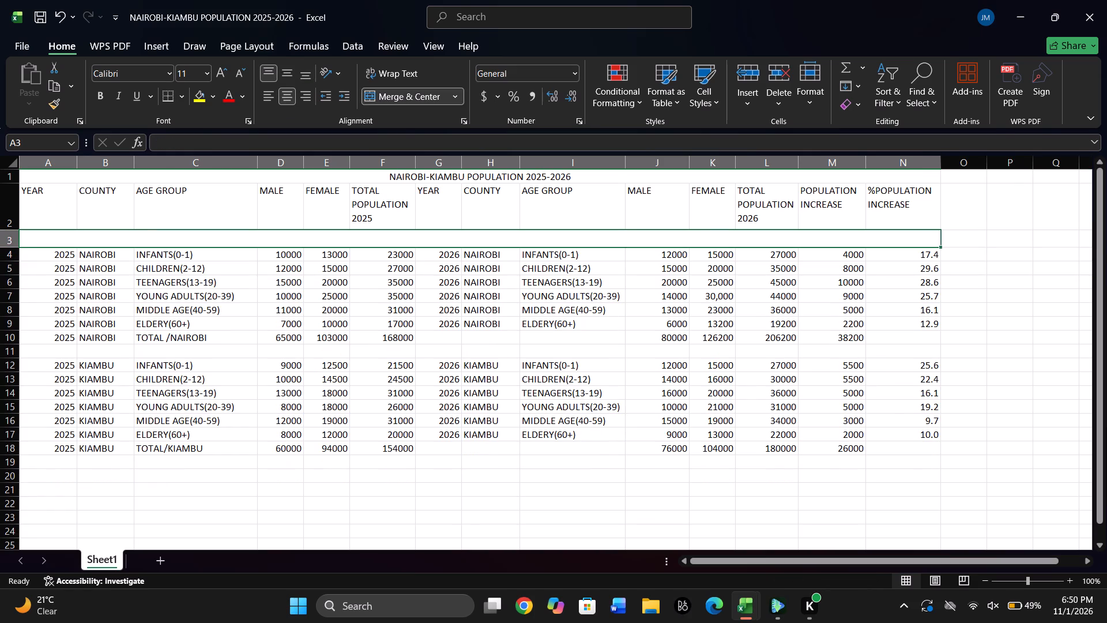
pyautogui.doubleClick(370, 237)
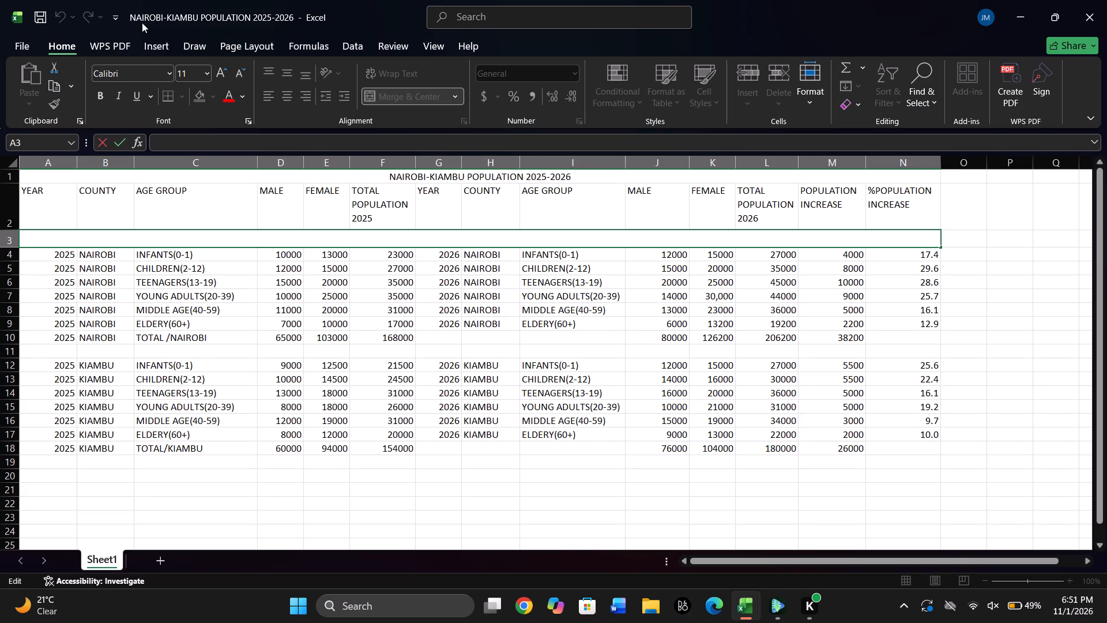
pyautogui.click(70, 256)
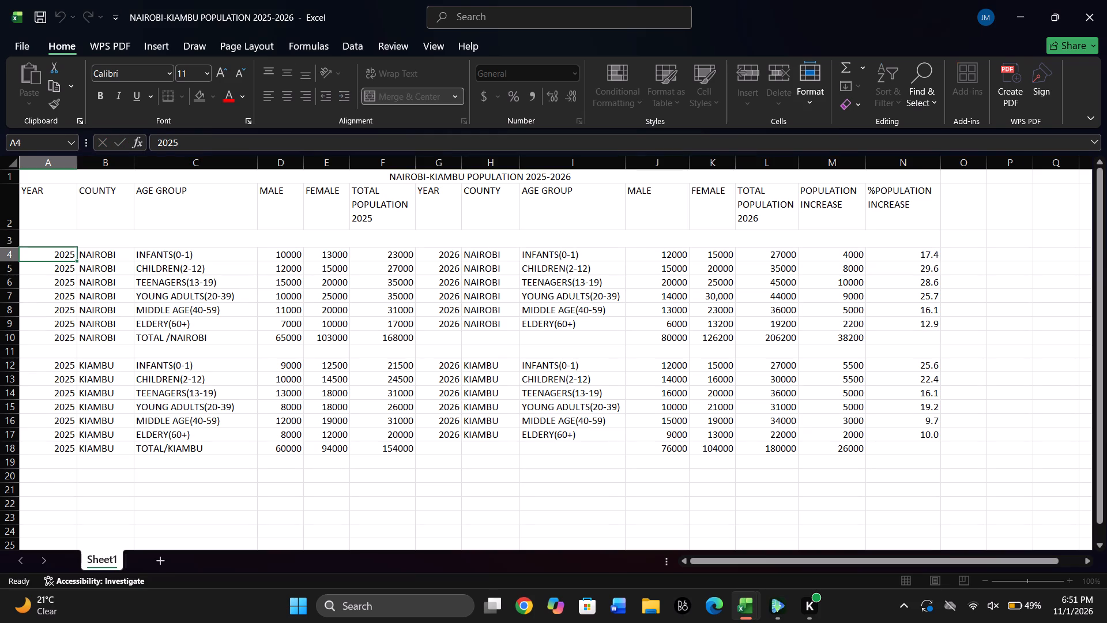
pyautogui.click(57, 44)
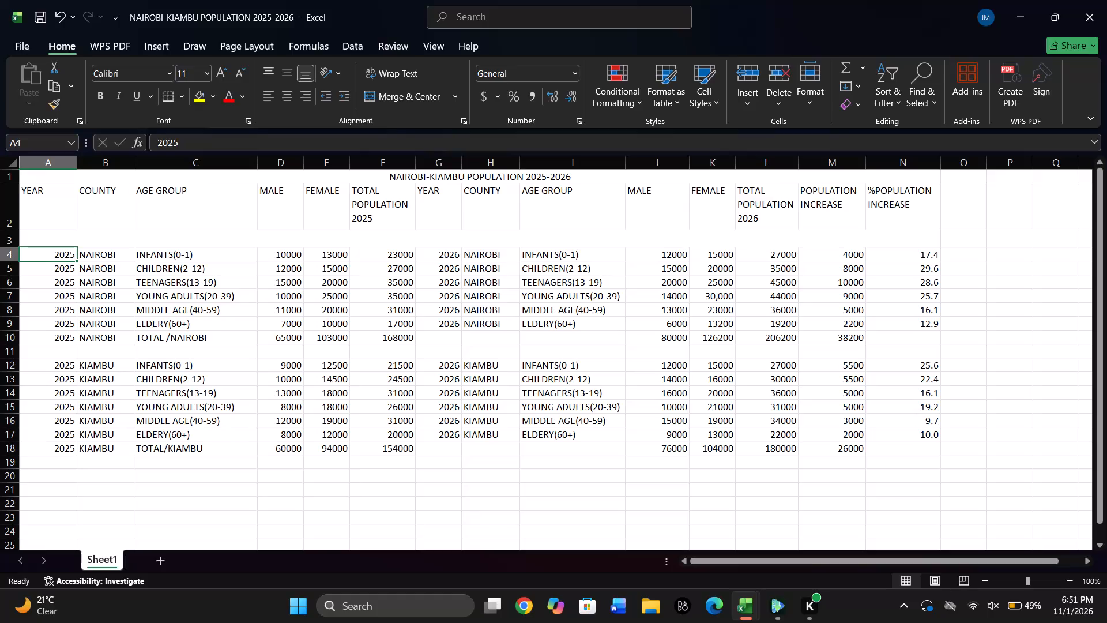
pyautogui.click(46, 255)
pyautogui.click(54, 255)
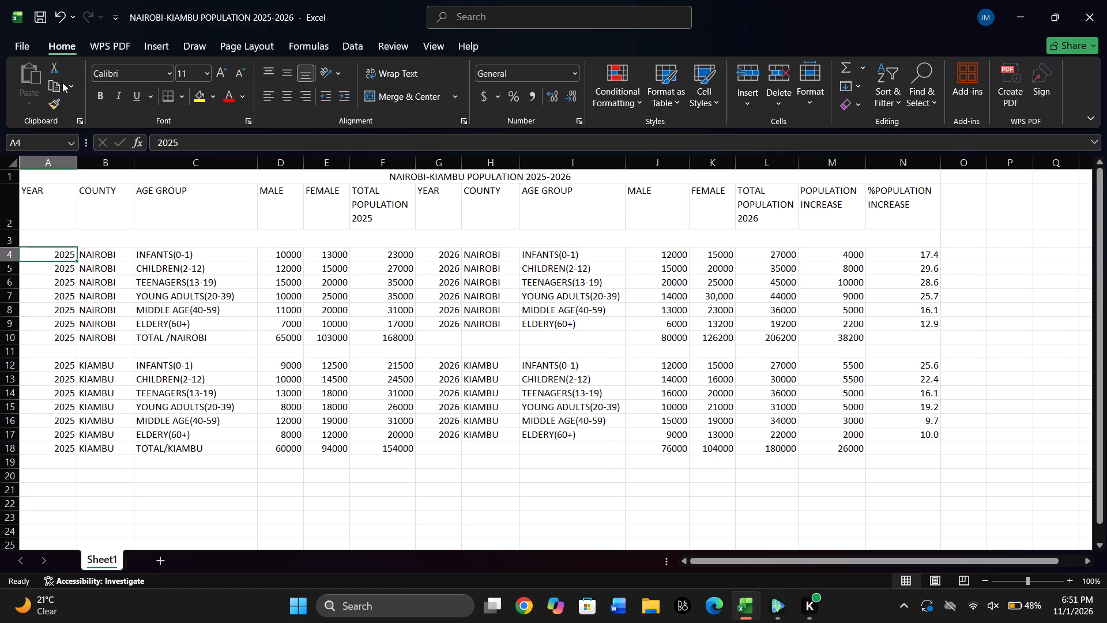
# Undo the row 3 height change, the row 3 merge and the insertion of the blank row below the headings.
pyautogui.click(55, 12)
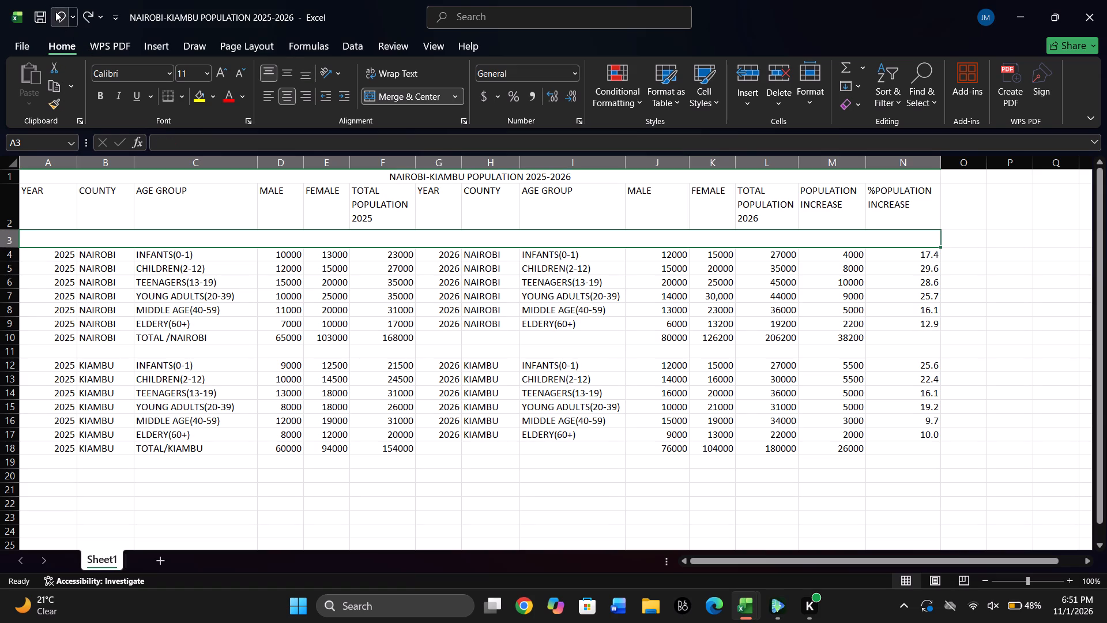
pyautogui.click(55, 12)
pyautogui.click(55, 12)
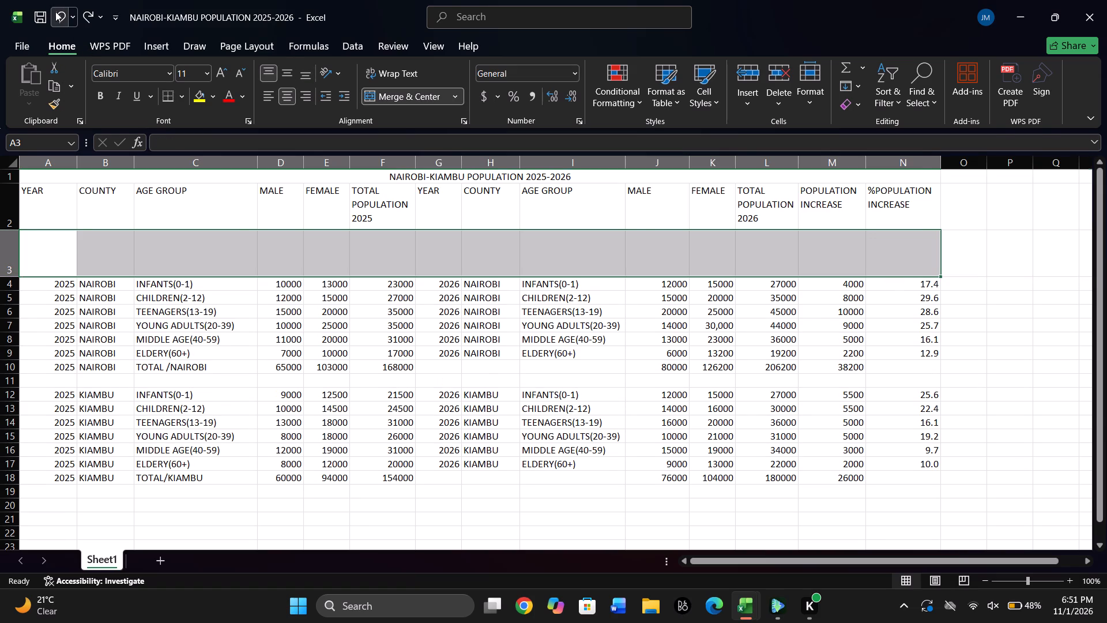
pyautogui.click(55, 12)
pyautogui.click(55, 12)
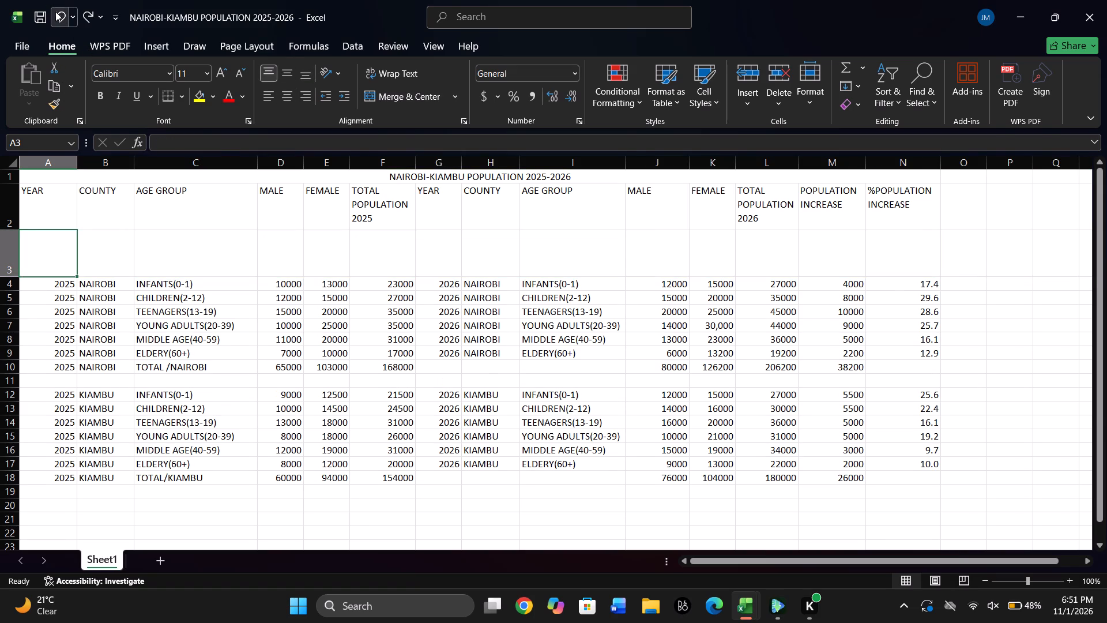
pyautogui.click(55, 12)
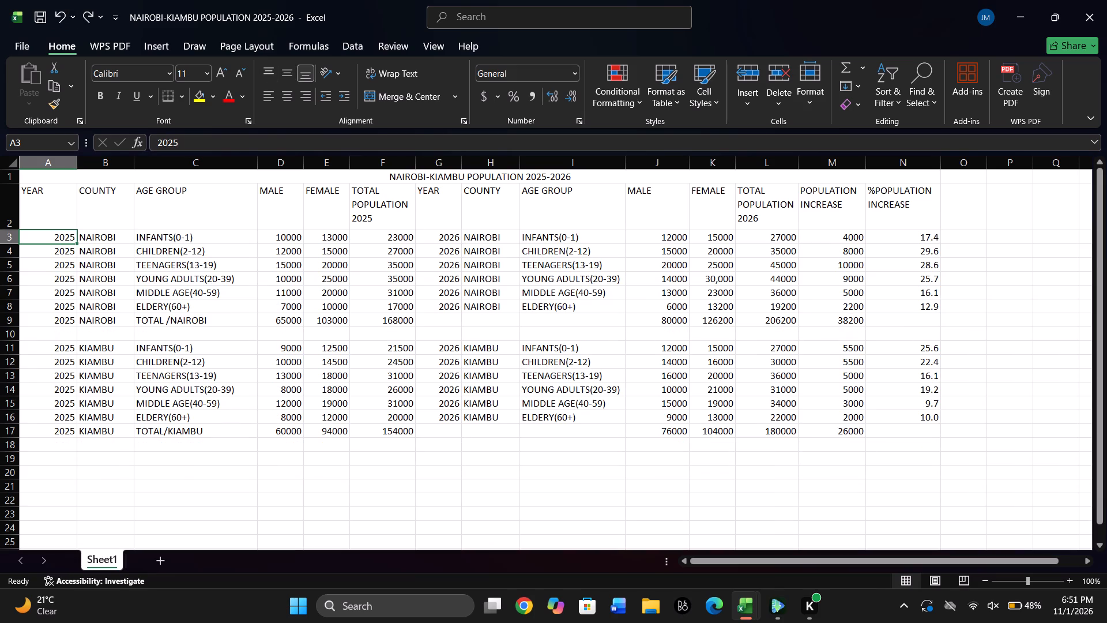
# Fill the year 2025 down from A17 into A18, below Kiambu's total row.
pyautogui.click(65, 433)
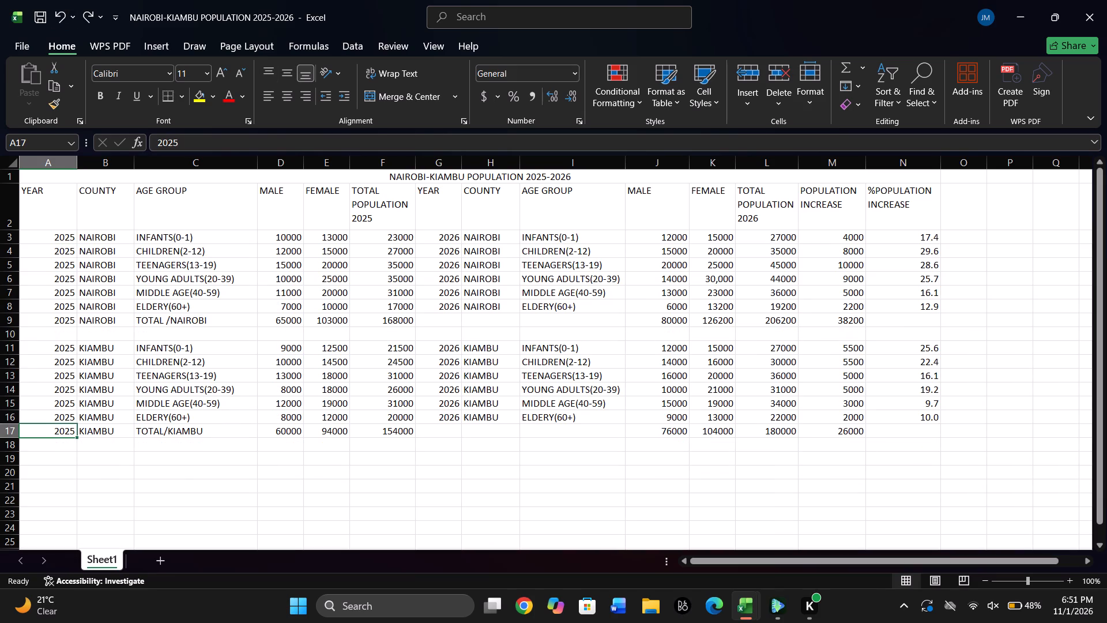
pyautogui.moveTo(76, 438); pyautogui.dragTo(76, 448)
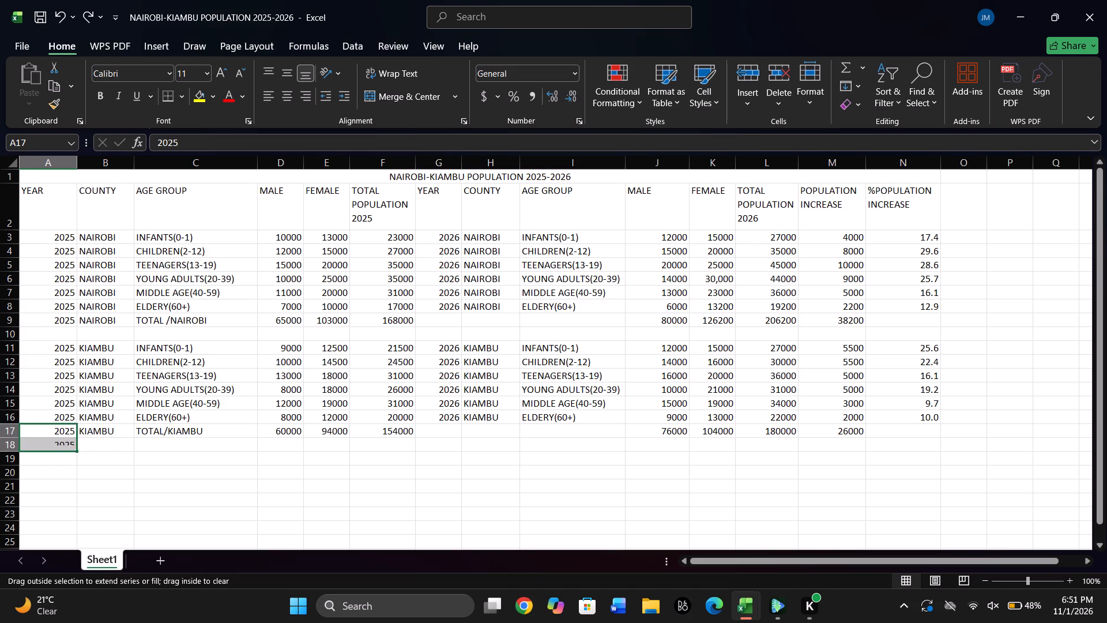
# Enter the county label KIAMBU/NAIROBI in B18, beside the new 2025 entry.
pyautogui.click(104, 440)
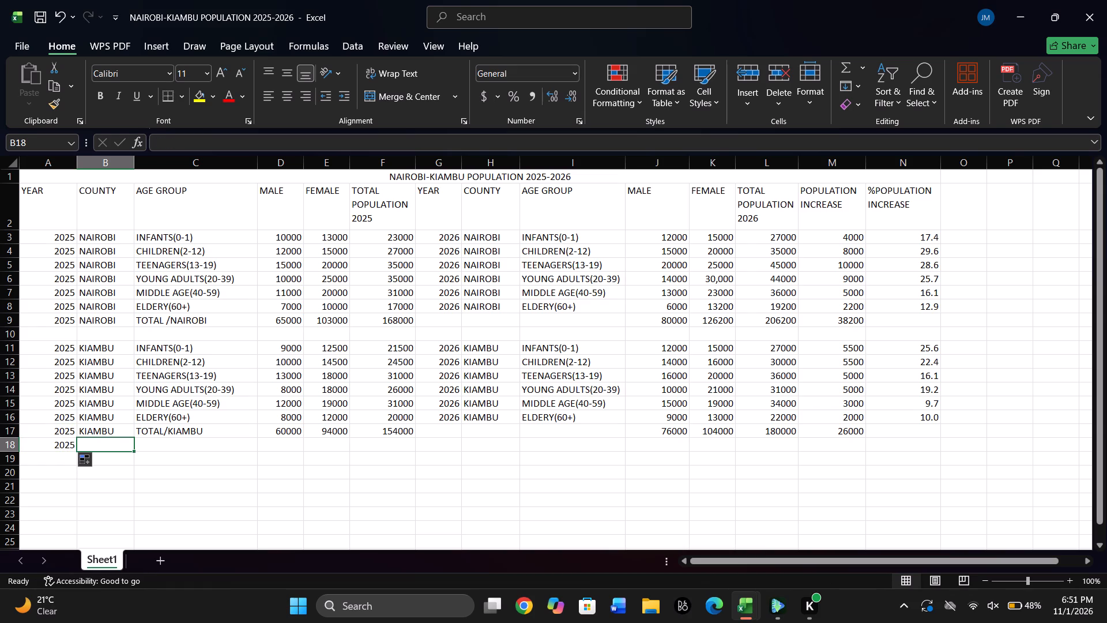
pyautogui.doubleClick(102, 447)
pyautogui.write('KI')
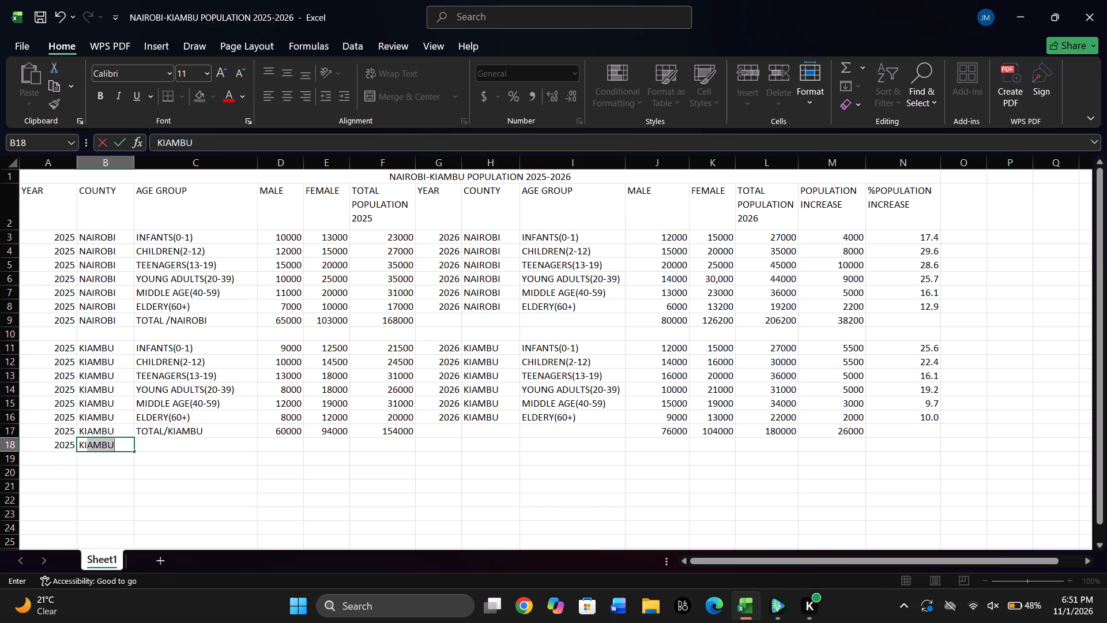
pyautogui.click(117, 441)
pyautogui.click(117, 441)
pyautogui.press('.')
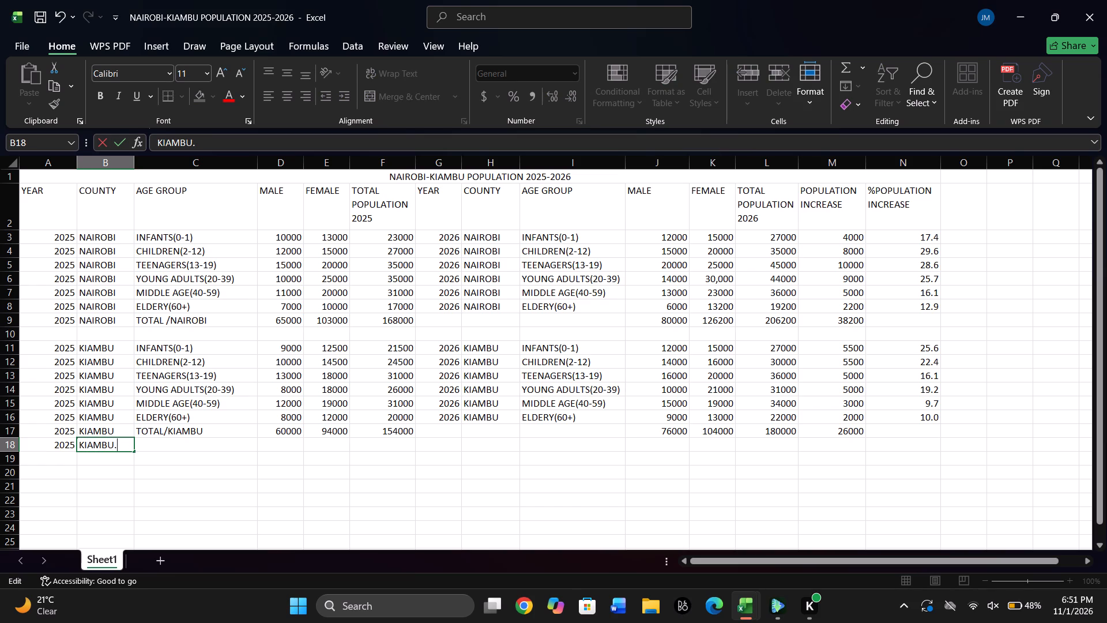
pyautogui.press('/')
pyautogui.press('BackSpace')
pyautogui.press('BackSpace')
pyautogui.press('/')
pyautogui.write('N\\')
pyautogui.press('BackSpace')
pyautogui.write('AIROBI')
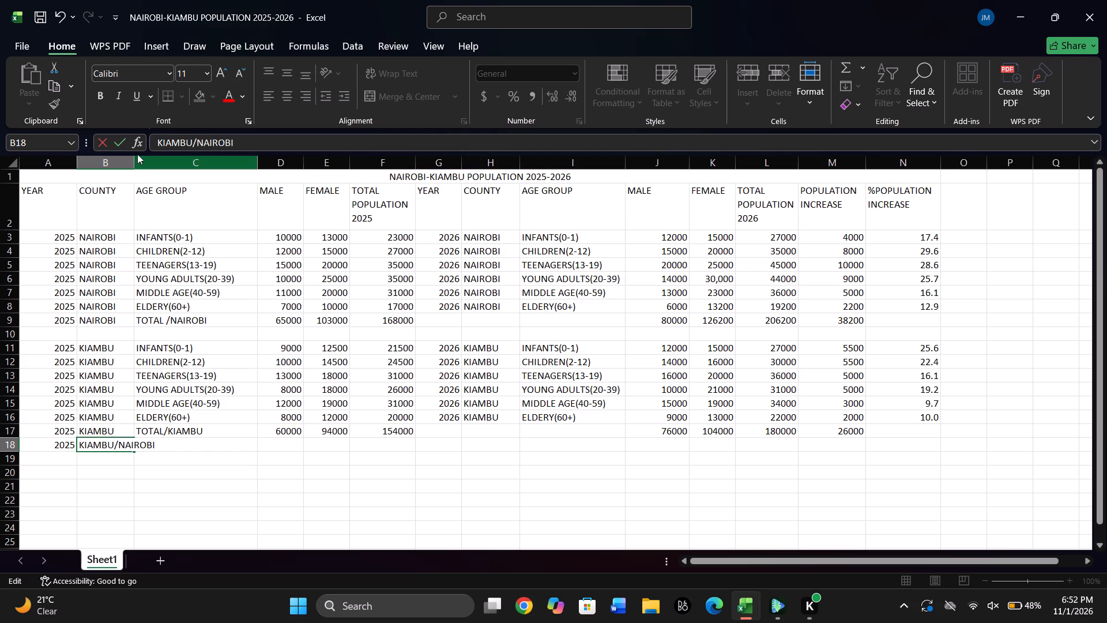
pyautogui.click(125, 200)
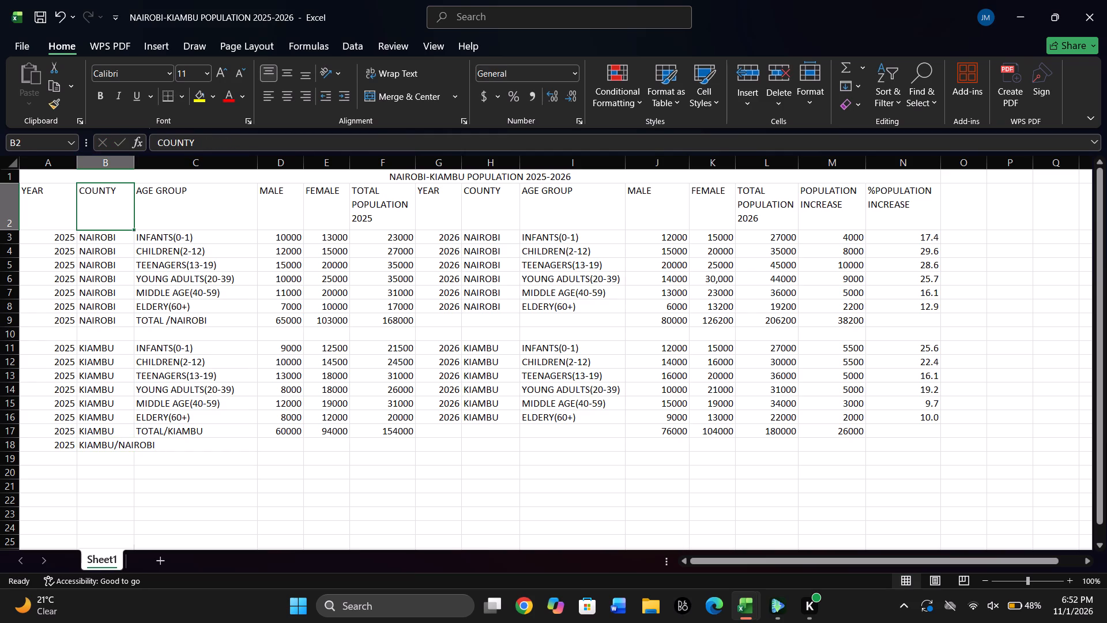
# Widen column B so the KIAMBU/NAIROBI label fits inside its cell.
pyautogui.moveTo(133, 156); pyautogui.dragTo(153, 157)
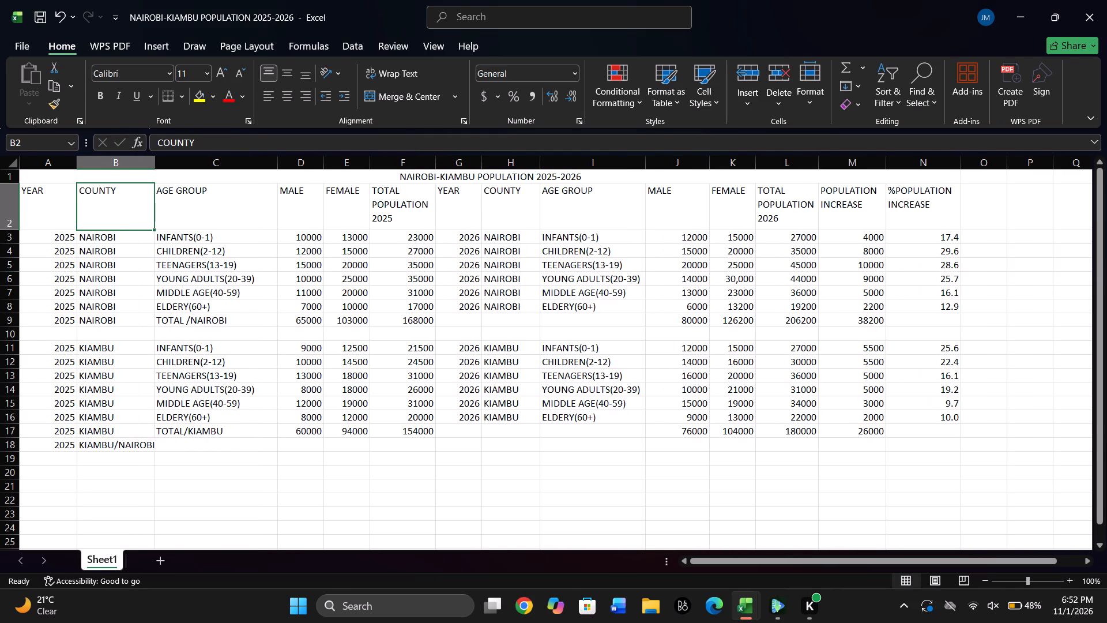
pyautogui.moveTo(153, 157); pyautogui.dragTo(161, 161)
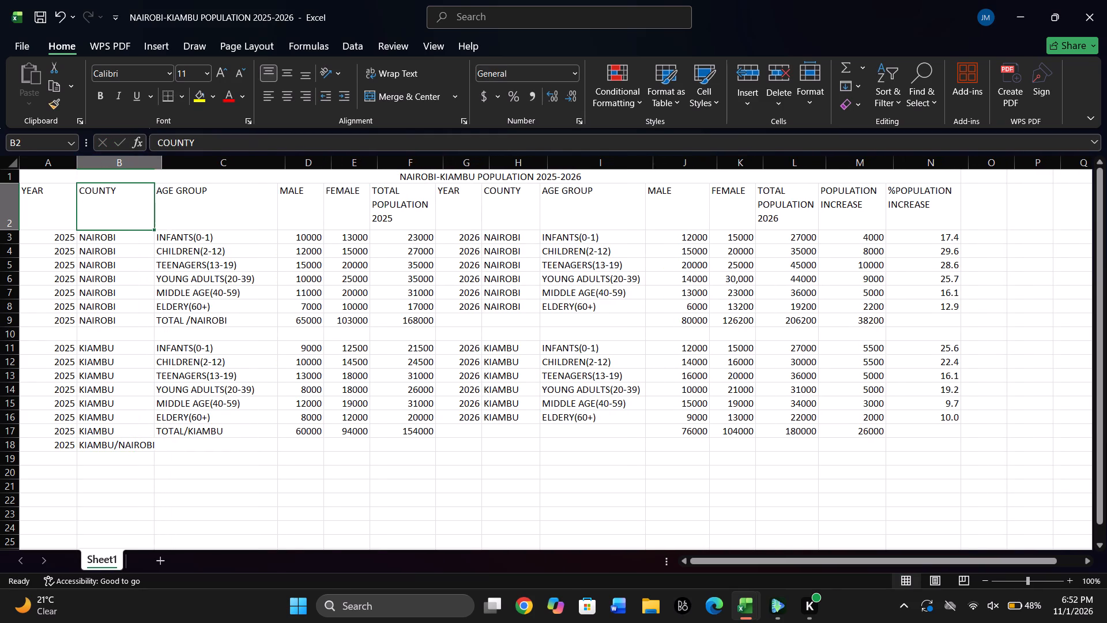
# Enter the label TOTAL/KIAMBU/NAIROBI in C18, in the age group column beside the KIAMBU/NAIROBI entry.
pyautogui.doubleClick(194, 445)
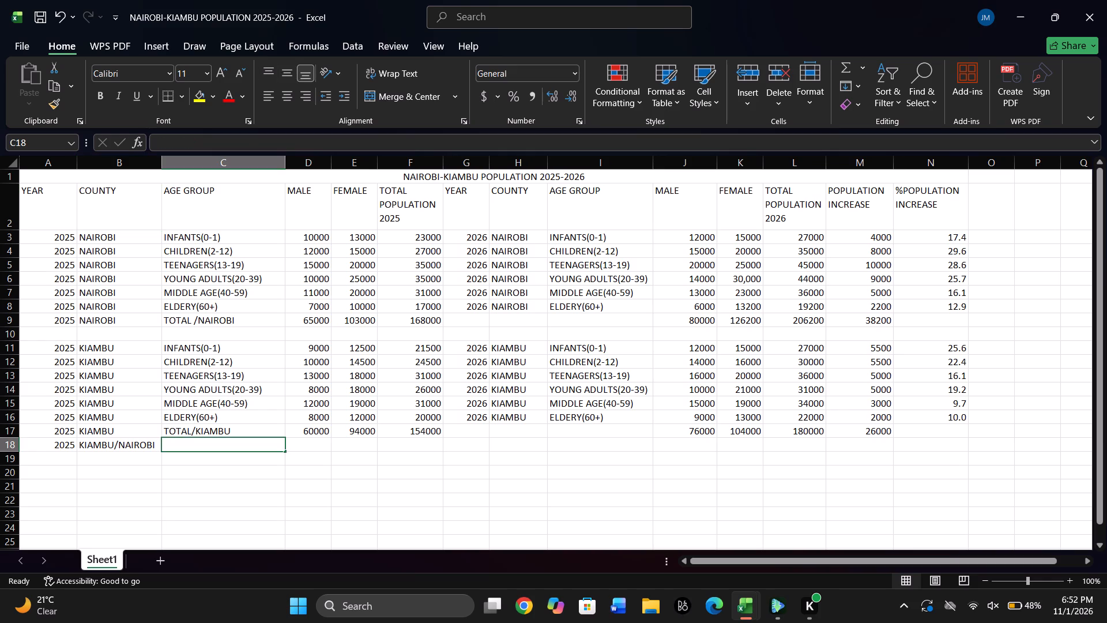
pyautogui.write('TOT')
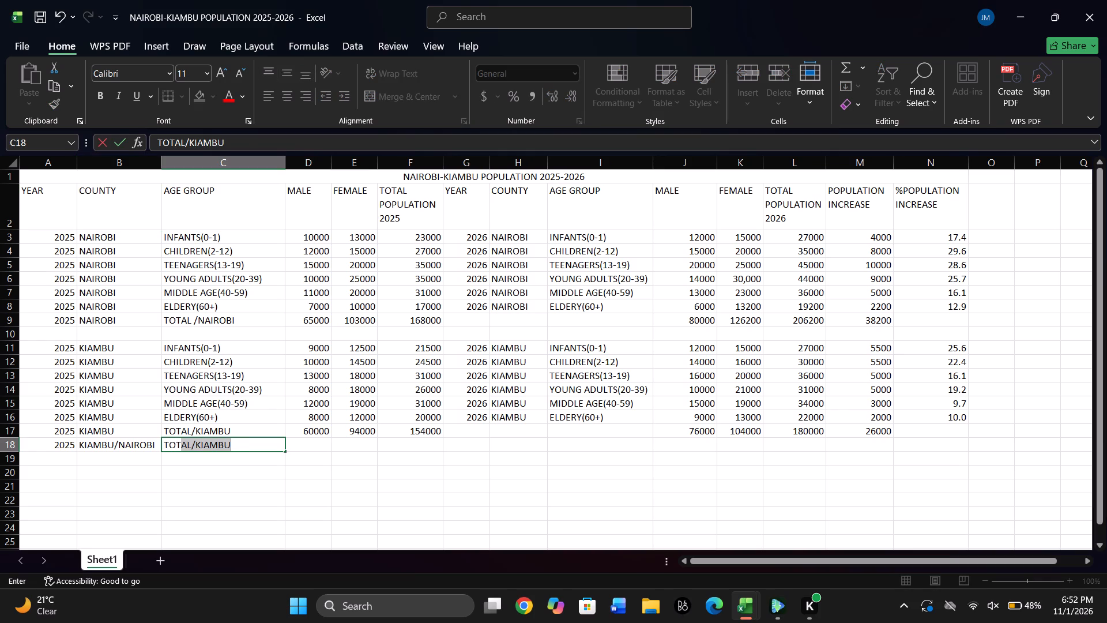
pyautogui.click(244, 450)
pyautogui.press('.')
pyautogui.press('BackSpace')
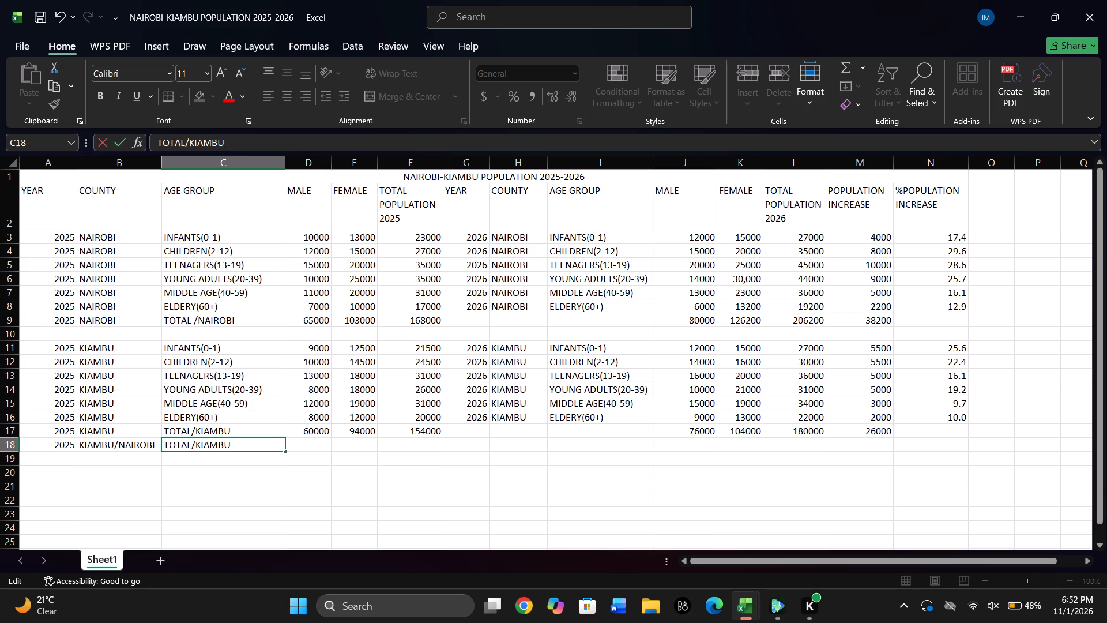
pyautogui.press('.')
pyautogui.press('BackSpace')
pyautogui.press('.')
pyautogui.press('BackSpace')
pyautogui.press('/')
pyautogui.write('NAIROBI')
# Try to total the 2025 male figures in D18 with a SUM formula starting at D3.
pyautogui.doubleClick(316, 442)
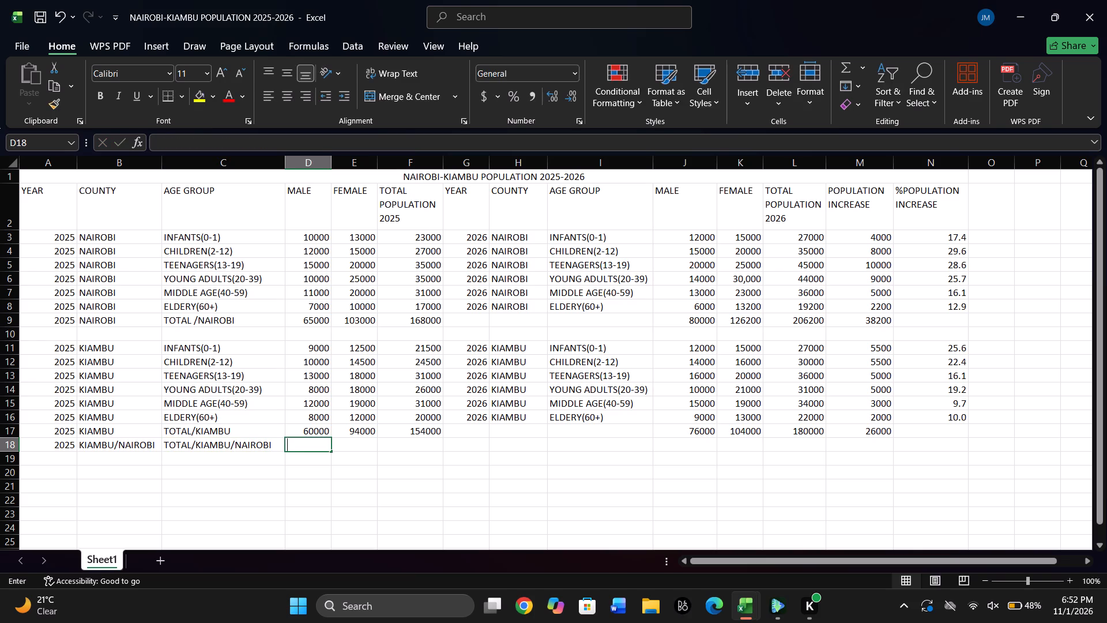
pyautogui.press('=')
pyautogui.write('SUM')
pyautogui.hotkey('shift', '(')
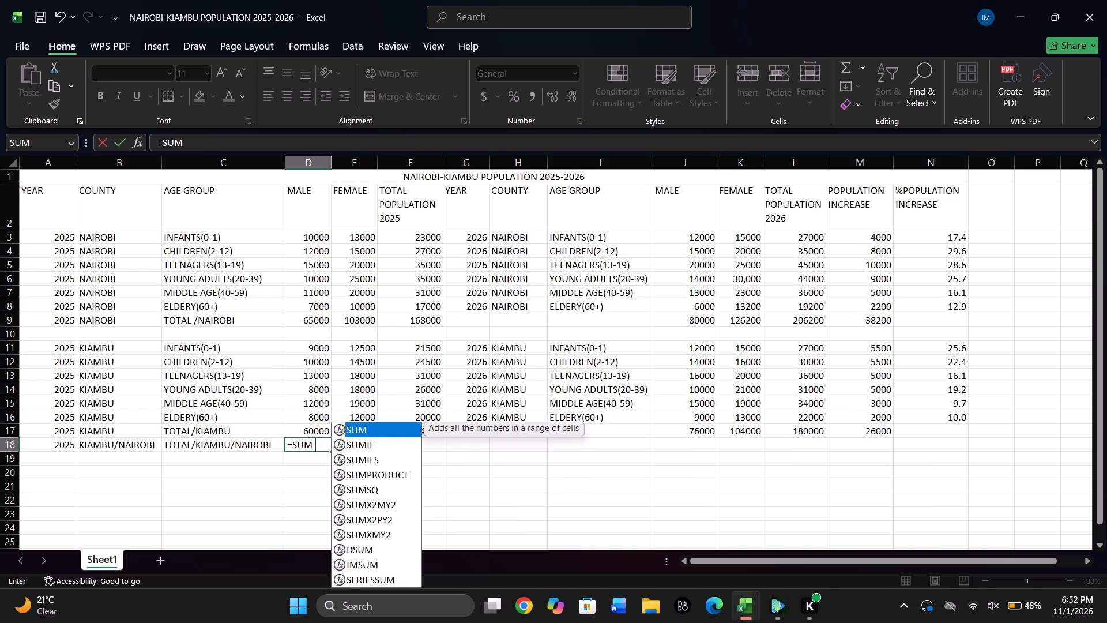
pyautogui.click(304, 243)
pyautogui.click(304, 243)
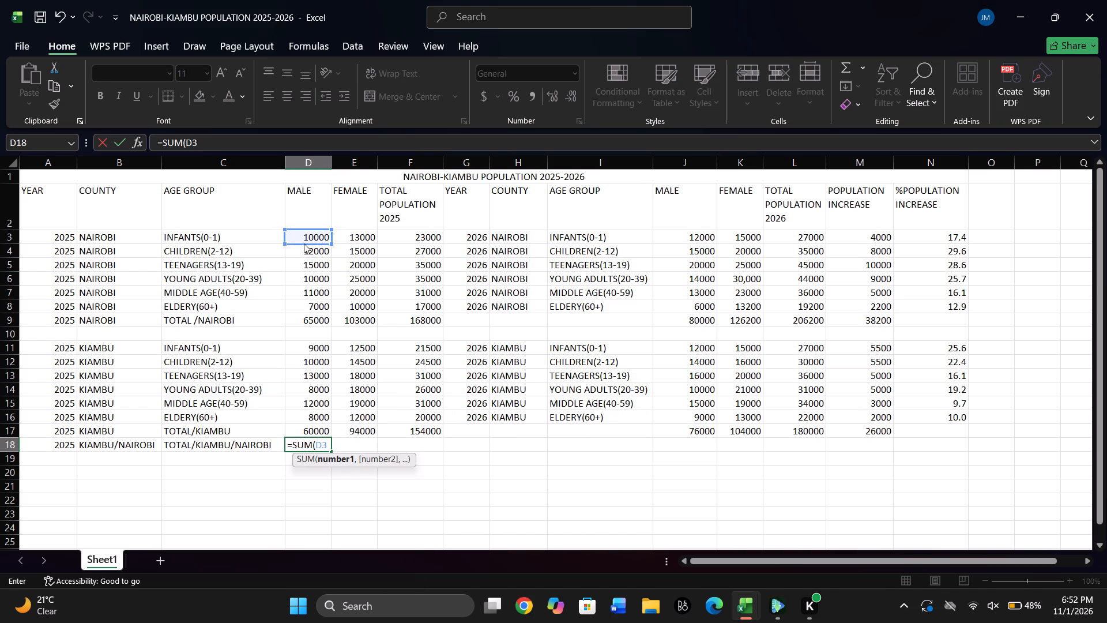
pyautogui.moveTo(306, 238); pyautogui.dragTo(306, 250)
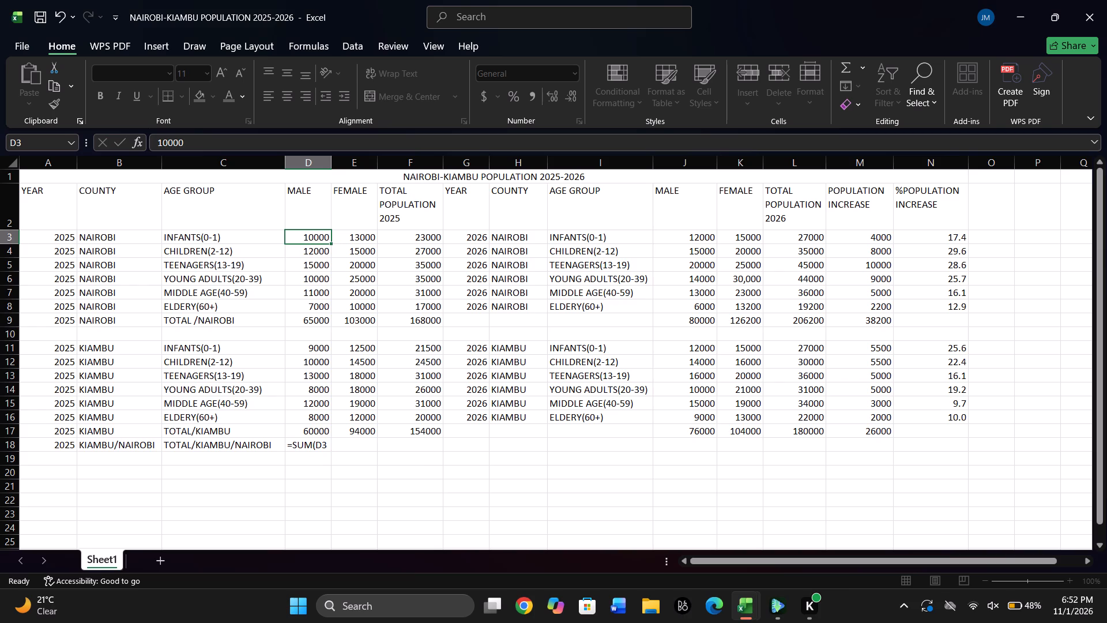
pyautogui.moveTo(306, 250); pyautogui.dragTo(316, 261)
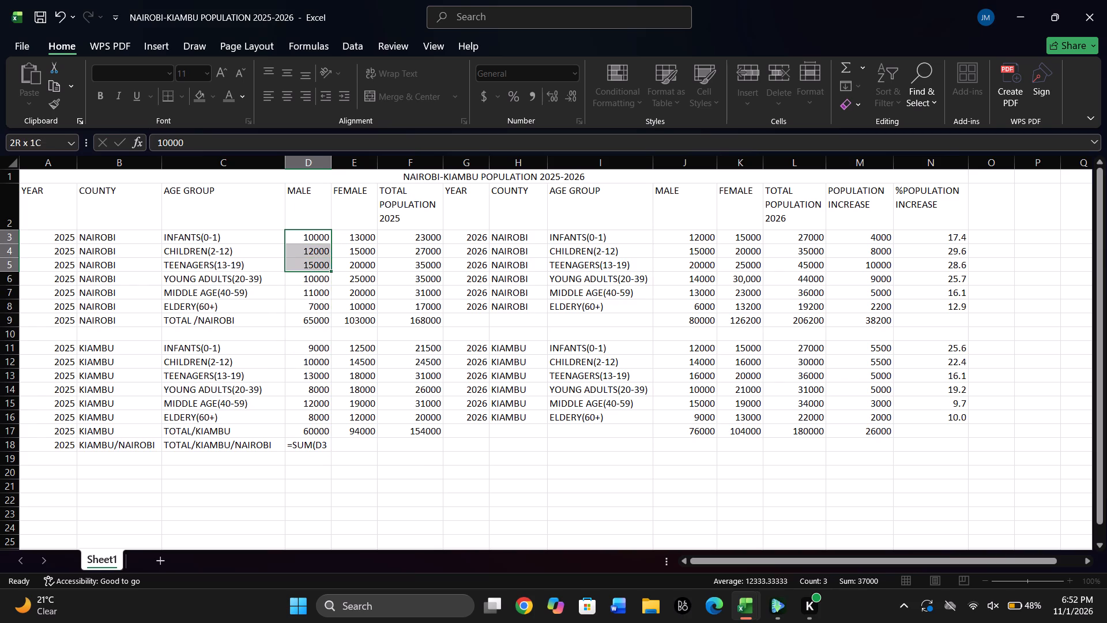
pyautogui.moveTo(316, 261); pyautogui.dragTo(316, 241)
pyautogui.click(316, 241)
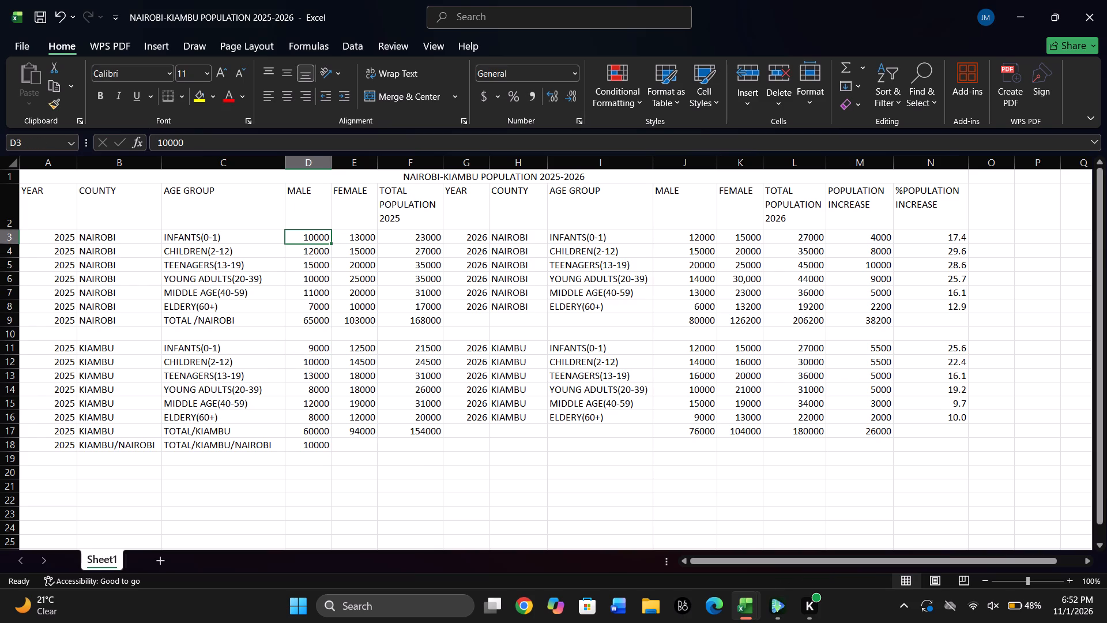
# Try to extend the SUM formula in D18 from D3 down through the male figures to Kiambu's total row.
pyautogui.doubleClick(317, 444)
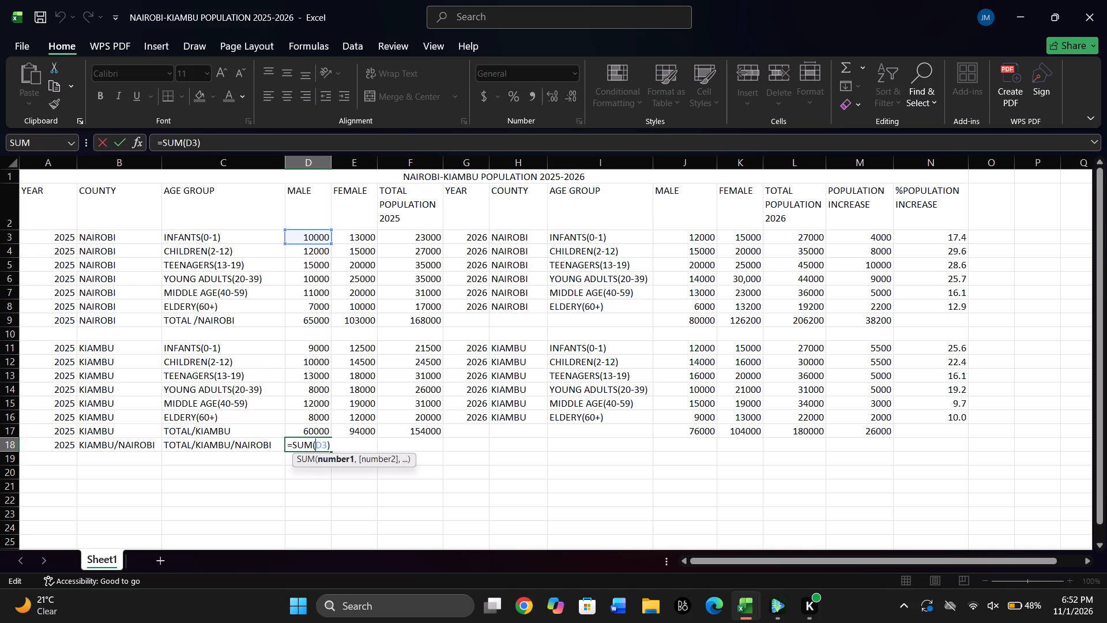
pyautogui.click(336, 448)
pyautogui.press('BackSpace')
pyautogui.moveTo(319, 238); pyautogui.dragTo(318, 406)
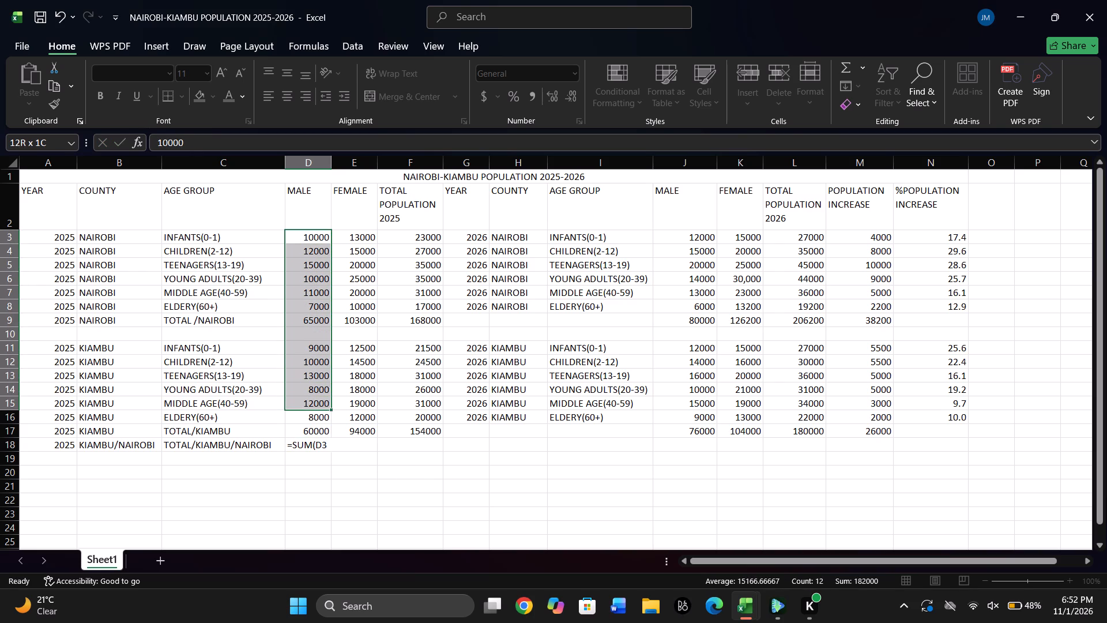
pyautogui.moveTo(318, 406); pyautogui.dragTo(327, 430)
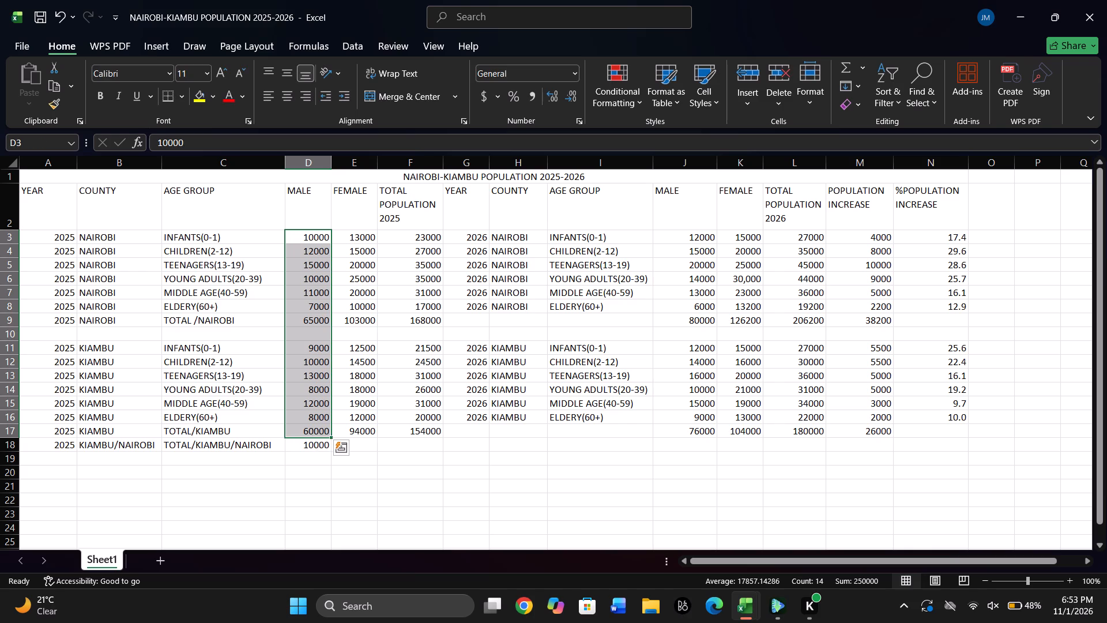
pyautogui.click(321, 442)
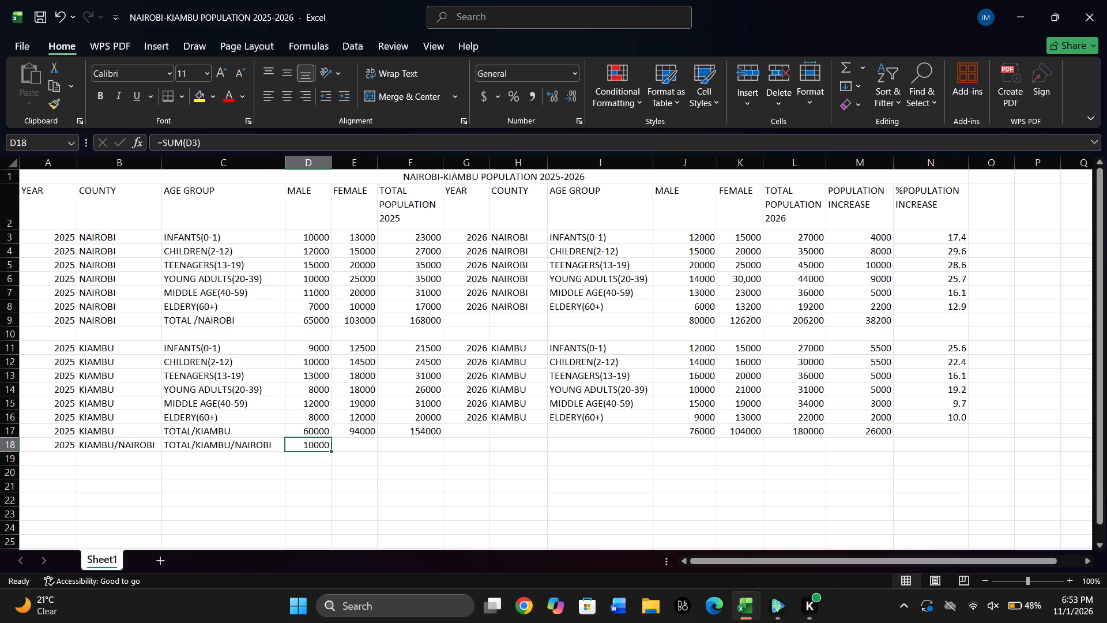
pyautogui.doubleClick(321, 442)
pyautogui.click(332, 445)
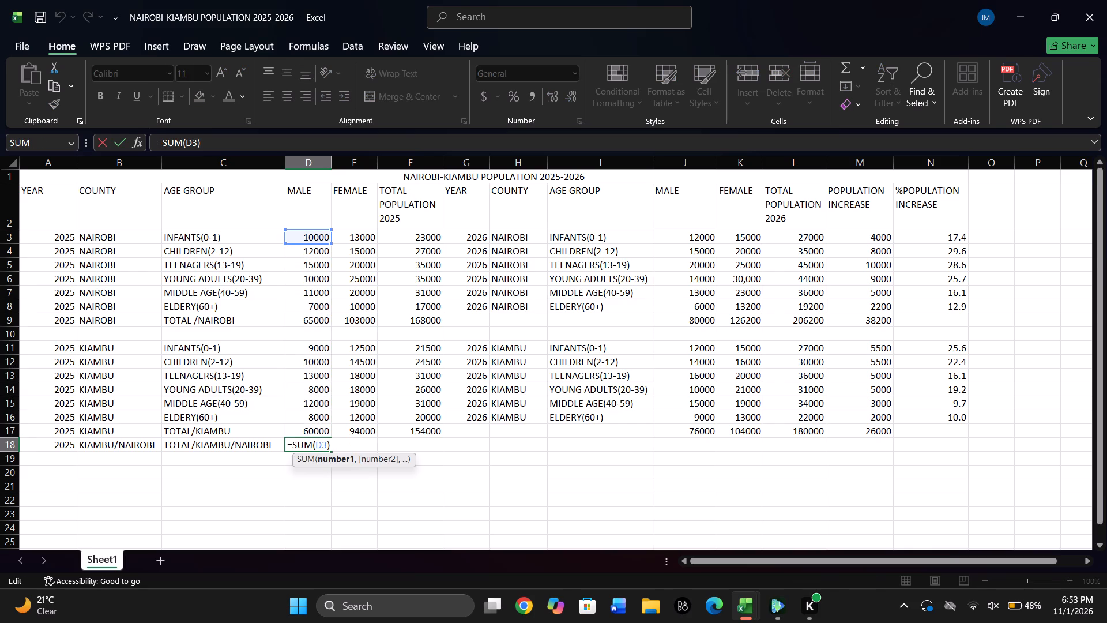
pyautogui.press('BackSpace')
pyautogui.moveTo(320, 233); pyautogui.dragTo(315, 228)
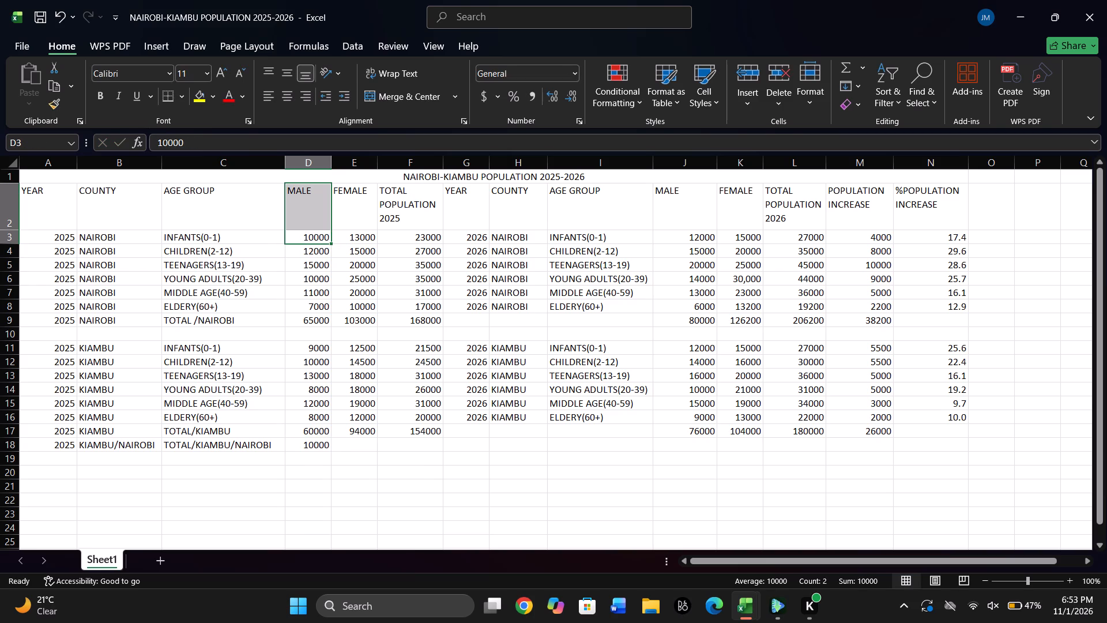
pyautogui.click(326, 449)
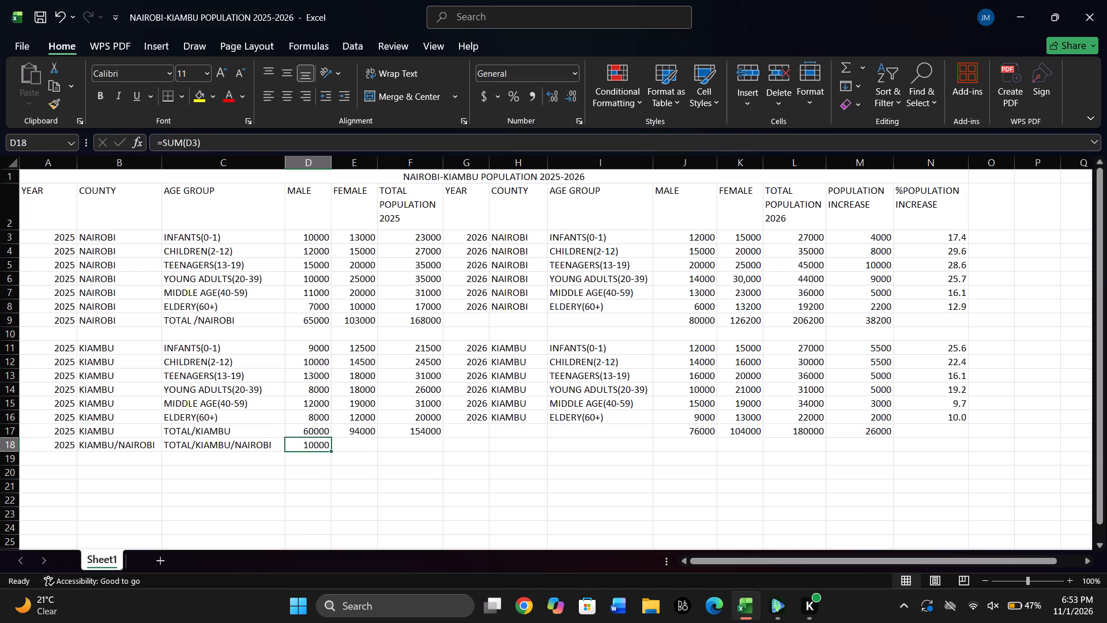
# Replace the formula in D18 with =SUM(D3:D17) for the combined 2025 male total.
pyautogui.press('BackSpace')
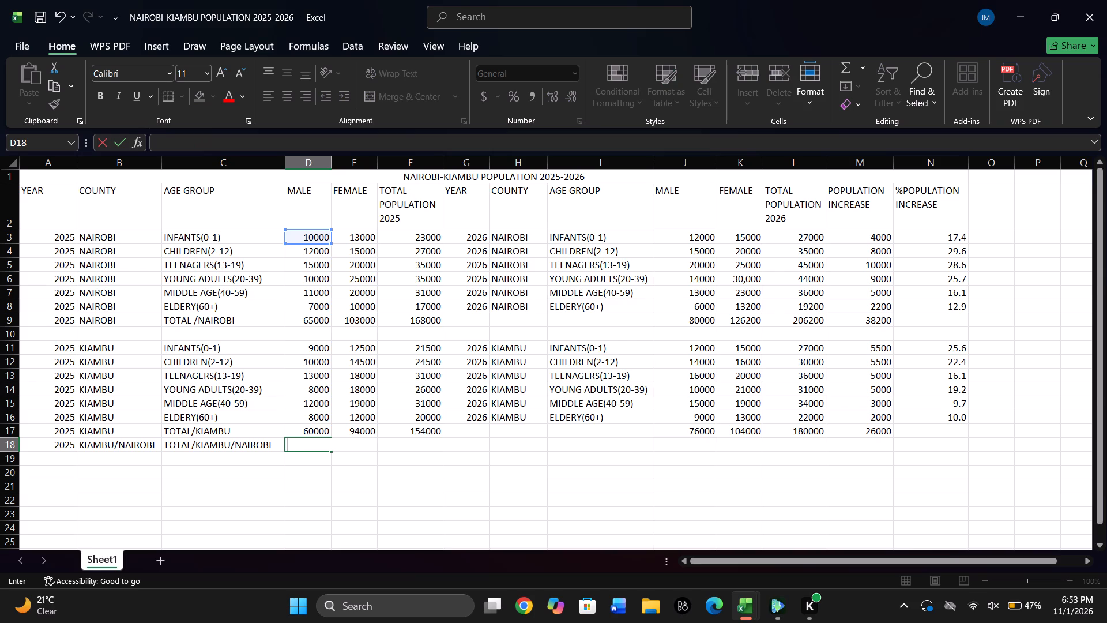
pyautogui.press('=')
pyautogui.press('s')
pyautogui.write('UM')
pyautogui.hotkey('shift', '(')
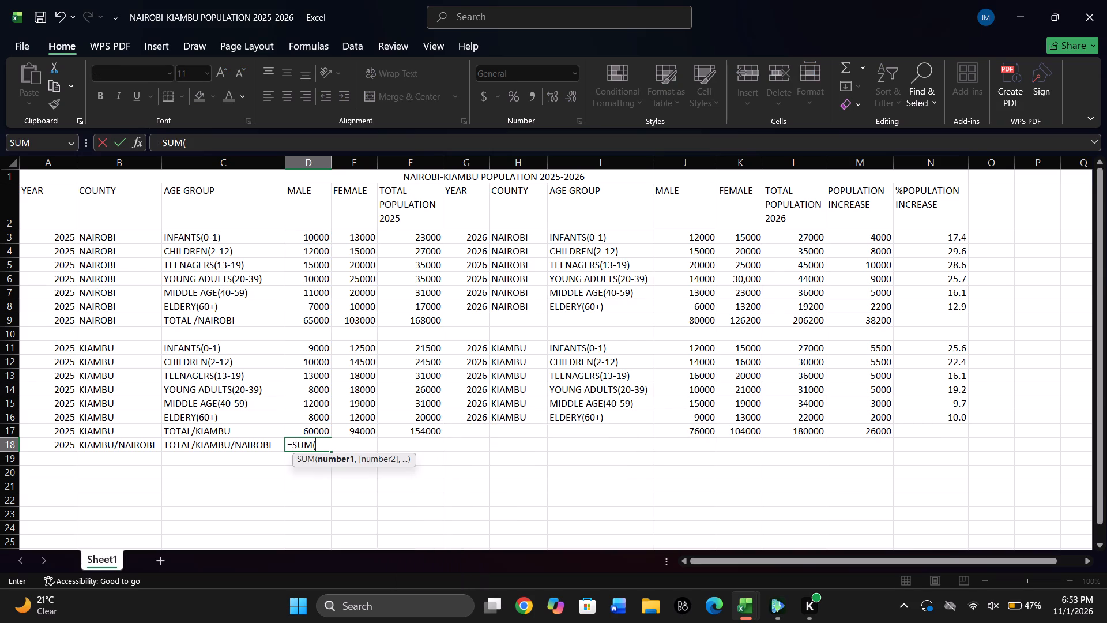
pyautogui.click(310, 230)
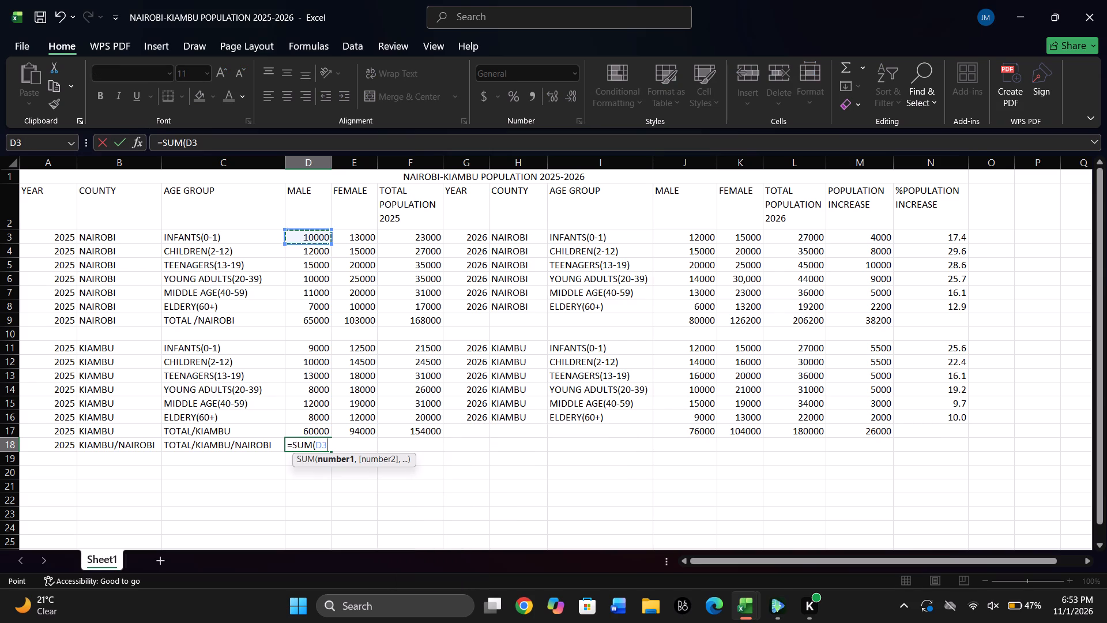
pyautogui.moveTo(315, 238); pyautogui.dragTo(314, 264)
pyautogui.moveTo(314, 264); pyautogui.dragTo(312, 434)
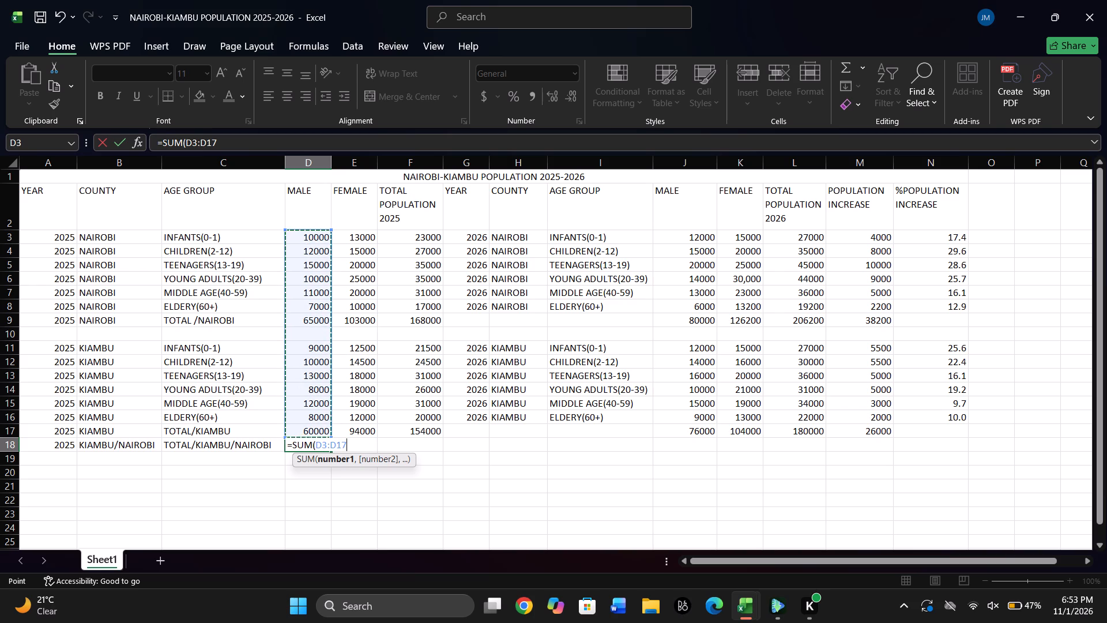
pyautogui.hotkey('shift', ')')
pyautogui.press('Return')
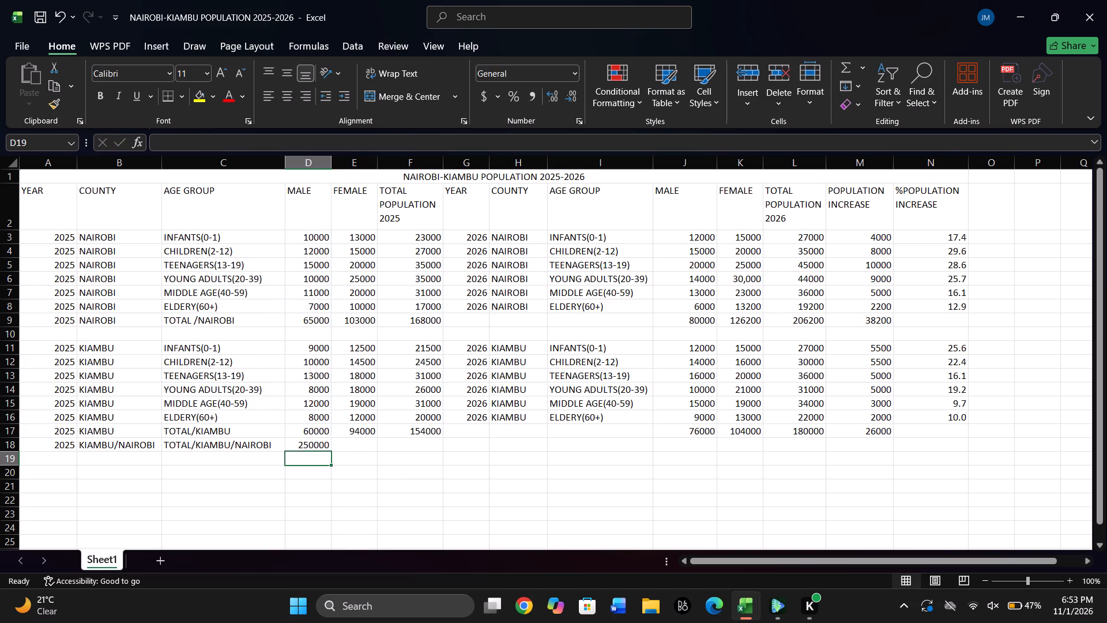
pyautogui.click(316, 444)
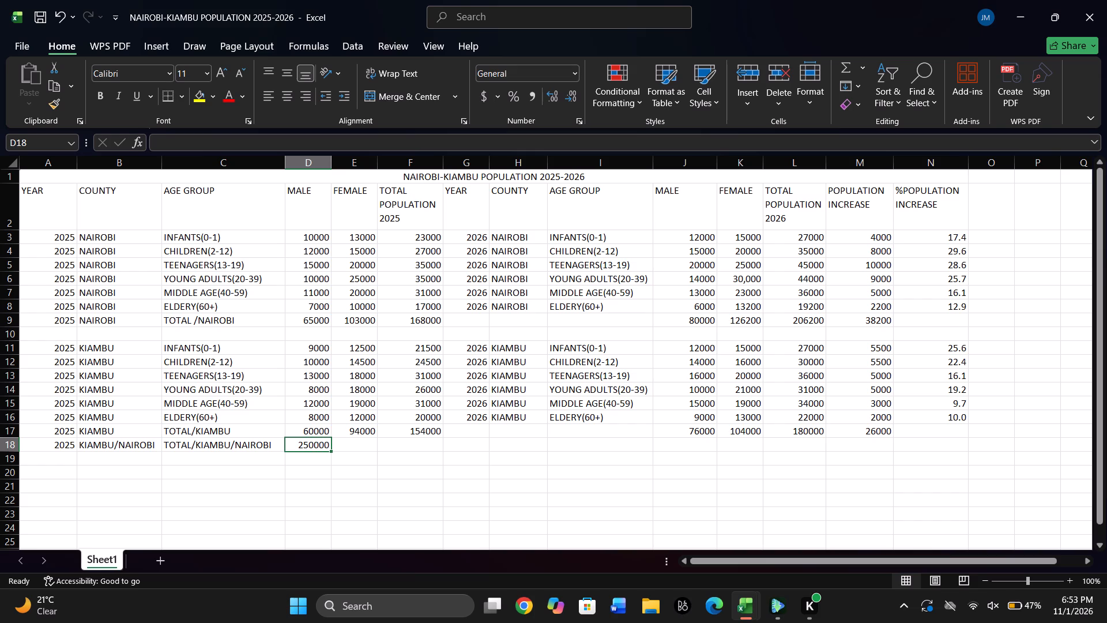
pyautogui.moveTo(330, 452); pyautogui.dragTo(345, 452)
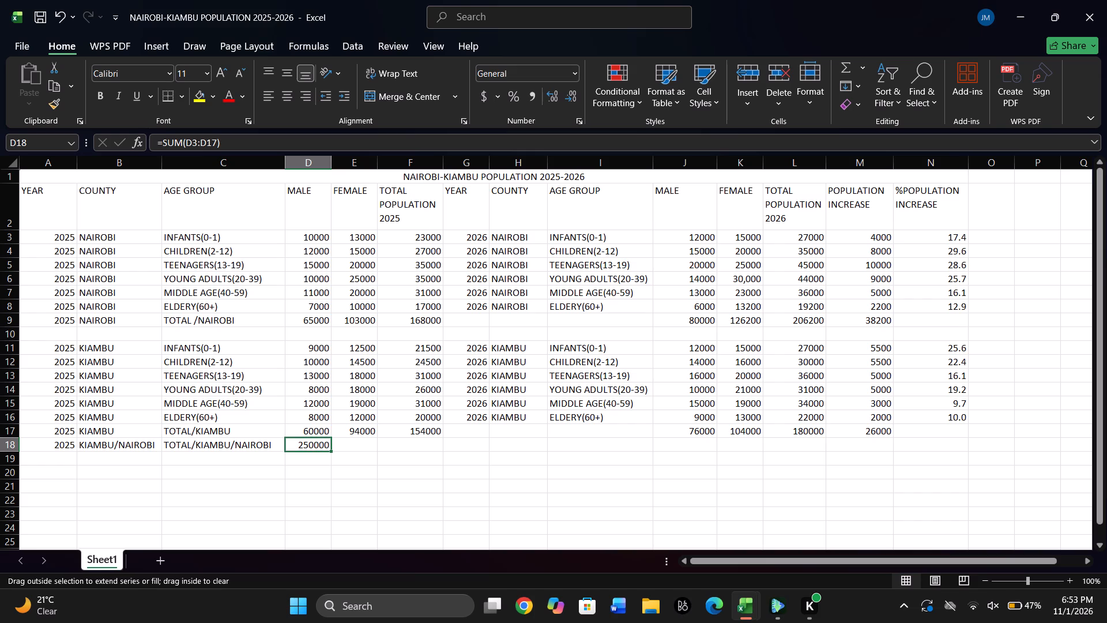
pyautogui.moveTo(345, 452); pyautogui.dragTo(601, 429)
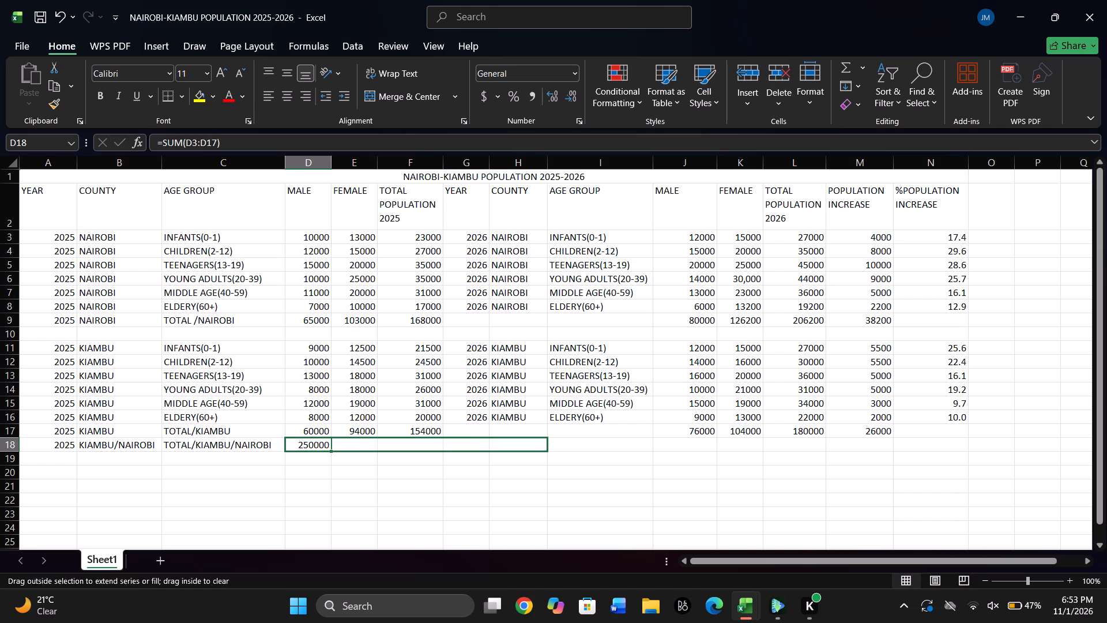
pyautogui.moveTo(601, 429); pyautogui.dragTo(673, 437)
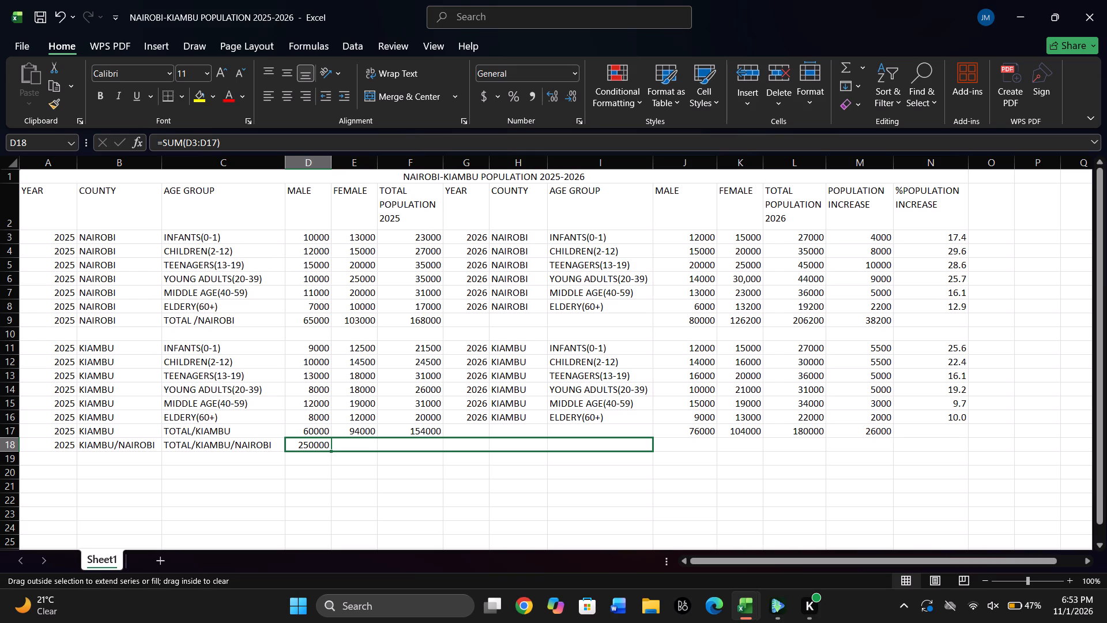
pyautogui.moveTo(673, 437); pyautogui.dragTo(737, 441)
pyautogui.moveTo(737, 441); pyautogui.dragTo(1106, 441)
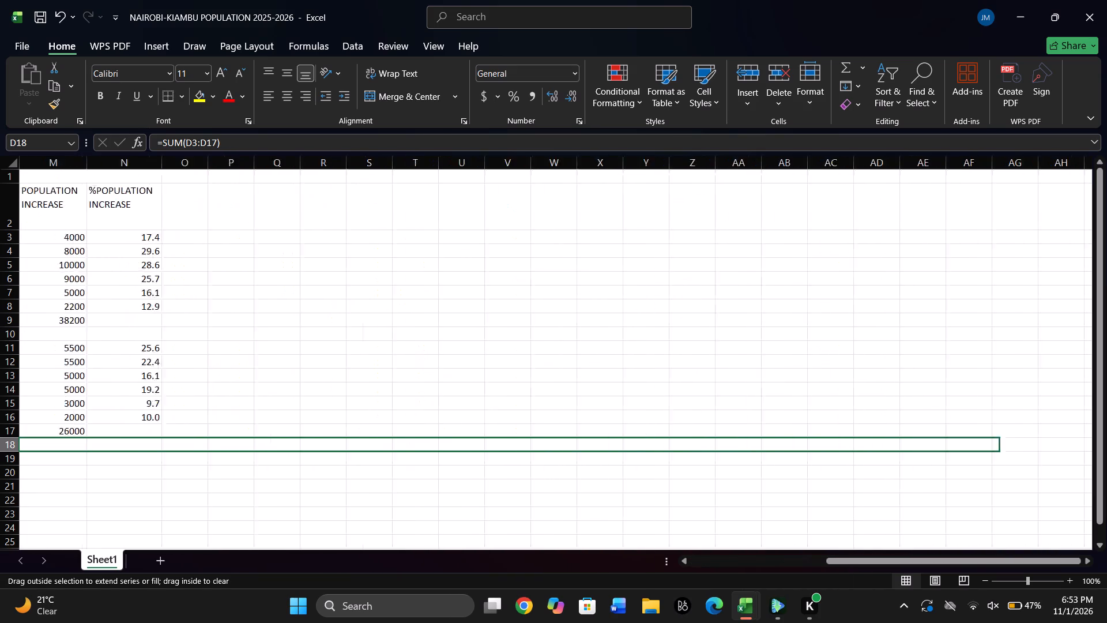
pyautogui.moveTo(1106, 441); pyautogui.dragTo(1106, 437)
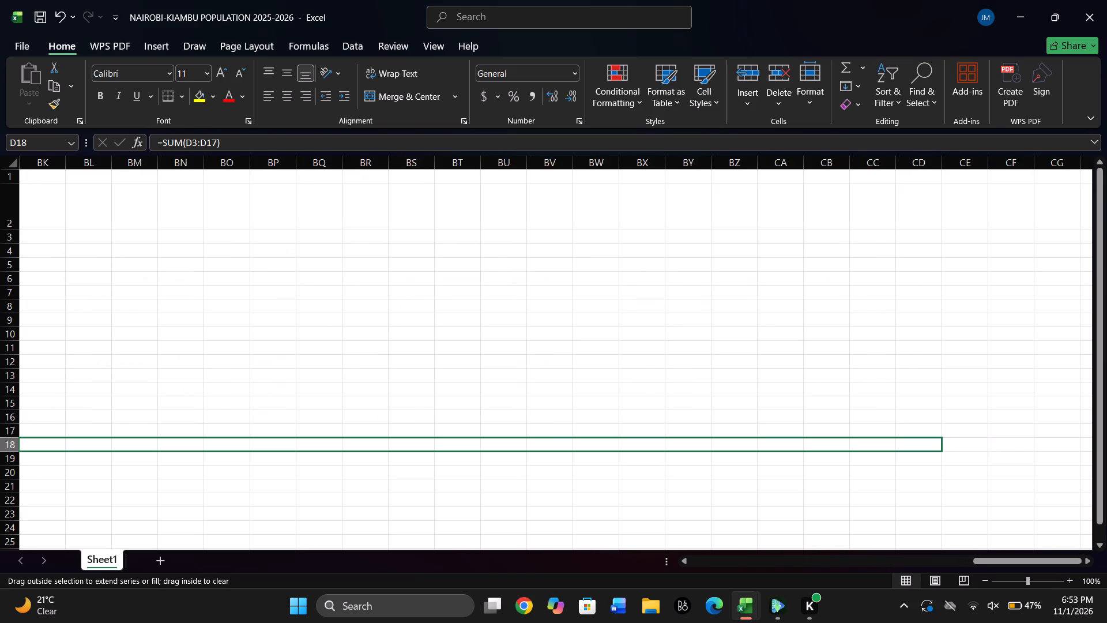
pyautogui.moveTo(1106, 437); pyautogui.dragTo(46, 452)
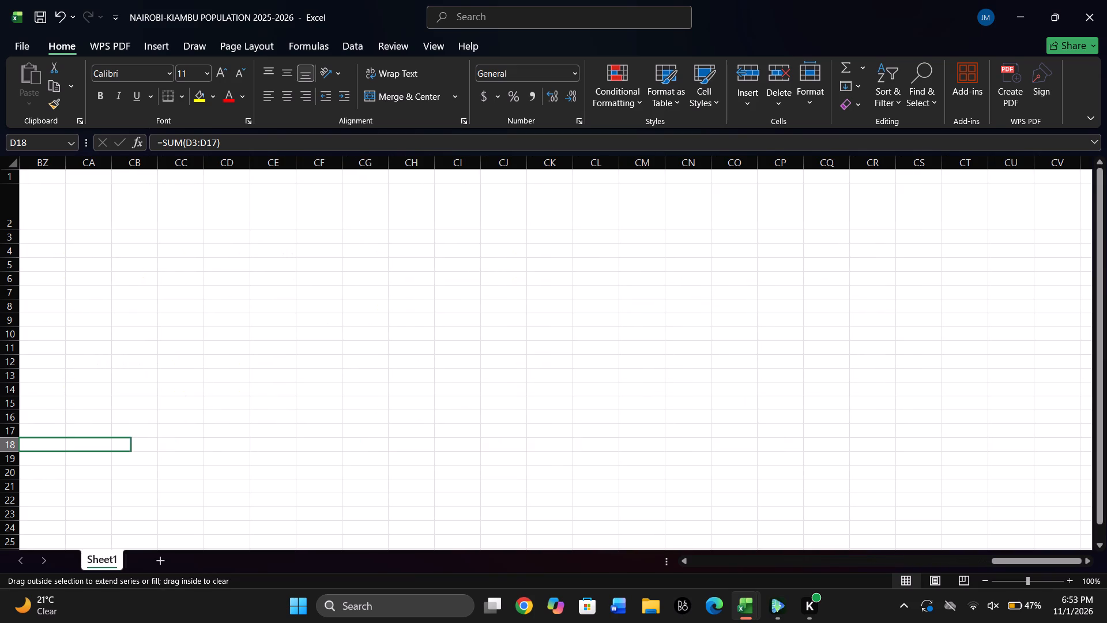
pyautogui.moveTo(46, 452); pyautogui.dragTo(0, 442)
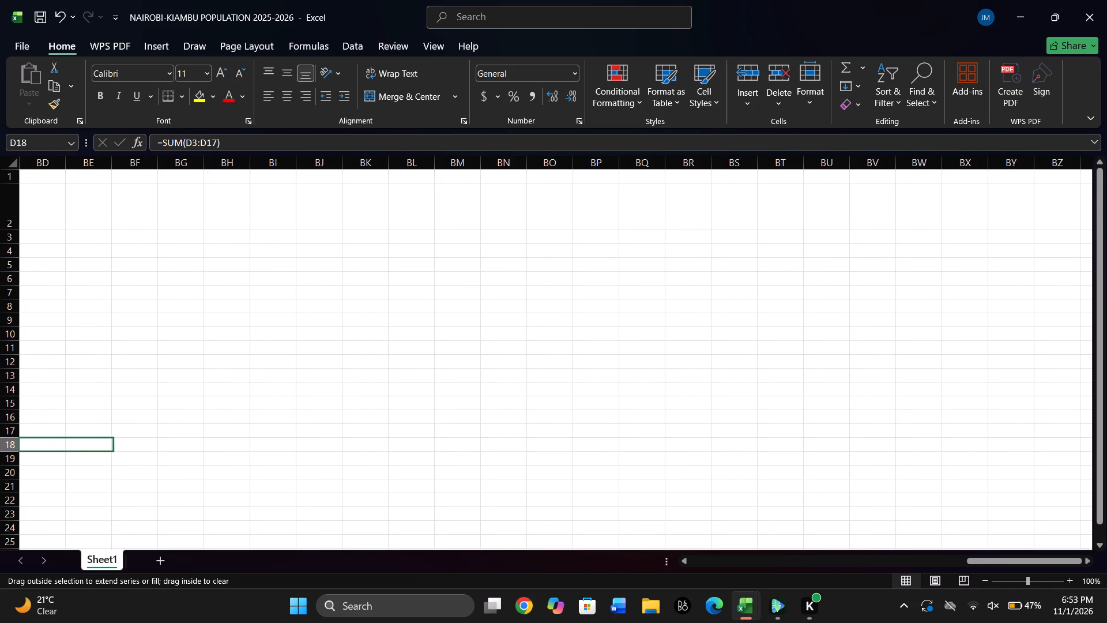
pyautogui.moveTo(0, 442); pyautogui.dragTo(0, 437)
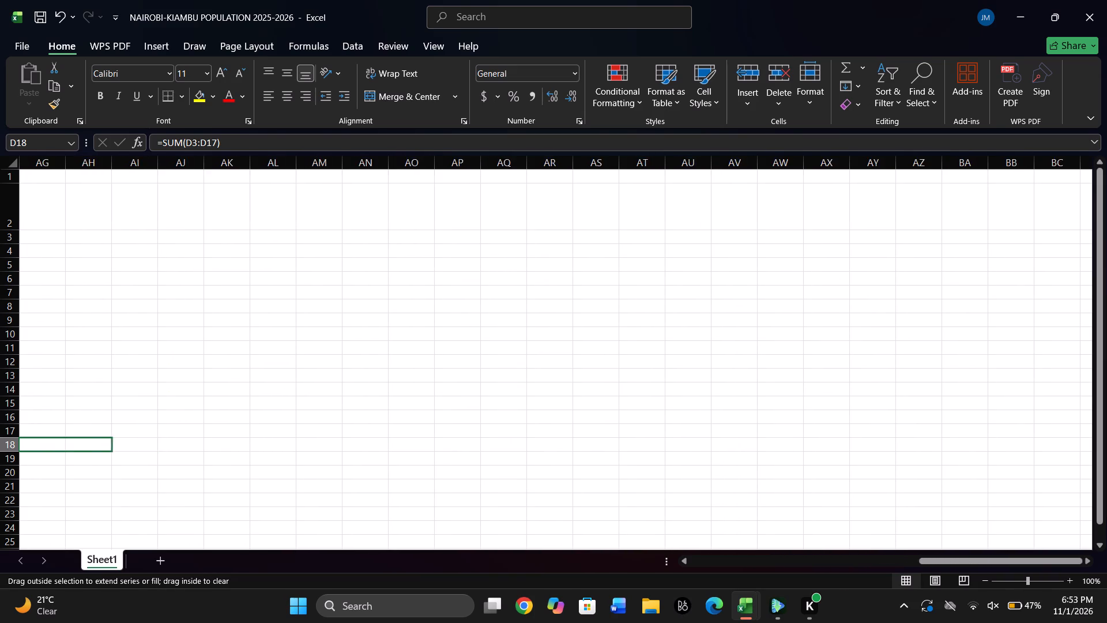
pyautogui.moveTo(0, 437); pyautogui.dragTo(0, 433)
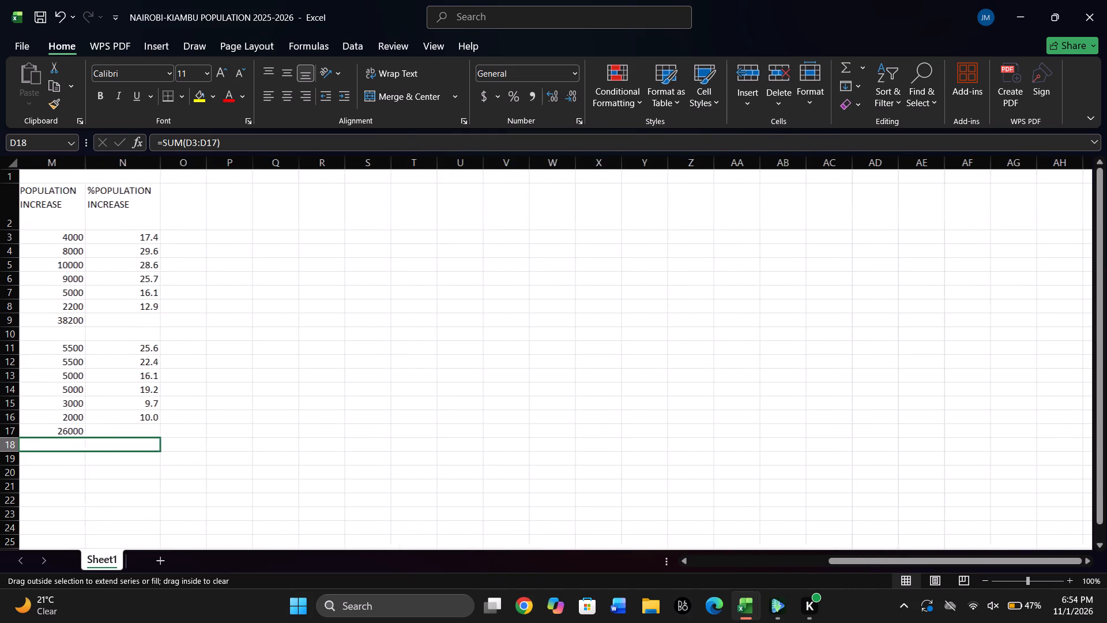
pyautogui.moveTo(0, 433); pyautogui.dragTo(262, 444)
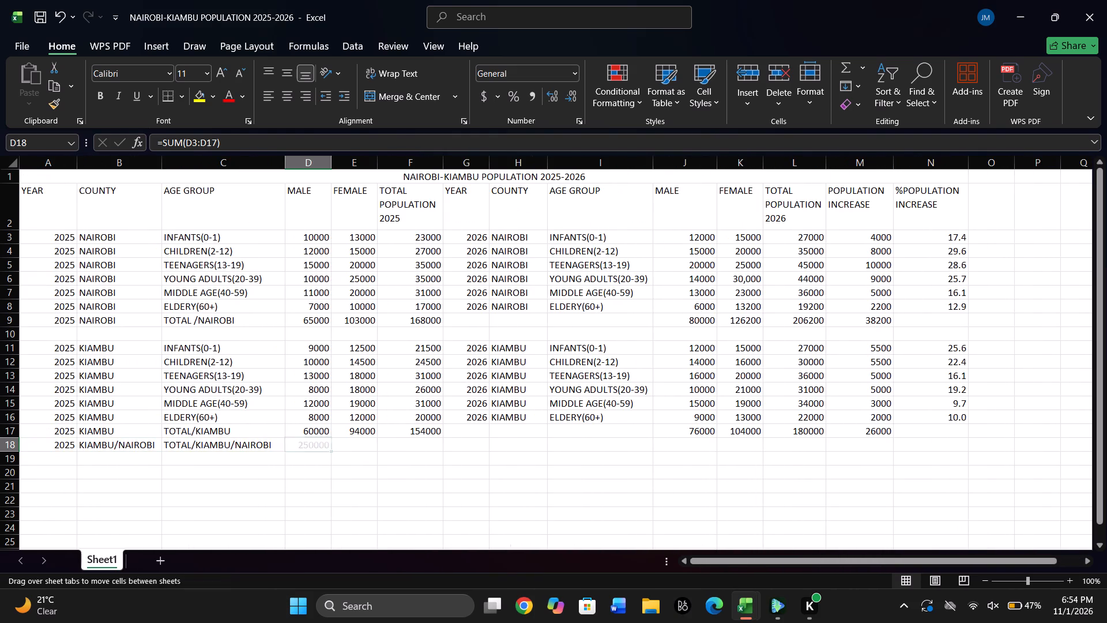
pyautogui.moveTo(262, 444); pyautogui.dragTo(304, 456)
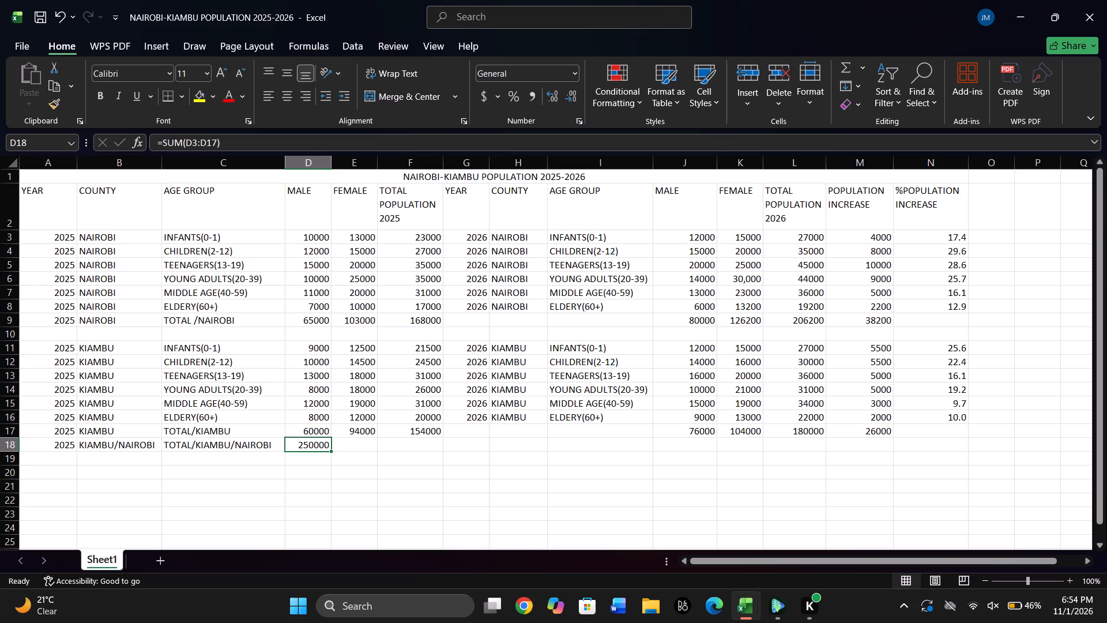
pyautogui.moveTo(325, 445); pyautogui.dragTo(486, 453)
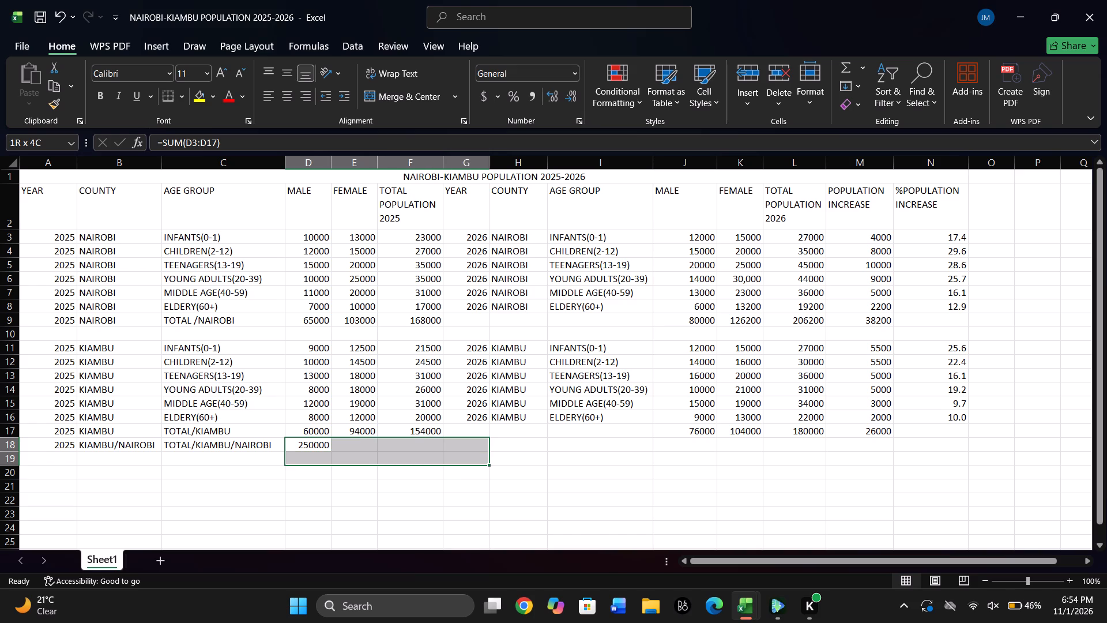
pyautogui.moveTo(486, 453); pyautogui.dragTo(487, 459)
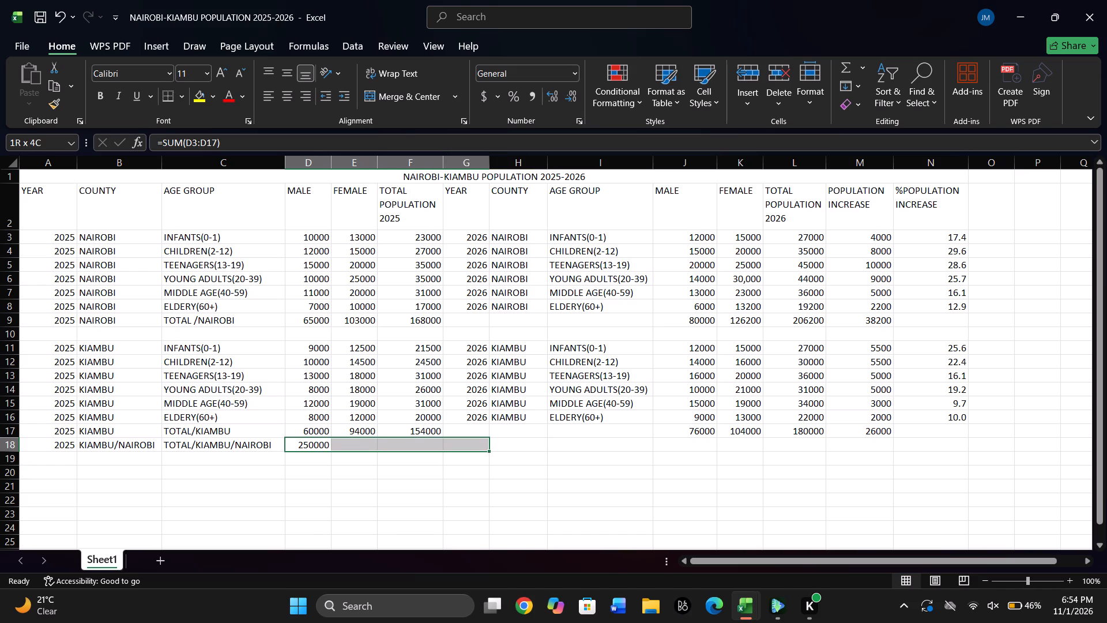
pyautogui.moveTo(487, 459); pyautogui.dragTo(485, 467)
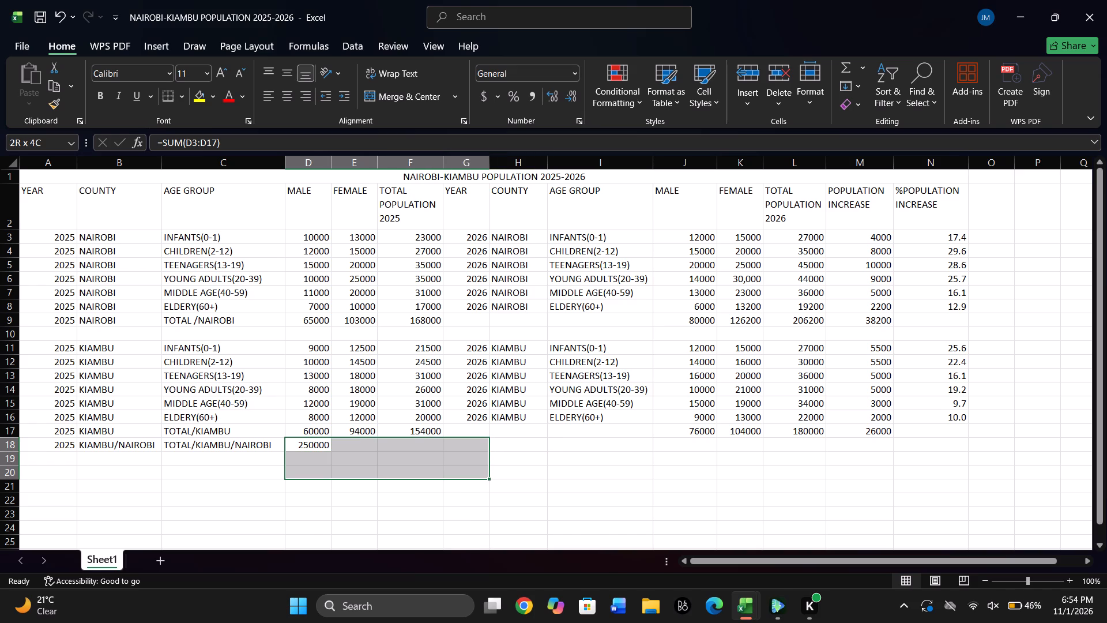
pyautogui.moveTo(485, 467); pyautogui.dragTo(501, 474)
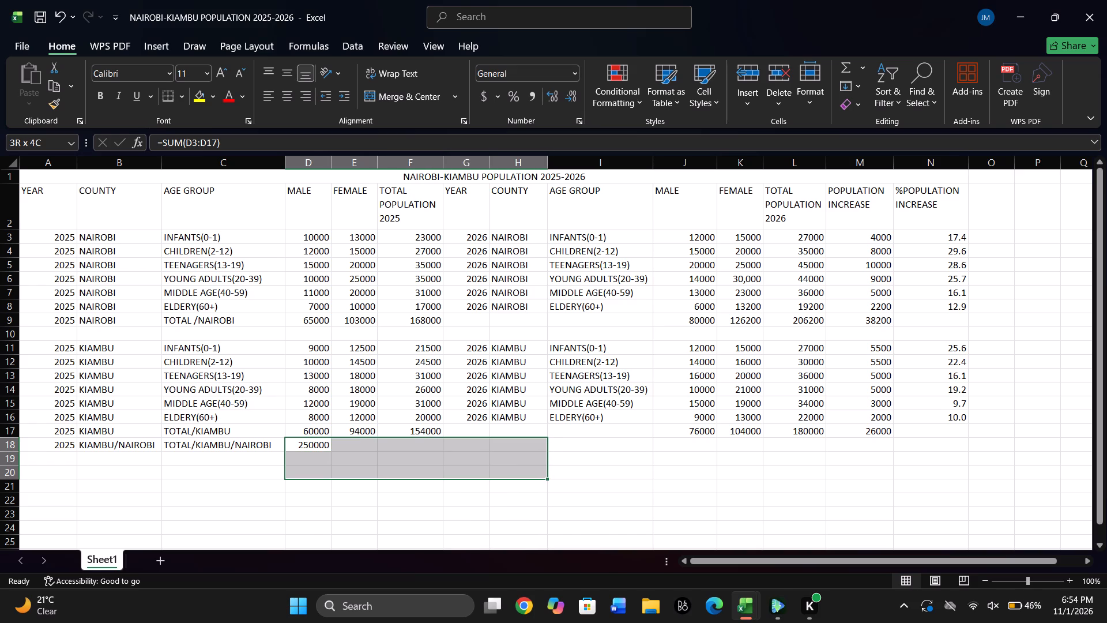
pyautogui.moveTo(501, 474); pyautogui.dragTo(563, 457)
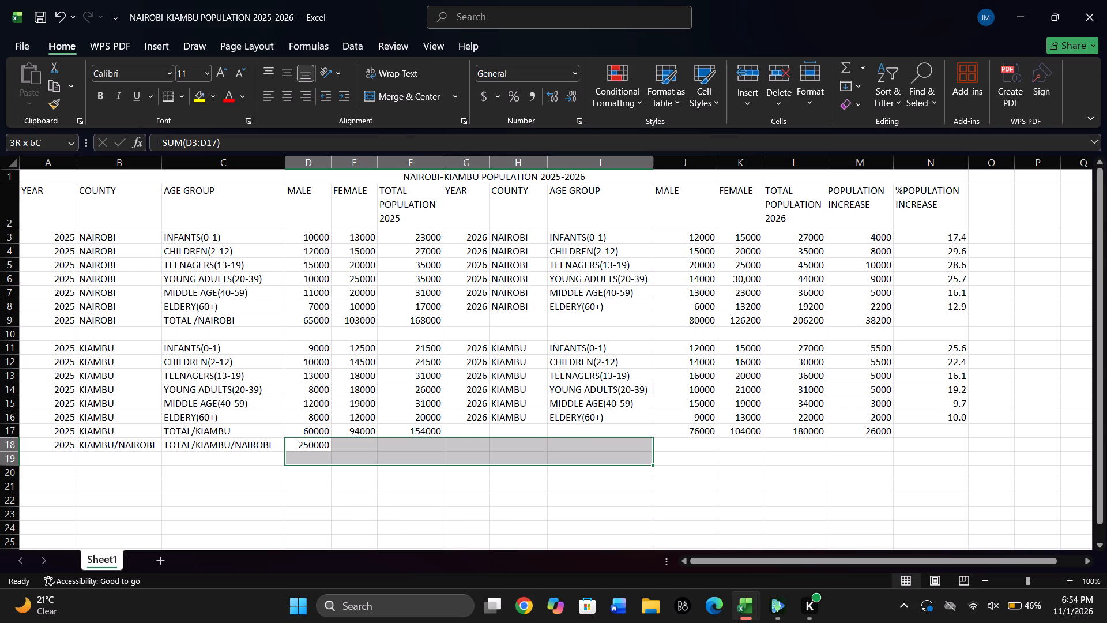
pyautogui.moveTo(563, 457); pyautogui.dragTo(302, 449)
# Fill the combined male total formula in D18 across row 18 through the population increase column, M18.
pyautogui.click(307, 444)
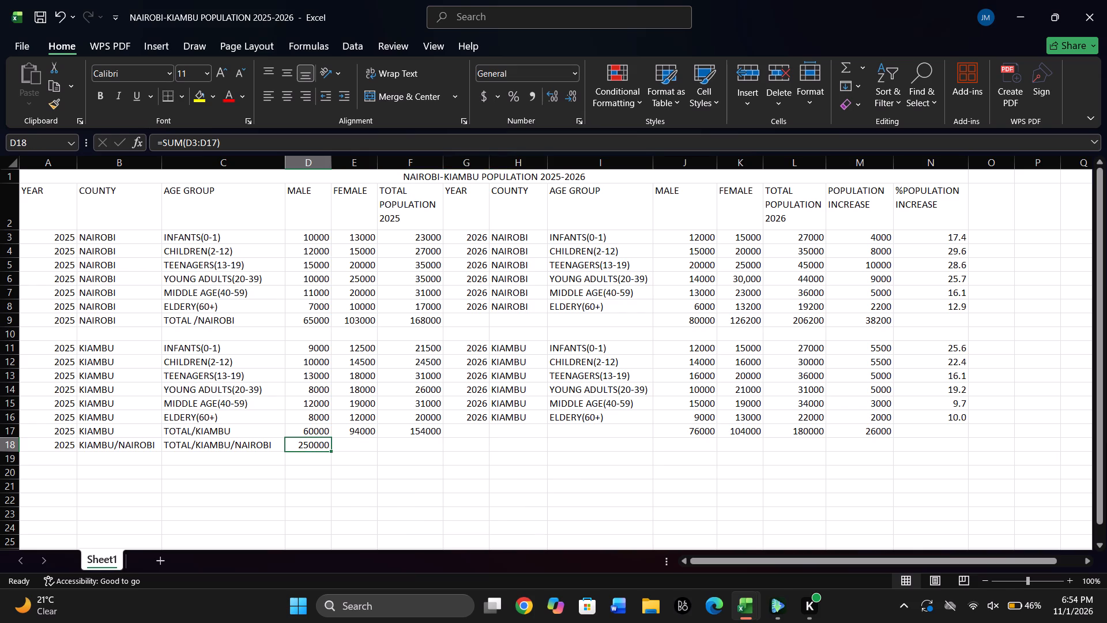
pyautogui.moveTo(332, 451); pyautogui.dragTo(705, 463)
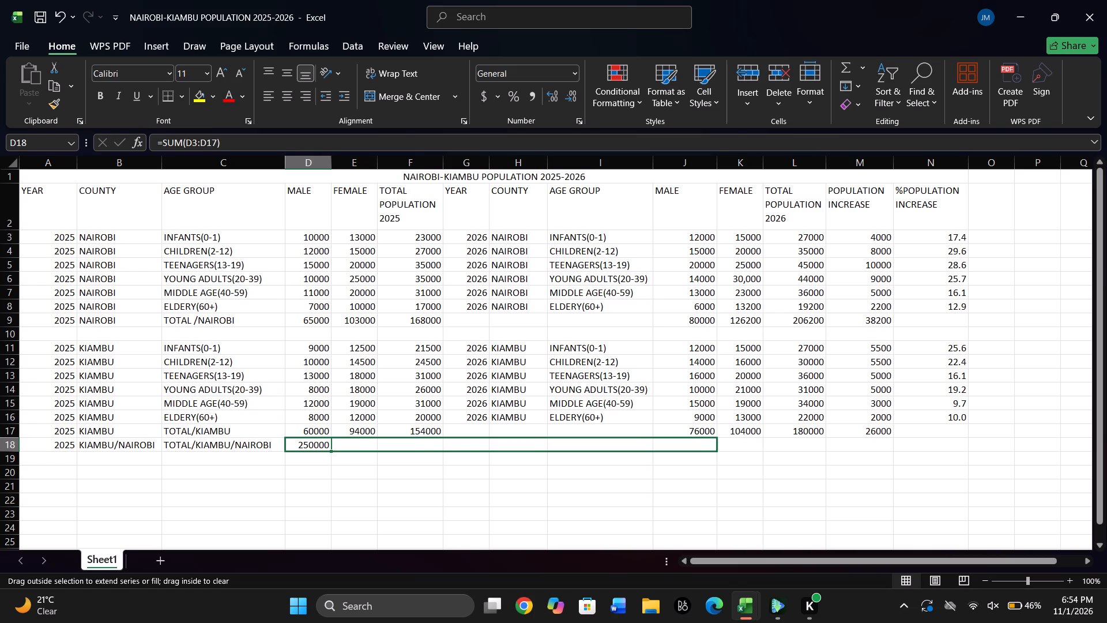
pyautogui.moveTo(705, 463); pyautogui.dragTo(875, 427)
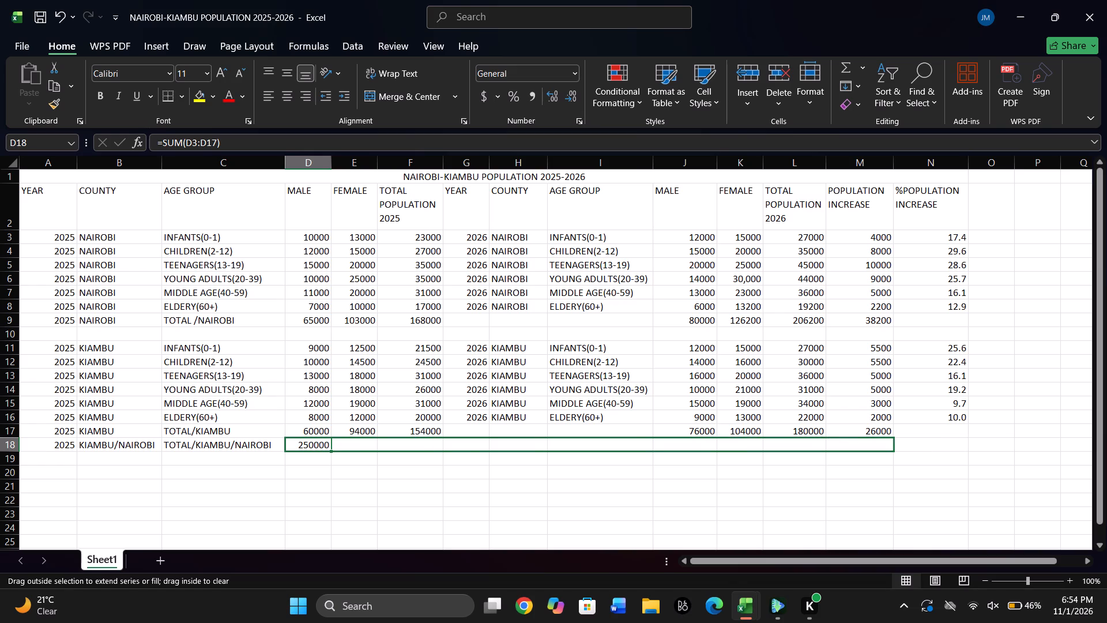
pyautogui.moveTo(875, 427); pyautogui.dragTo(868, 441)
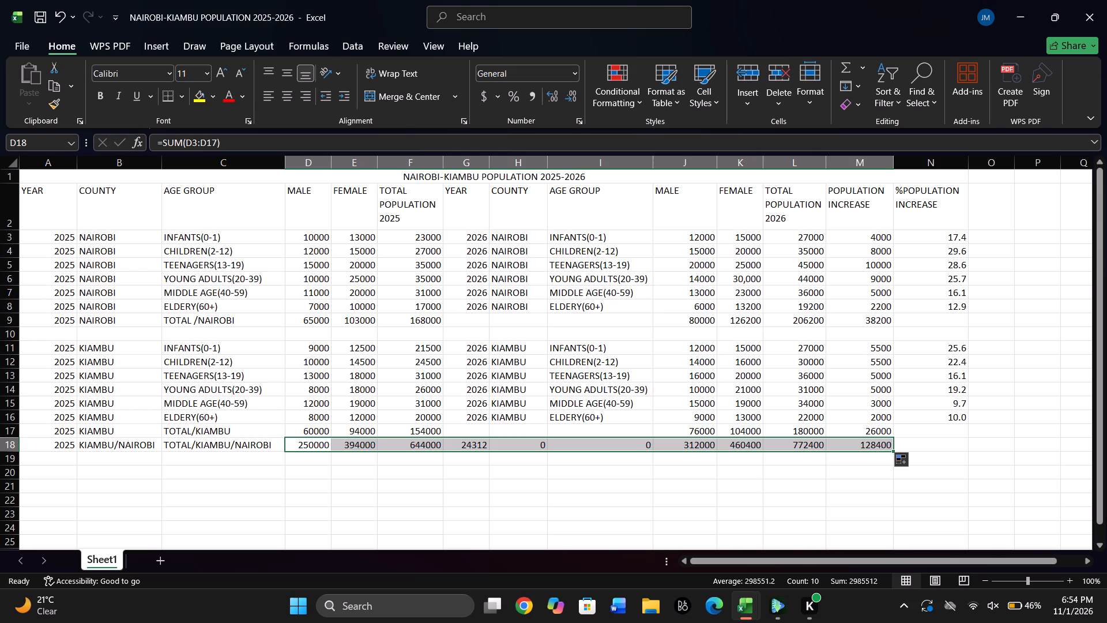
# Clear the unwanted filled totals from the 2026 year, county and age group cells G18, H18 and I18.
pyautogui.click(537, 443)
pyautogui.press('BackSpace')
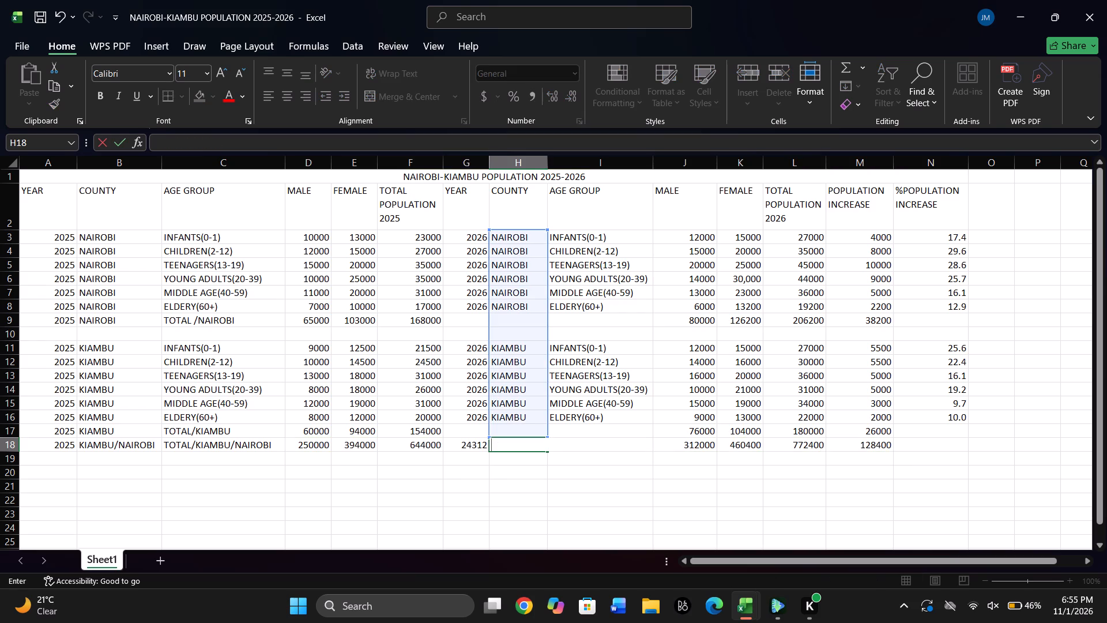
pyautogui.click(568, 472)
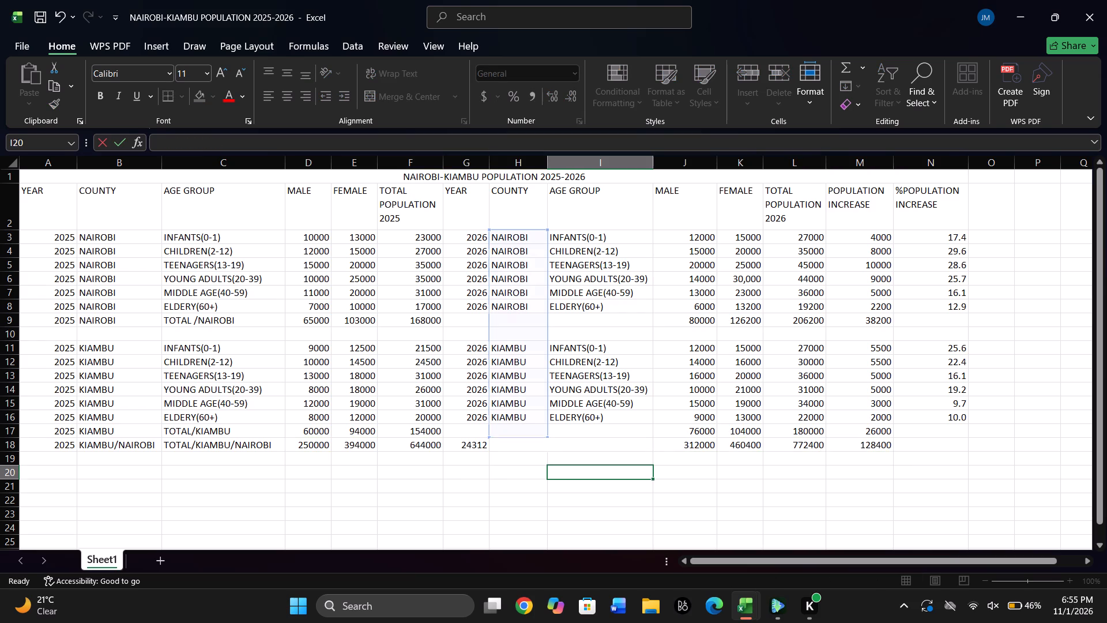
pyautogui.click(468, 444)
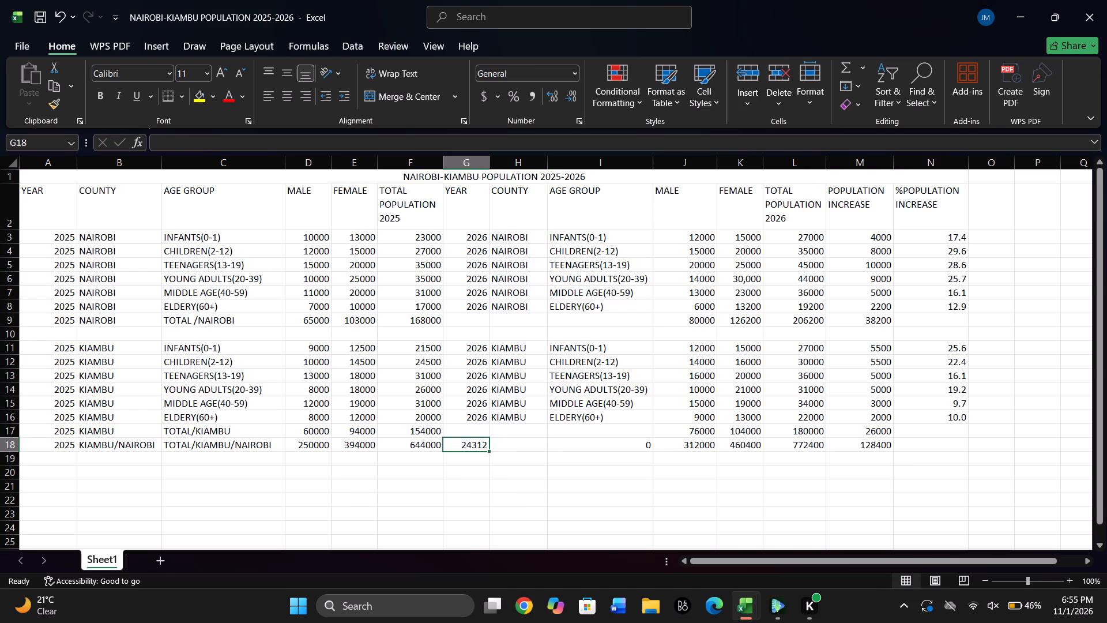
pyautogui.press('BackSpace')
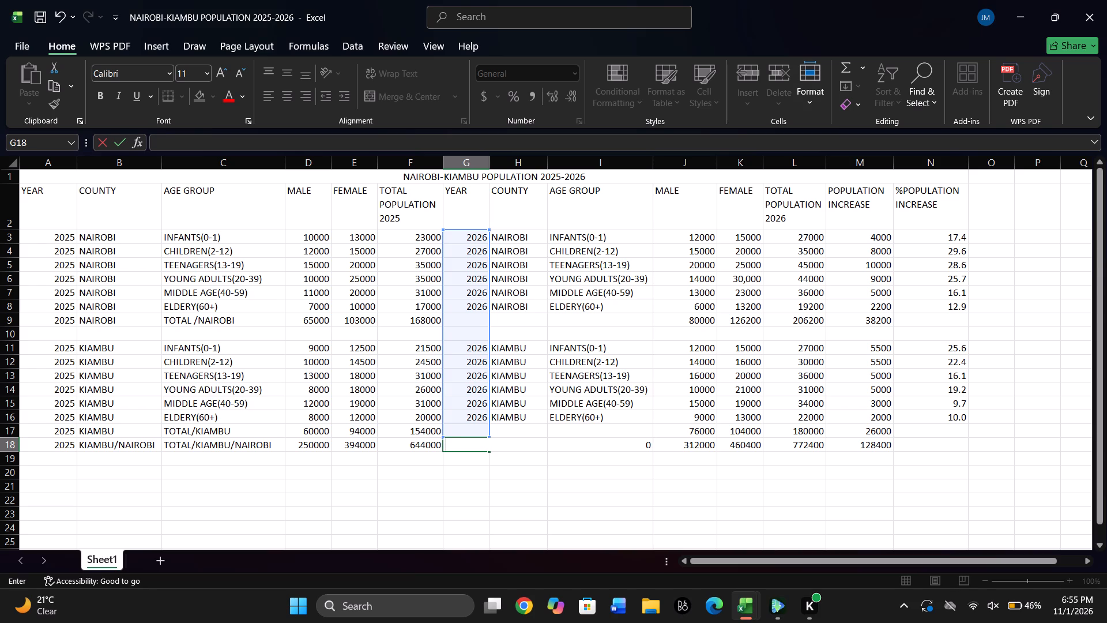
pyautogui.click(520, 467)
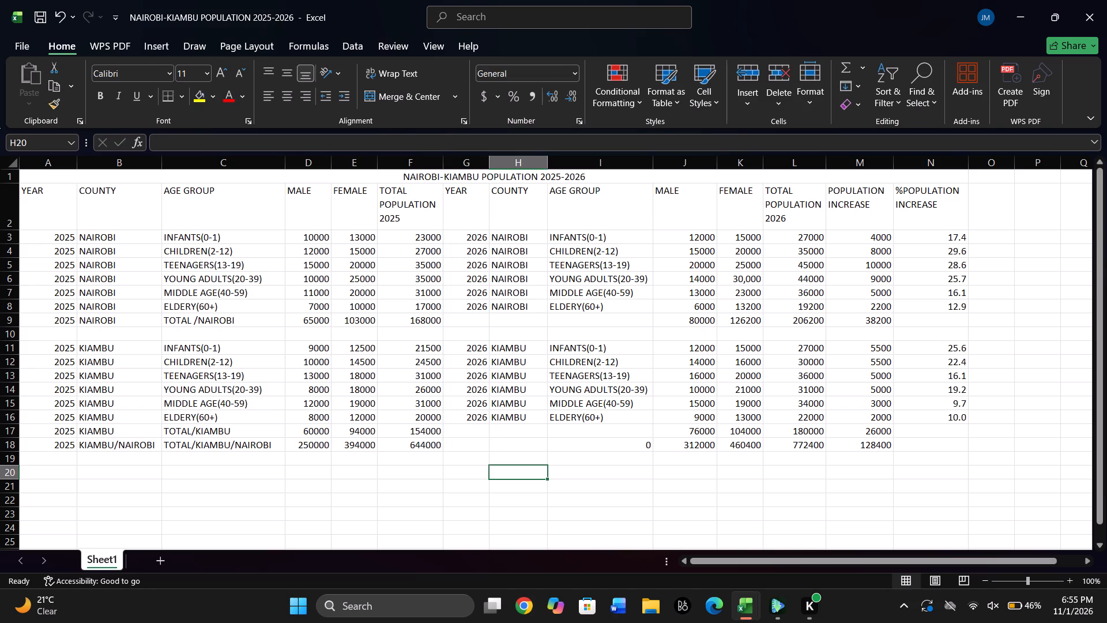
pyautogui.click(637, 444)
pyautogui.press('BackSpace')
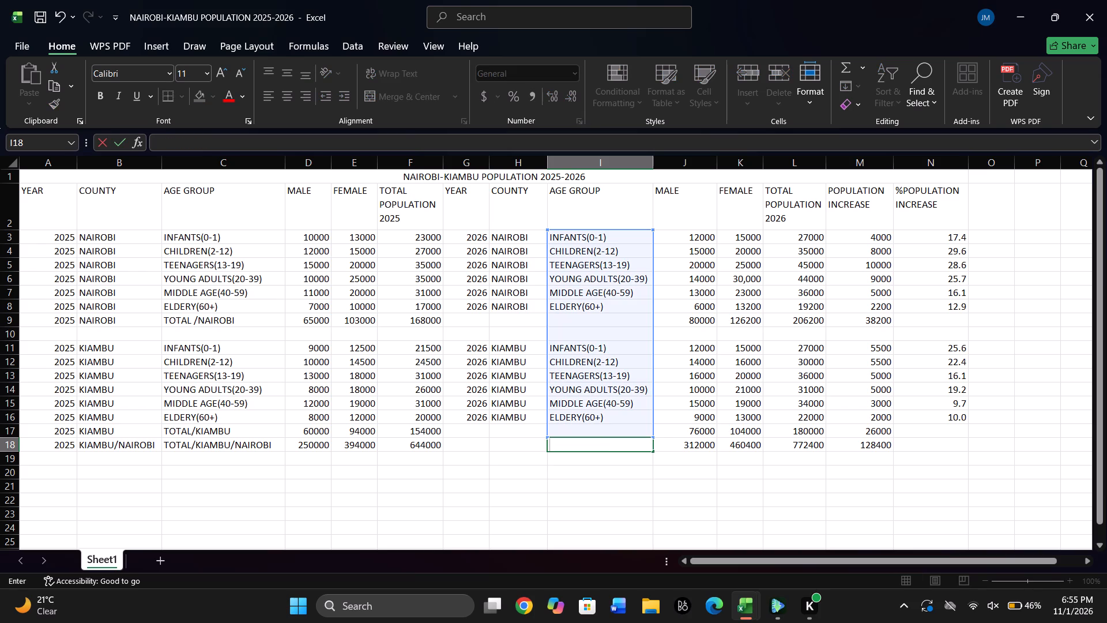
pyautogui.click(419, 455)
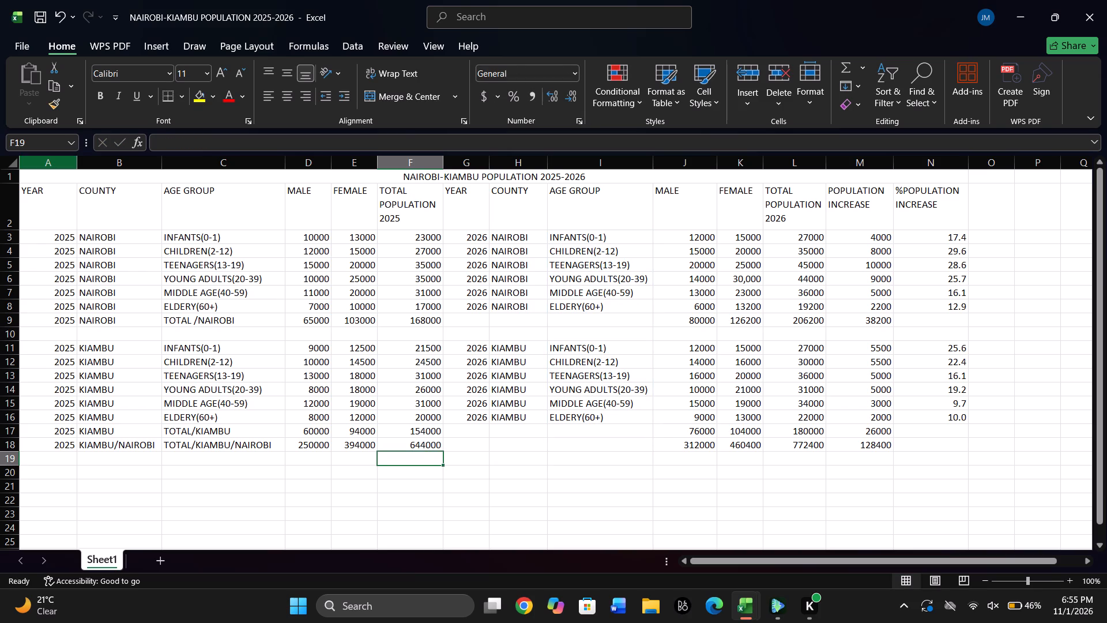
# Apply all borders to the whole population table, from the title in A1 through N18.
pyautogui.moveTo(49, 178); pyautogui.dragTo(427, 281)
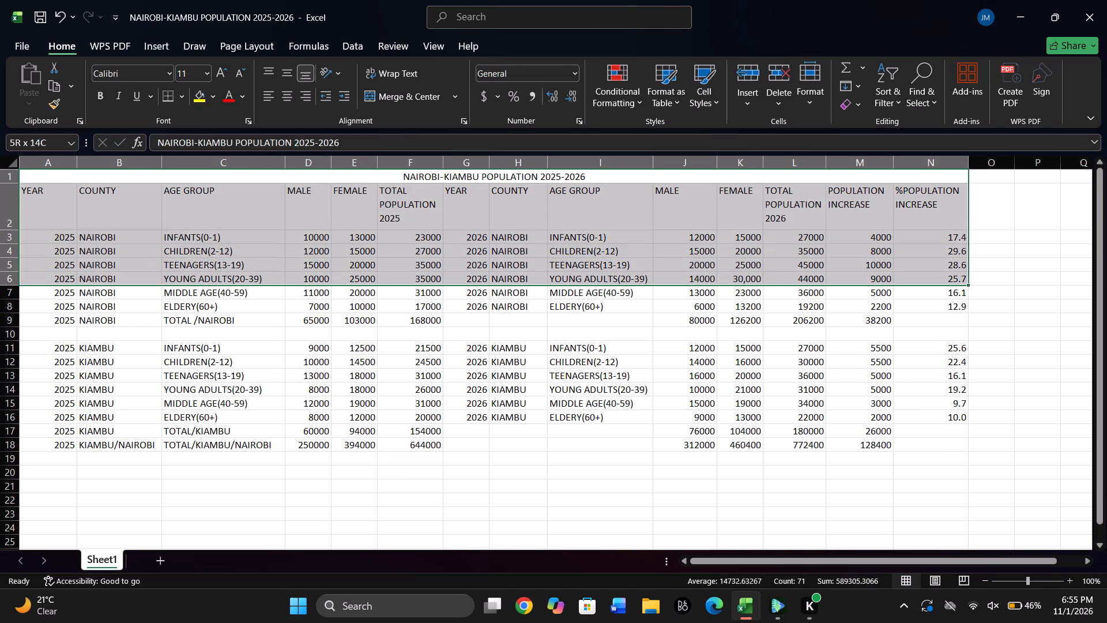
pyautogui.moveTo(427, 281); pyautogui.dragTo(451, 448)
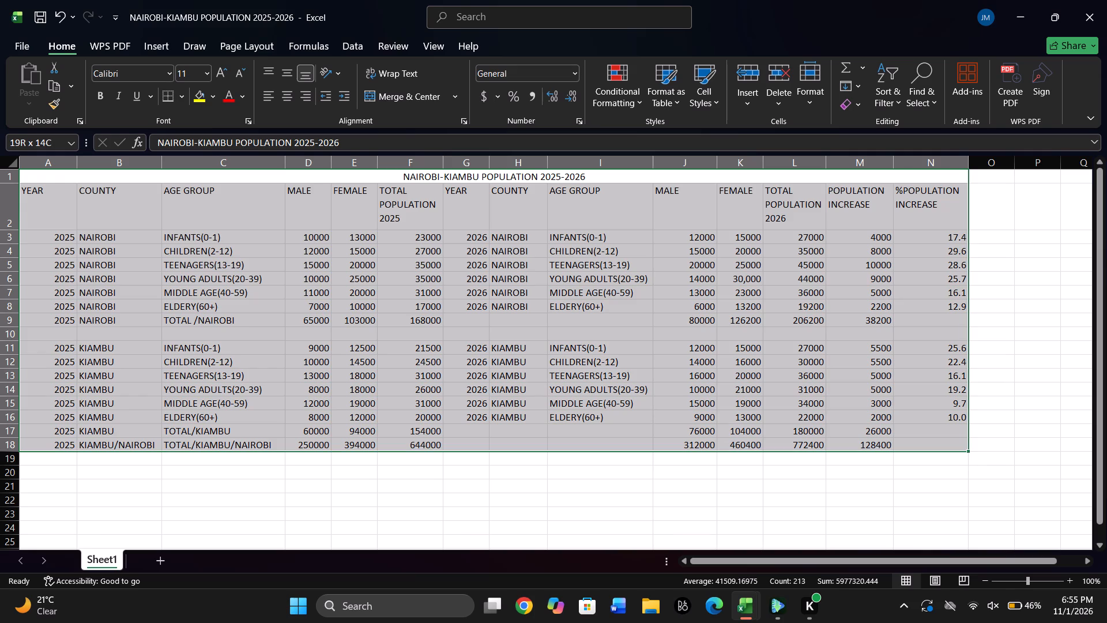
pyautogui.moveTo(451, 448); pyautogui.dragTo(448, 441)
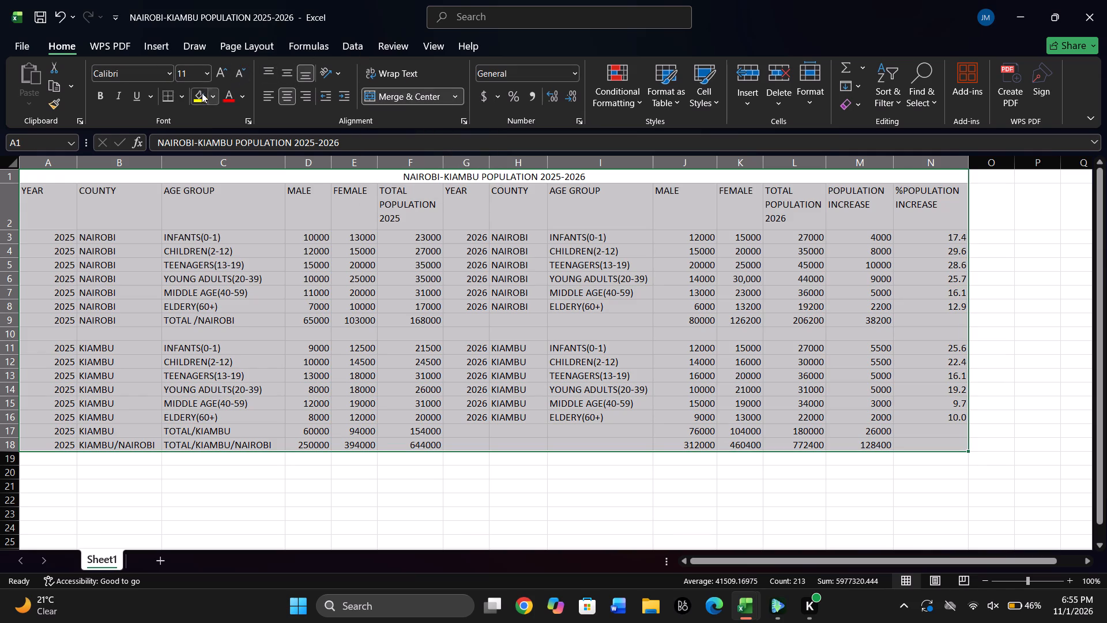
pyautogui.click(180, 93)
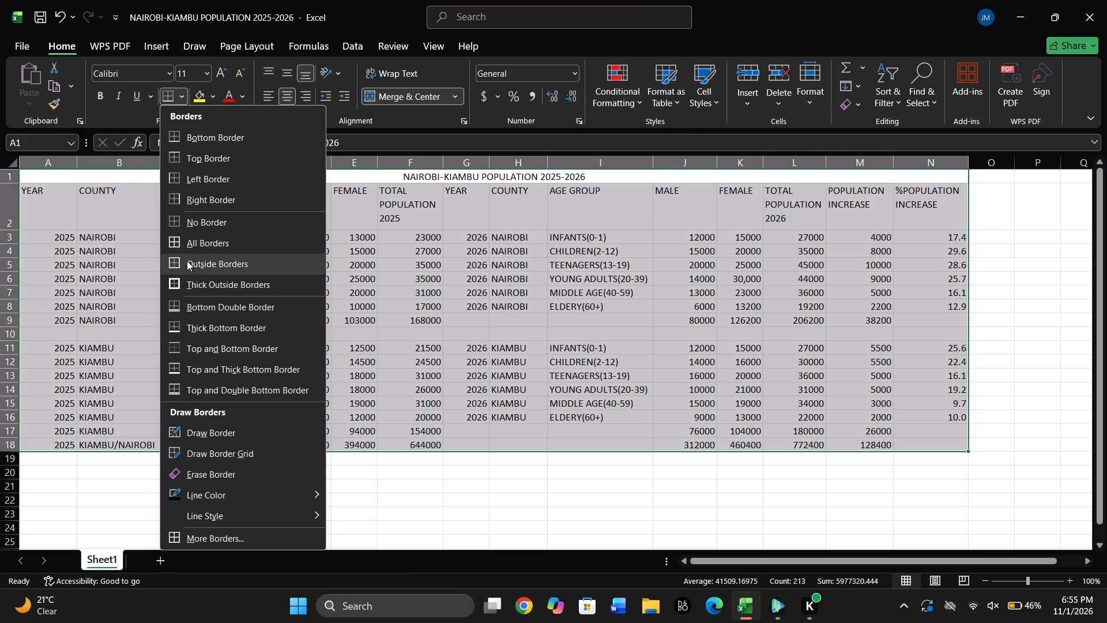
pyautogui.click(190, 249)
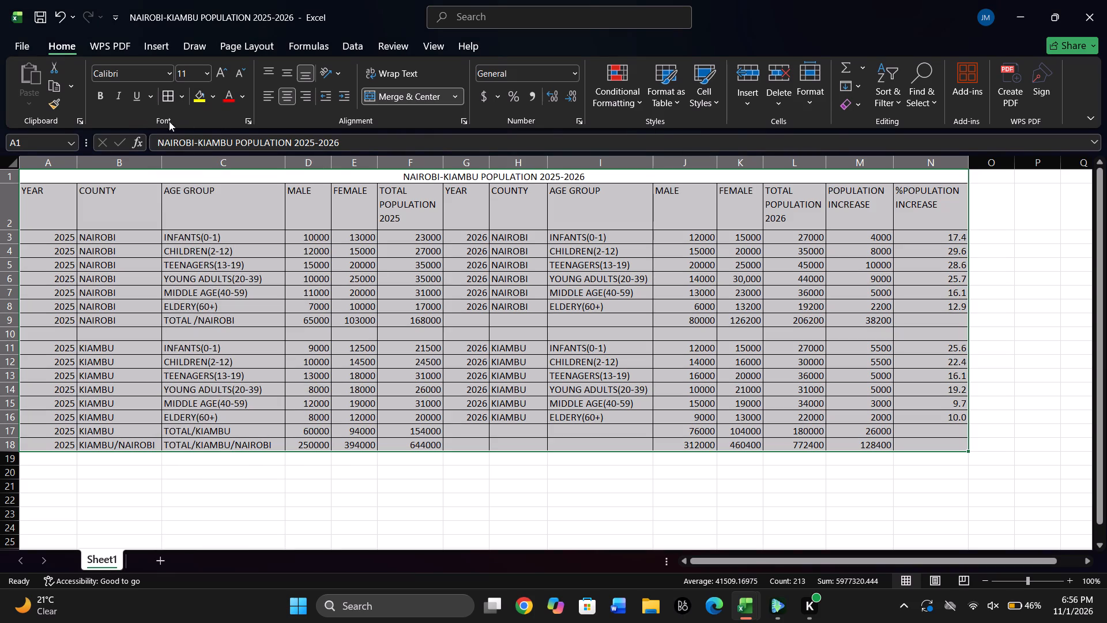
# Make all text in the bordered population table A1:N18 bold and deselect the table.
pyautogui.click(103, 97)
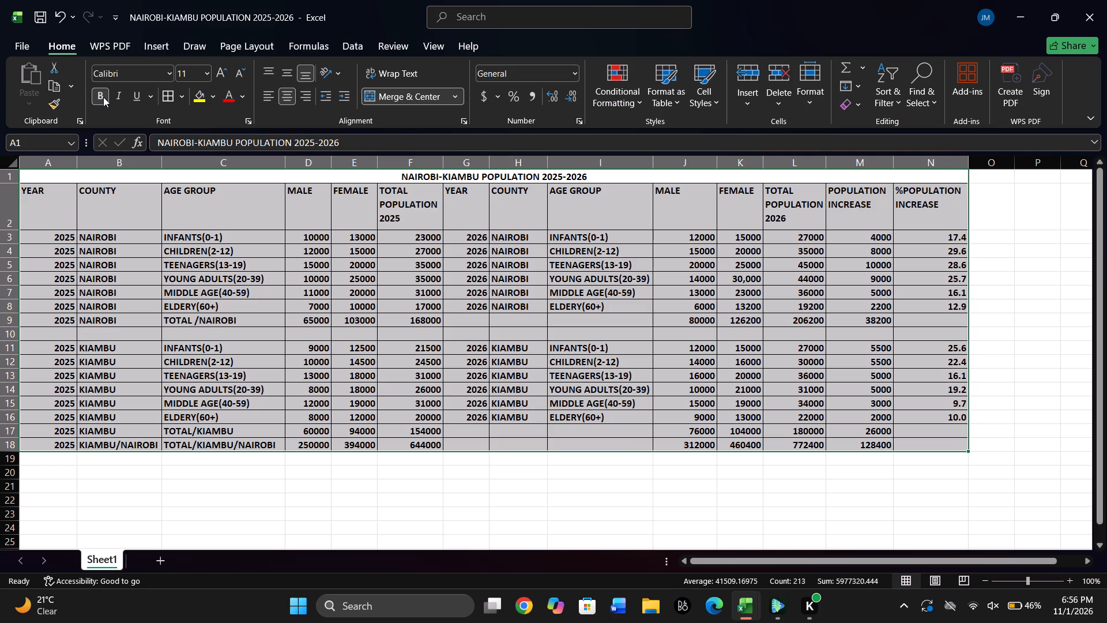
pyautogui.click(330, 563)
pyautogui.click(336, 513)
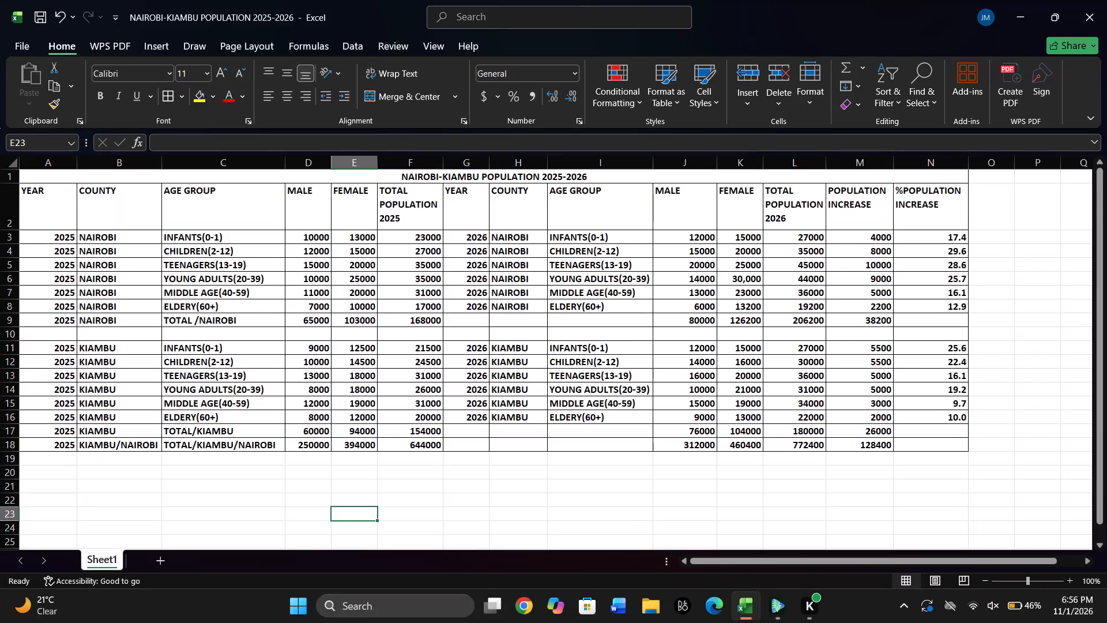
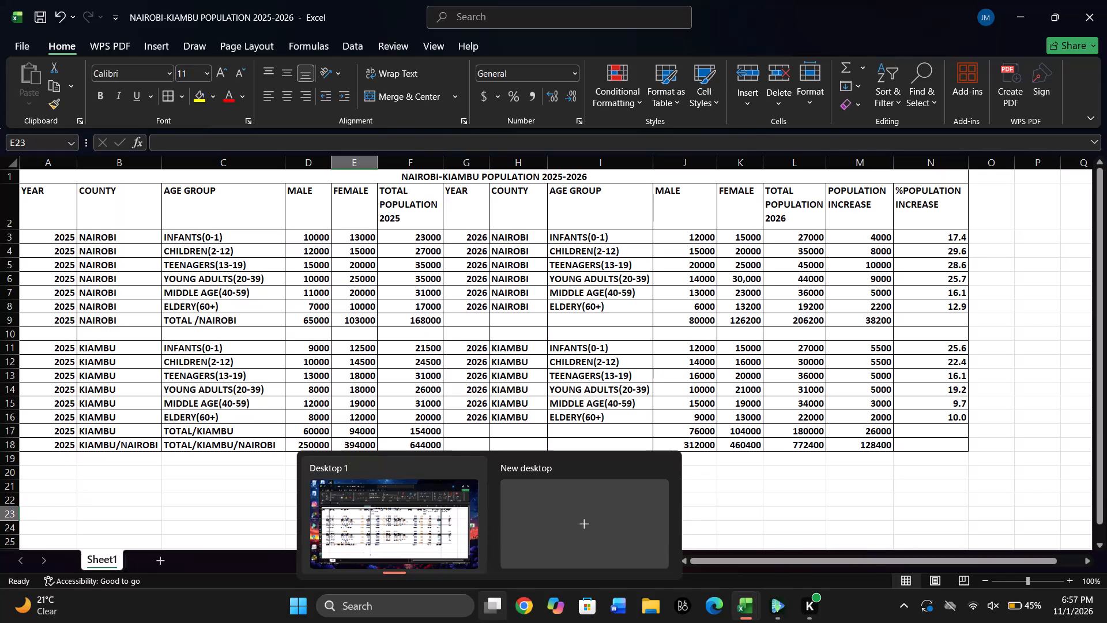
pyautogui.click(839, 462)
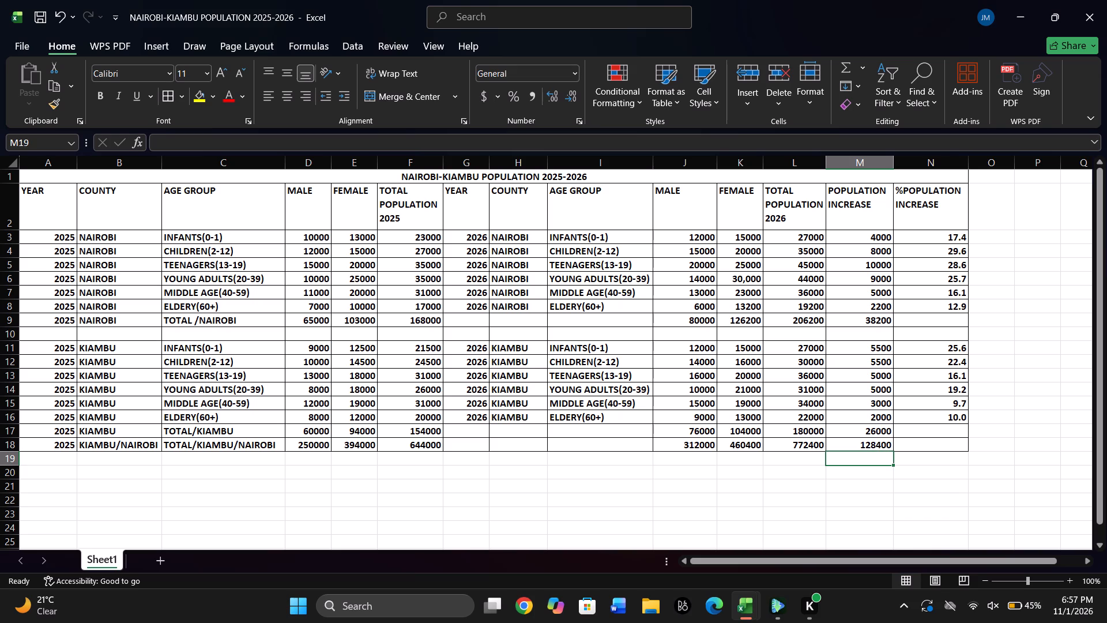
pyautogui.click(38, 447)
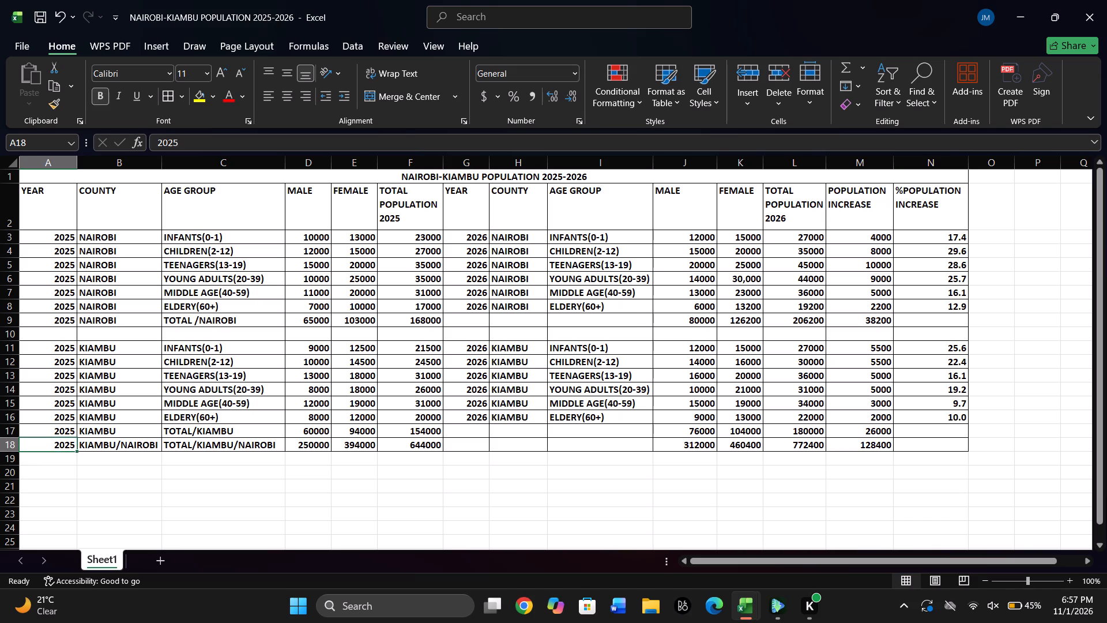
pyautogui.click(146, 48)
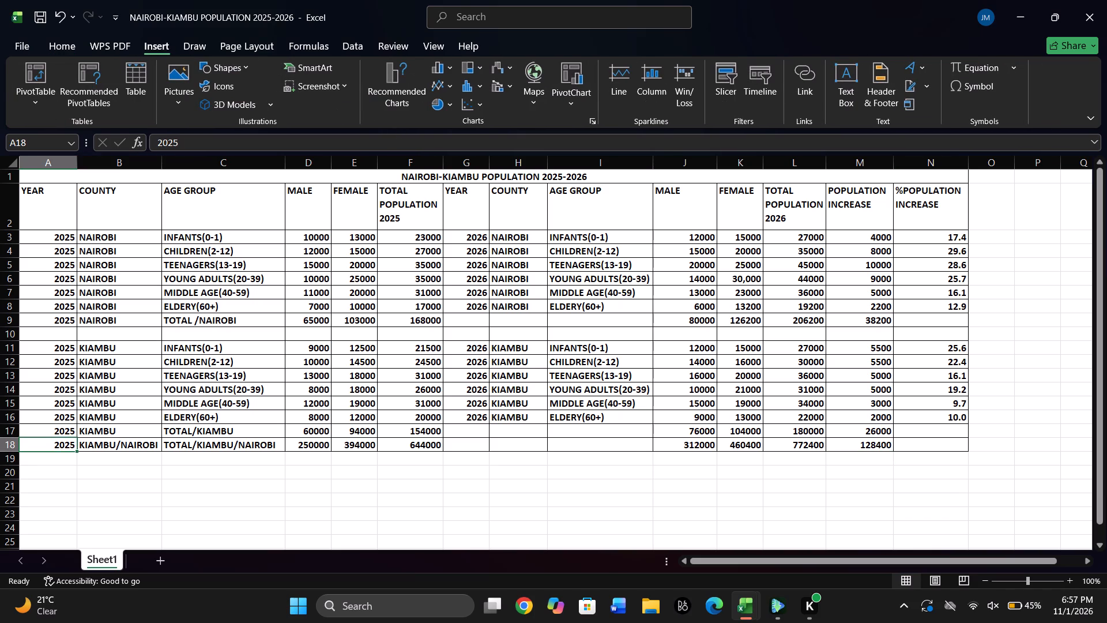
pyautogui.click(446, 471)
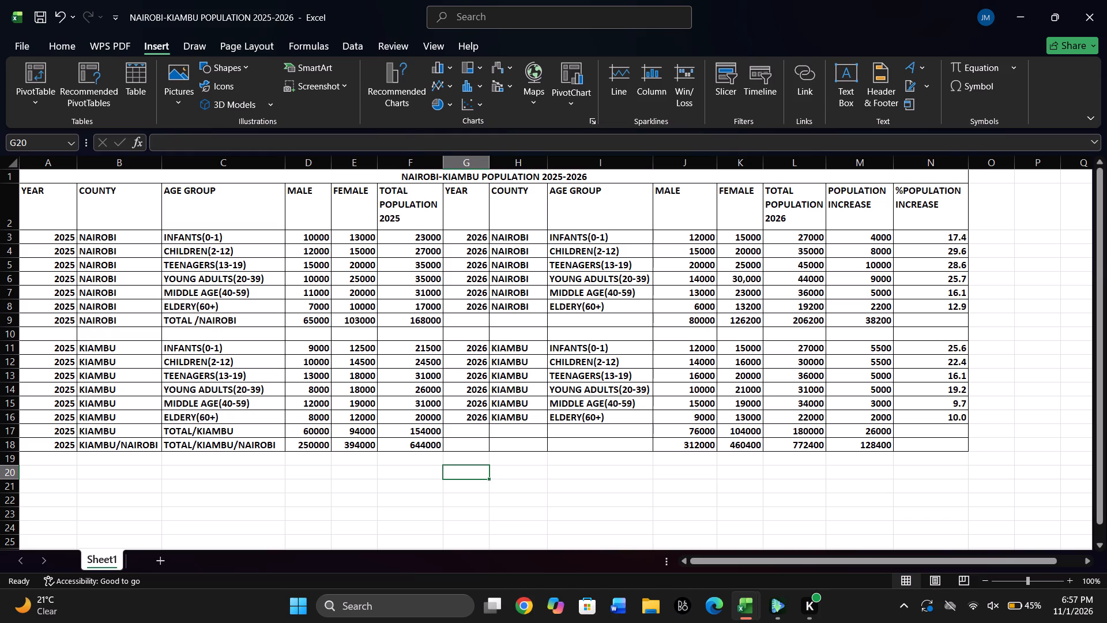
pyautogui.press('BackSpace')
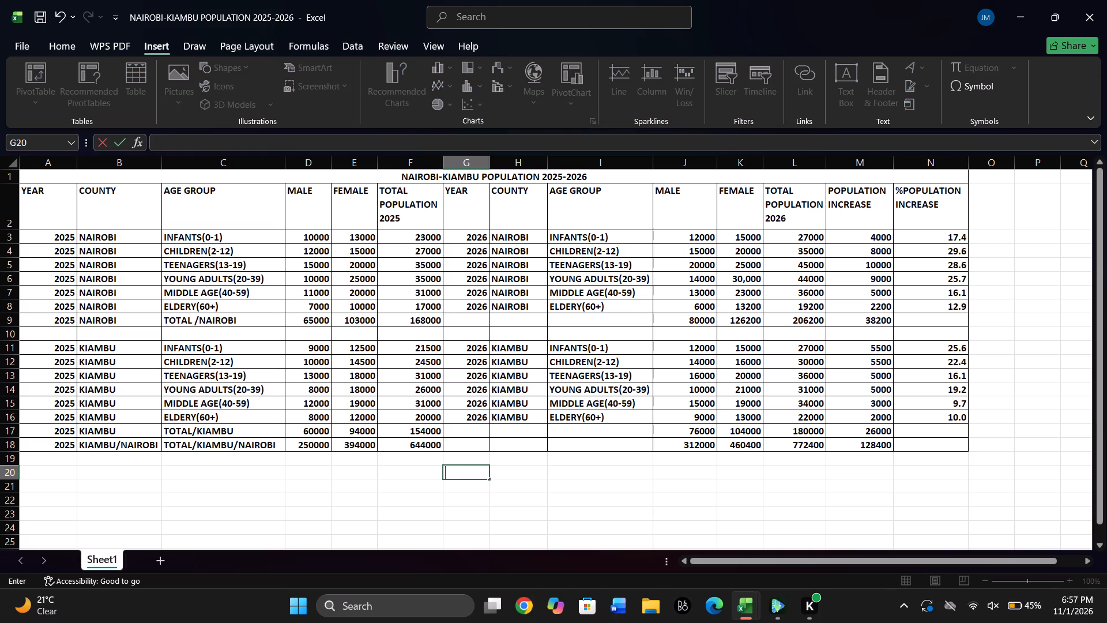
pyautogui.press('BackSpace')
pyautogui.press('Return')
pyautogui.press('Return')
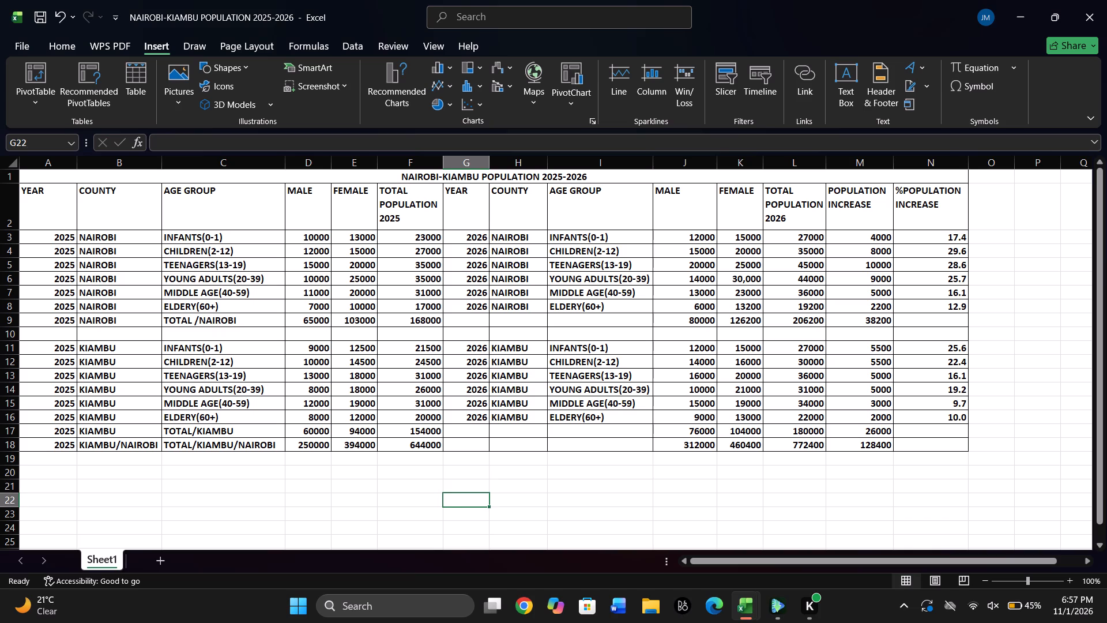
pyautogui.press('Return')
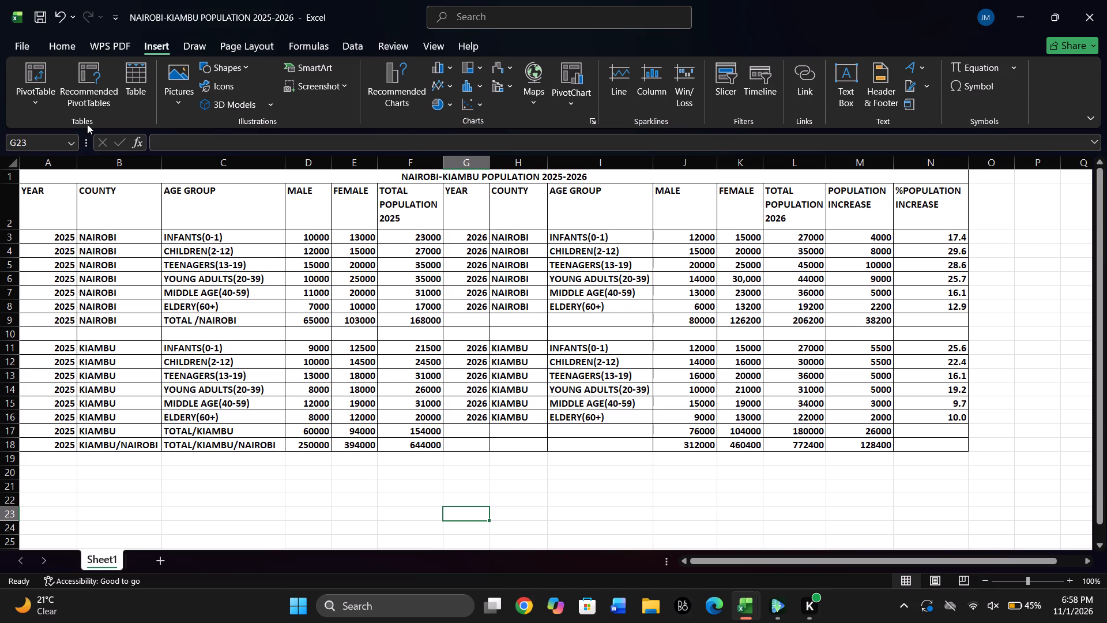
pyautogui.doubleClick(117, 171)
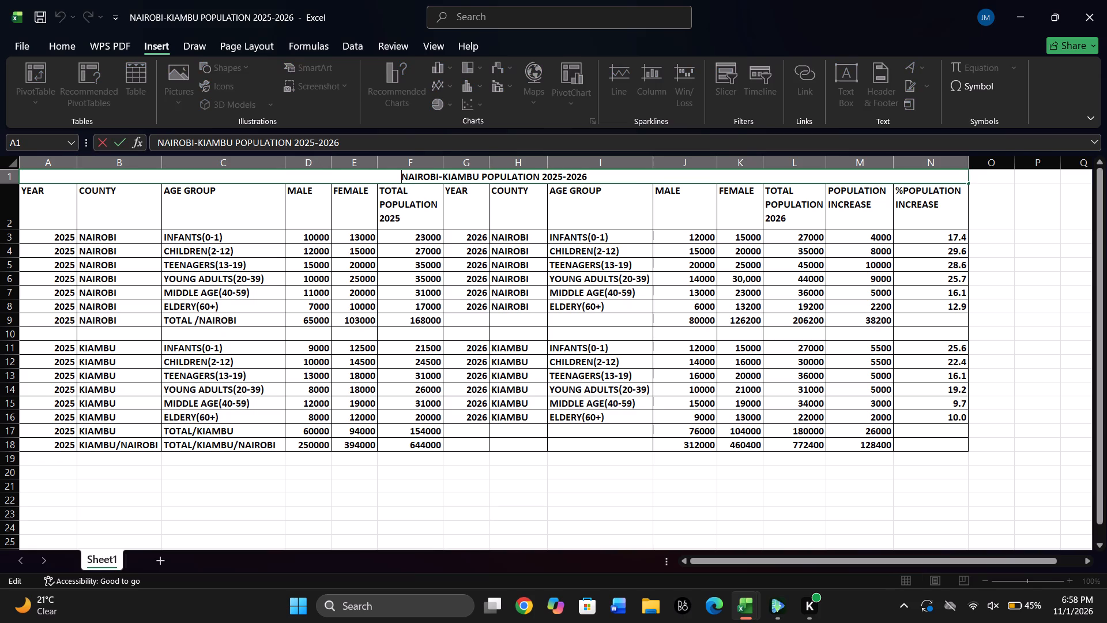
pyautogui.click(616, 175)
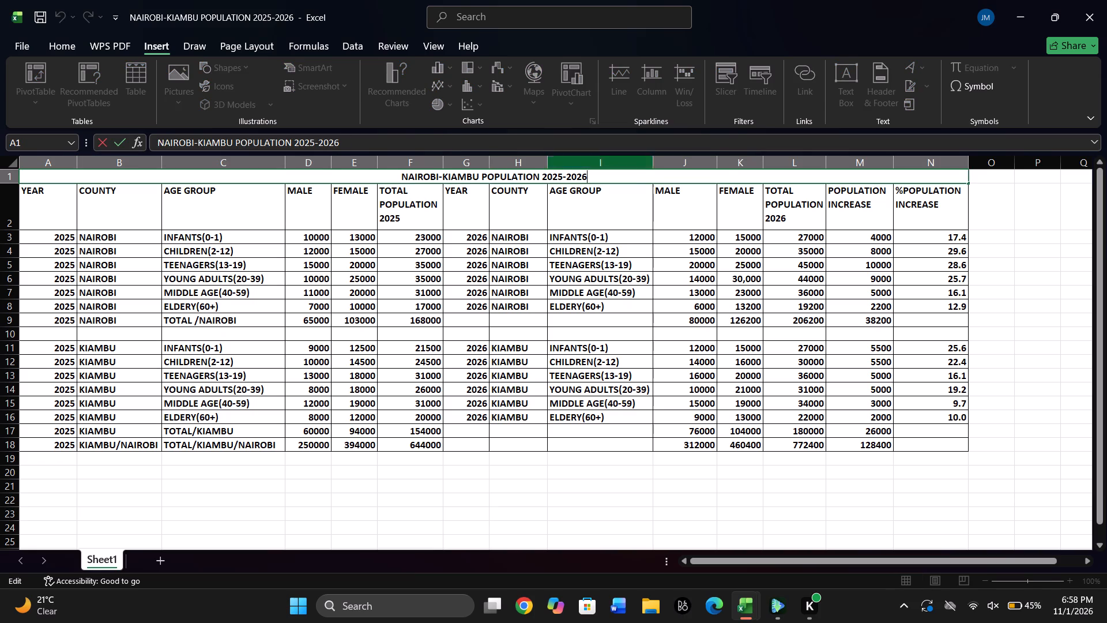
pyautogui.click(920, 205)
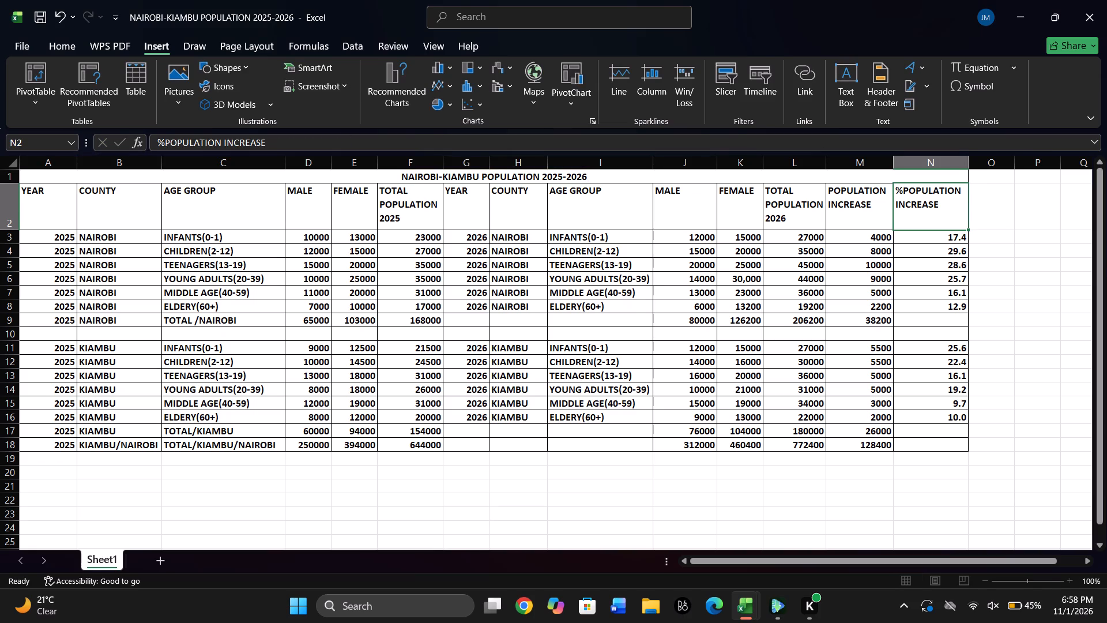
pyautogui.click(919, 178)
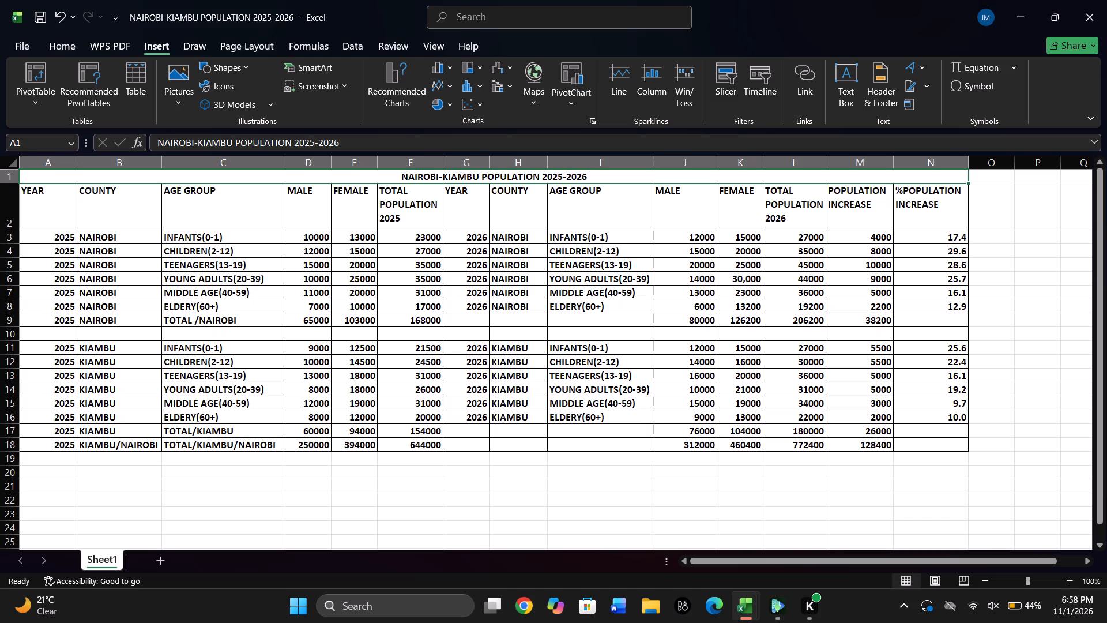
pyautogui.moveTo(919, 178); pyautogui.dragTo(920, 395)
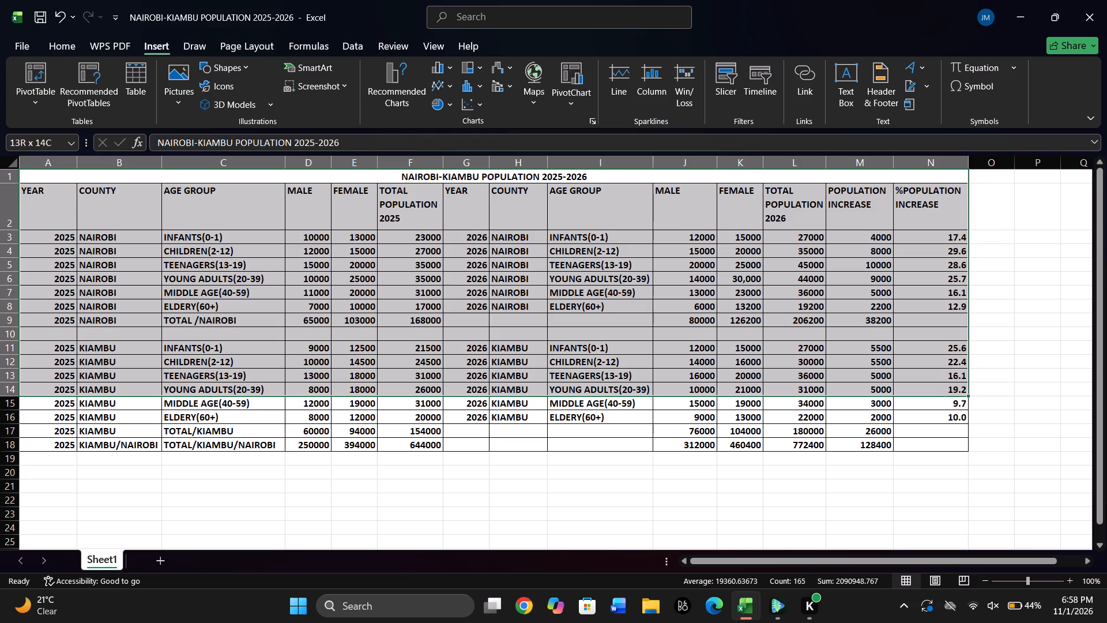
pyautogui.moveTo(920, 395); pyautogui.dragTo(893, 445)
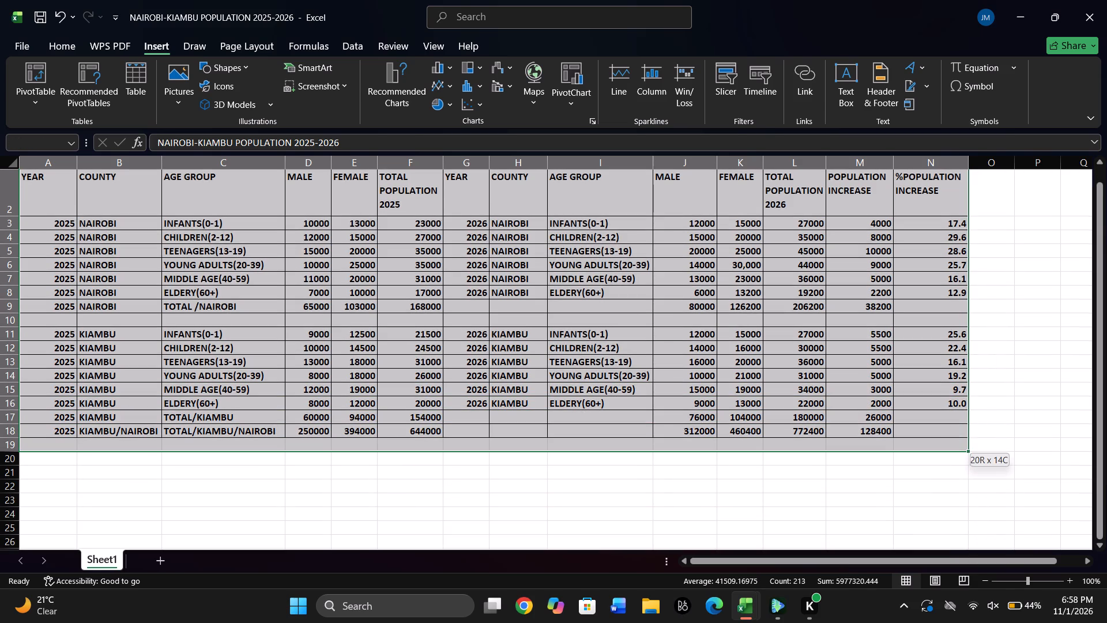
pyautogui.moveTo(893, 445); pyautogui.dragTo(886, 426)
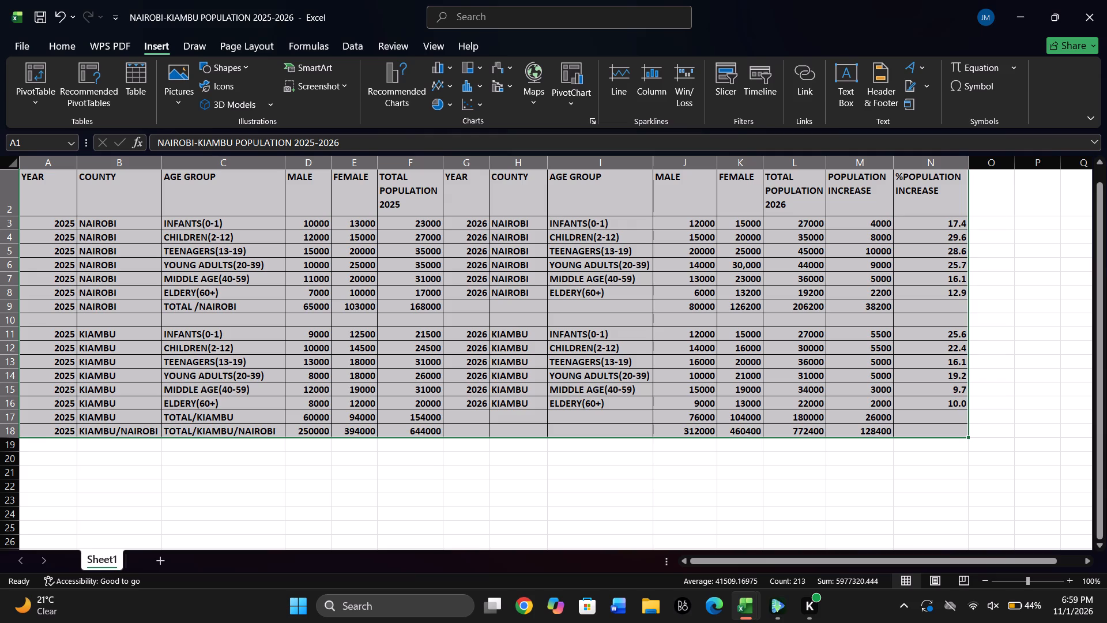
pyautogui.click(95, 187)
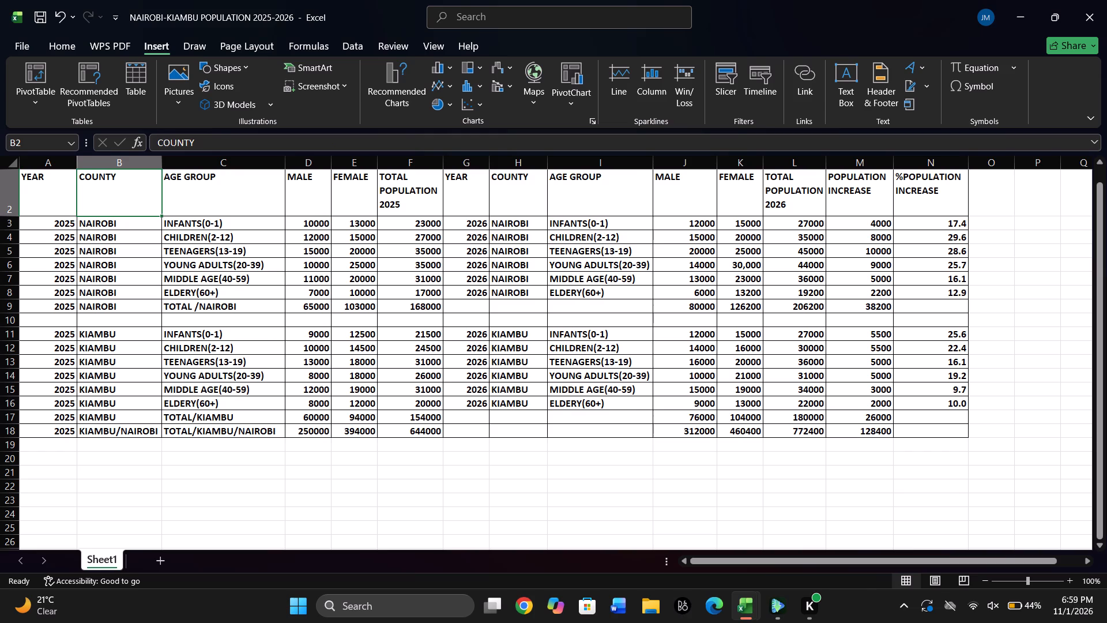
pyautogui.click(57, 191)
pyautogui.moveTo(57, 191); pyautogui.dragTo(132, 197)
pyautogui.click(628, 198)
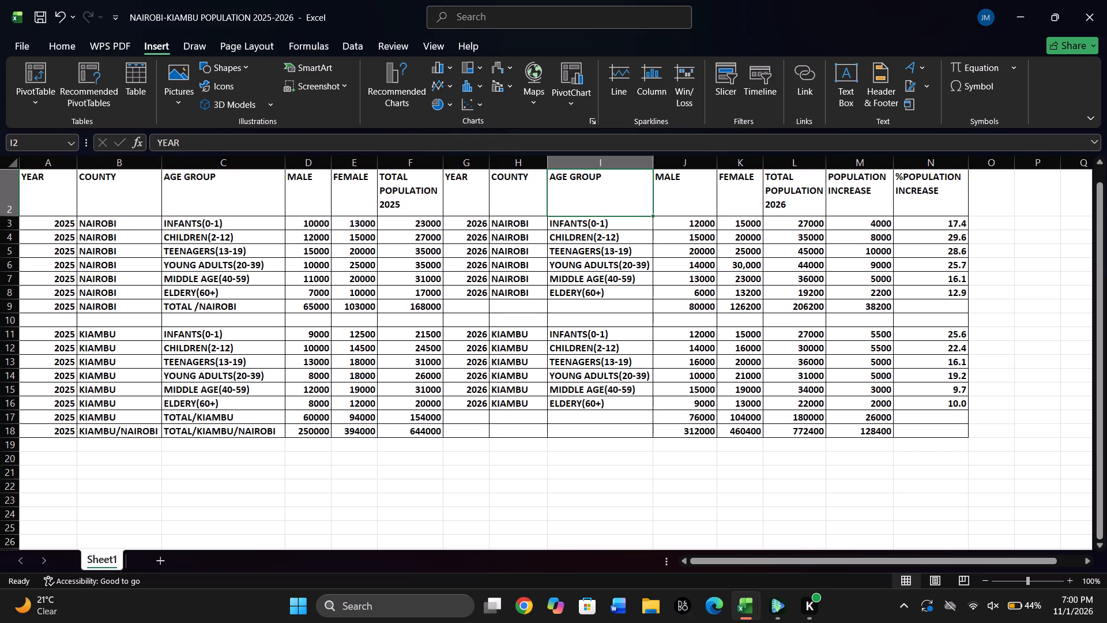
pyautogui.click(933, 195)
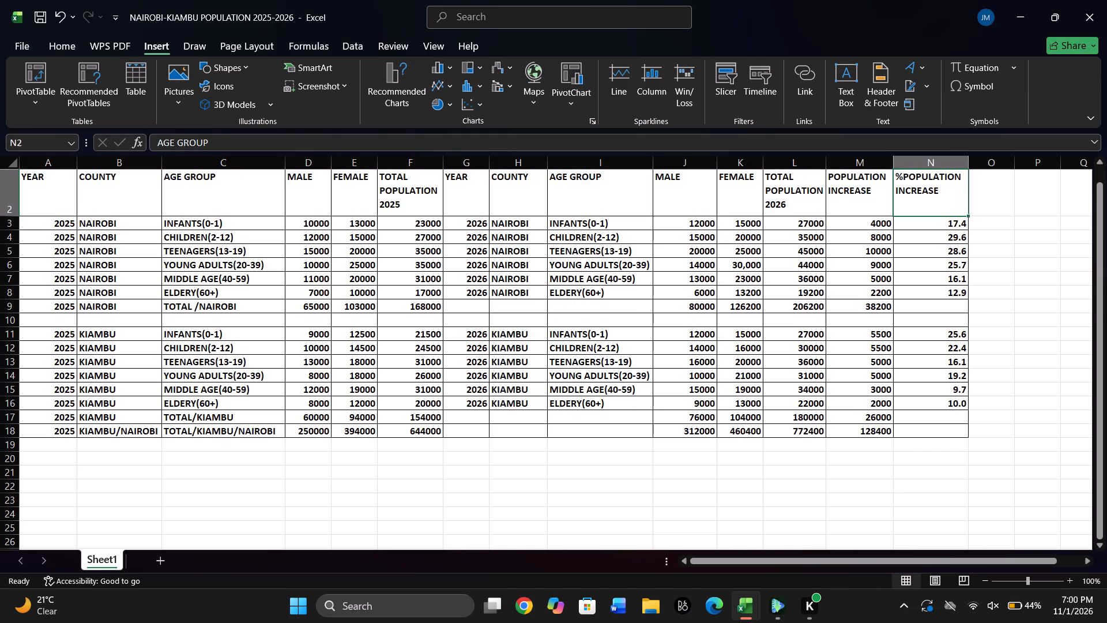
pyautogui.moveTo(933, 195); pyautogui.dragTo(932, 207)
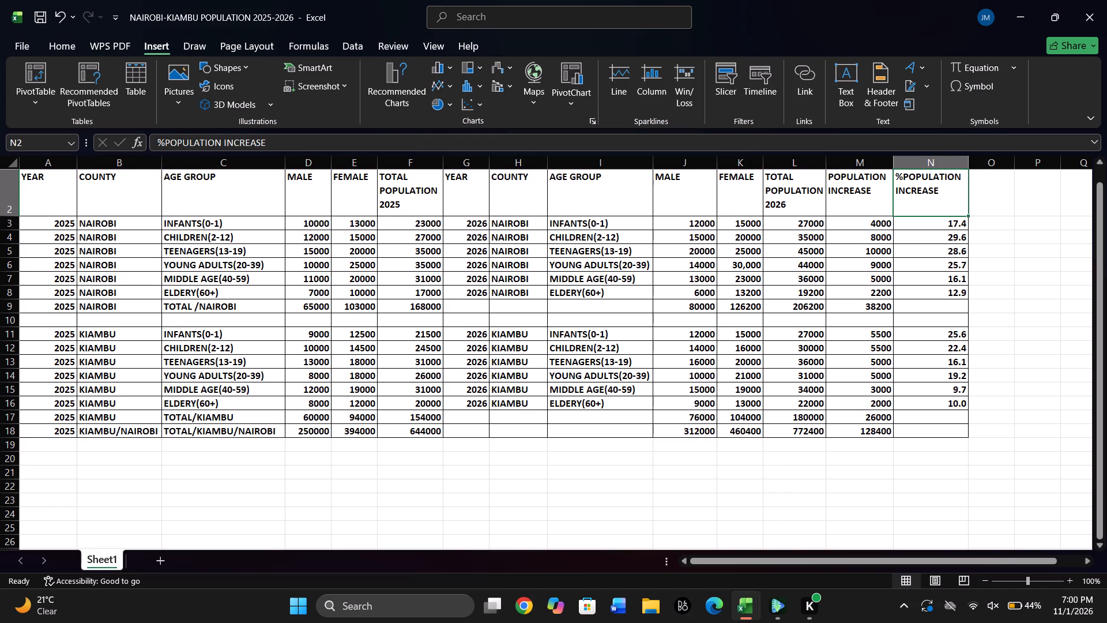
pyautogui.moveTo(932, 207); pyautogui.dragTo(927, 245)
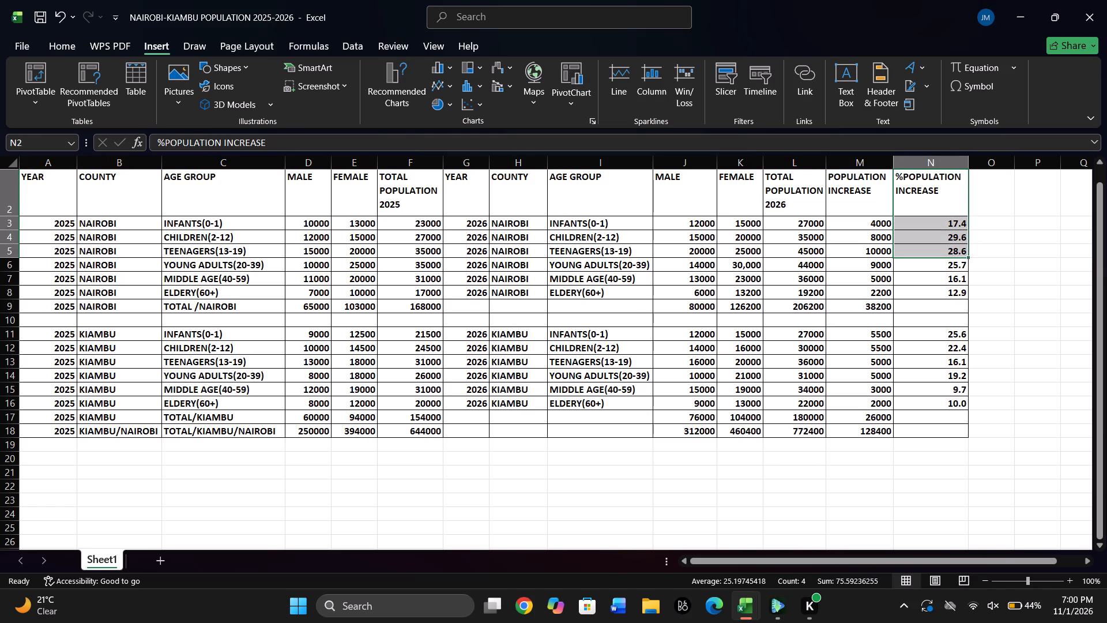
# Insert a 2-D clustered column chart from the Nairobi headers and data in A2:N9, including the Nairobi total row.
pyautogui.moveTo(63, 197); pyautogui.dragTo(571, 226)
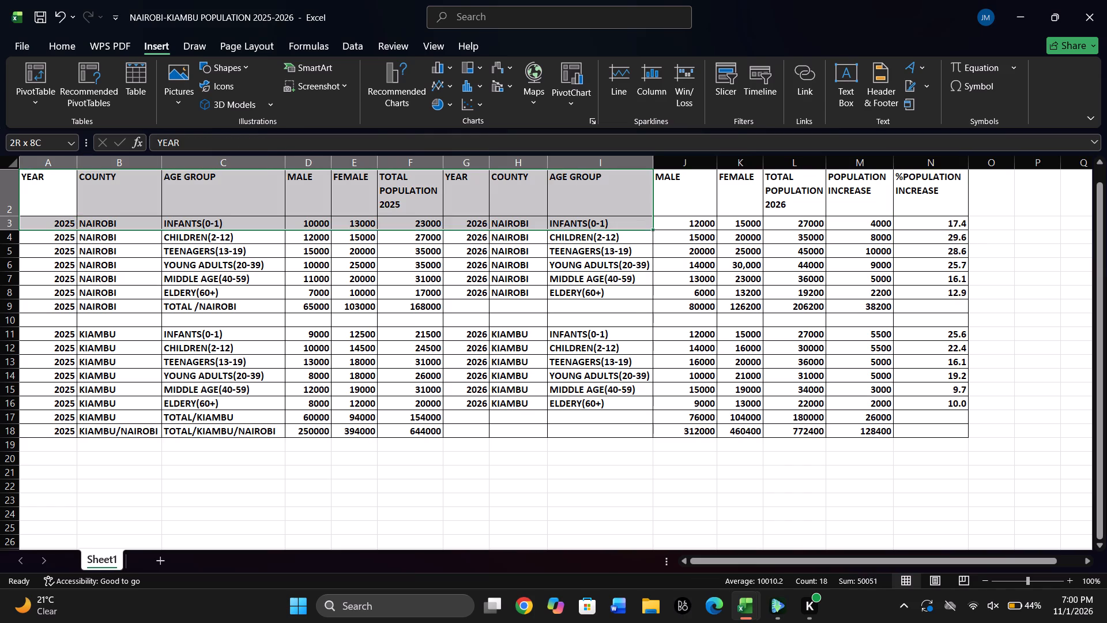
pyautogui.moveTo(571, 226); pyautogui.dragTo(961, 313)
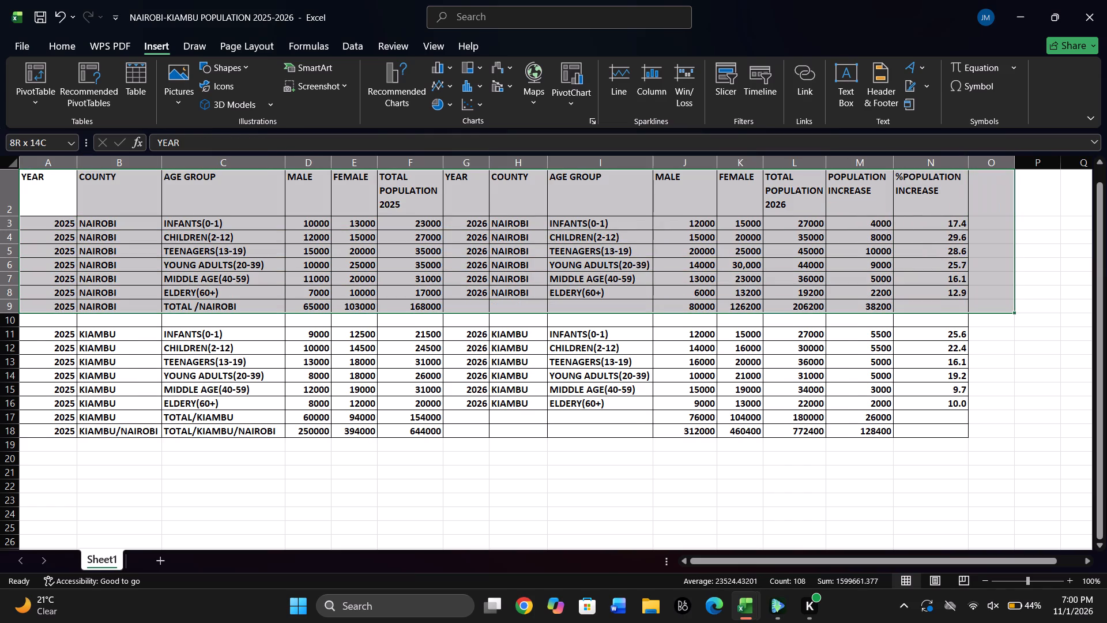
pyautogui.moveTo(961, 313); pyautogui.dragTo(944, 310)
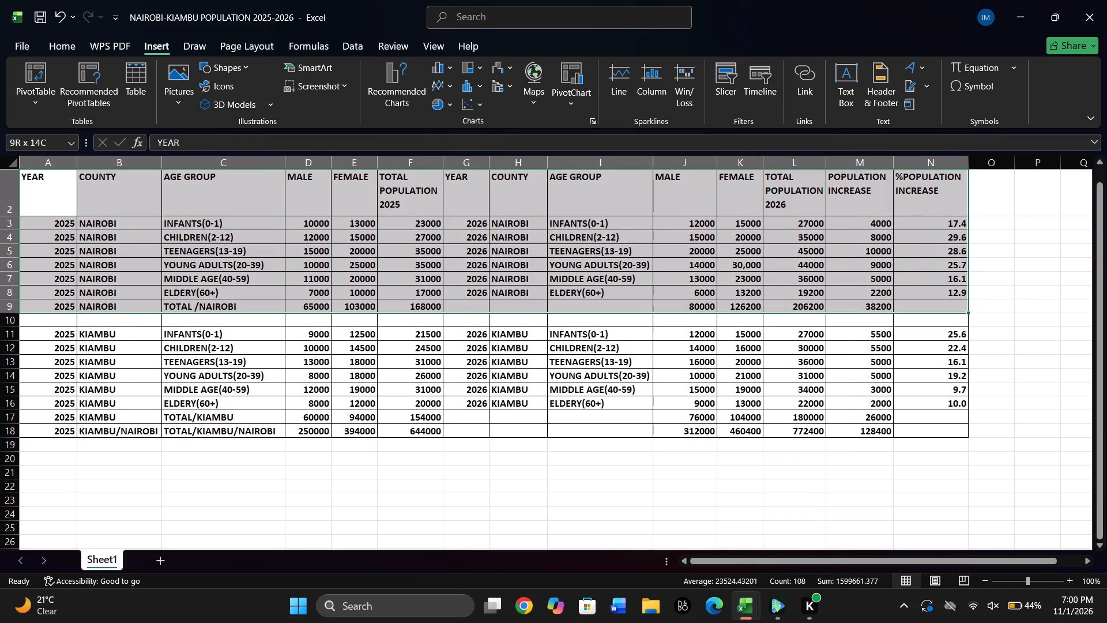
pyautogui.moveTo(944, 310); pyautogui.dragTo(944, 304)
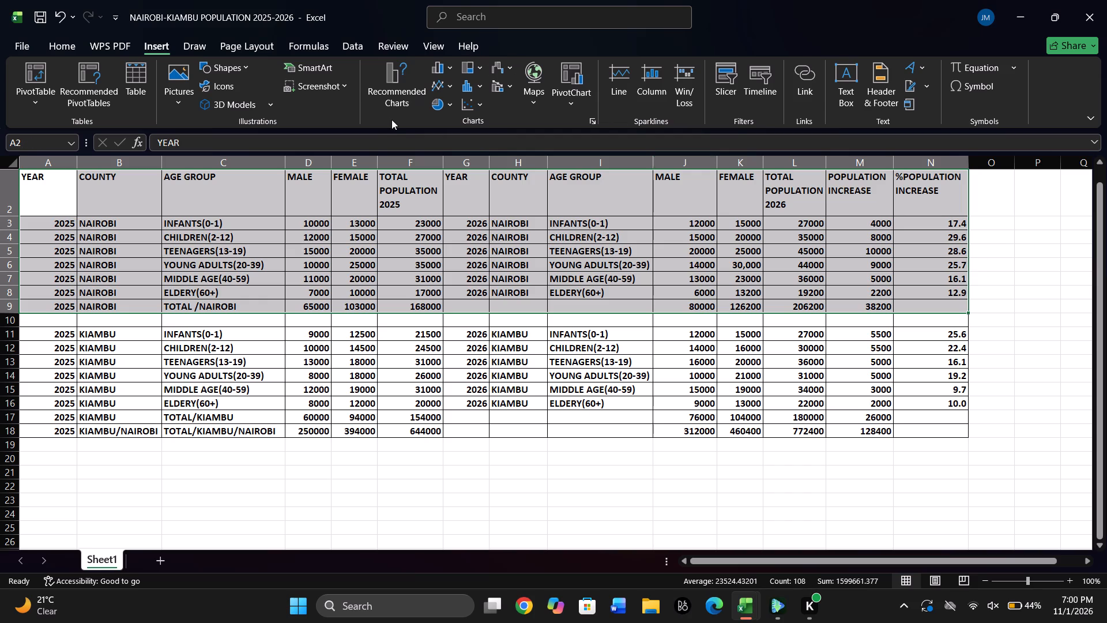
pyautogui.click(165, 47)
pyautogui.click(451, 65)
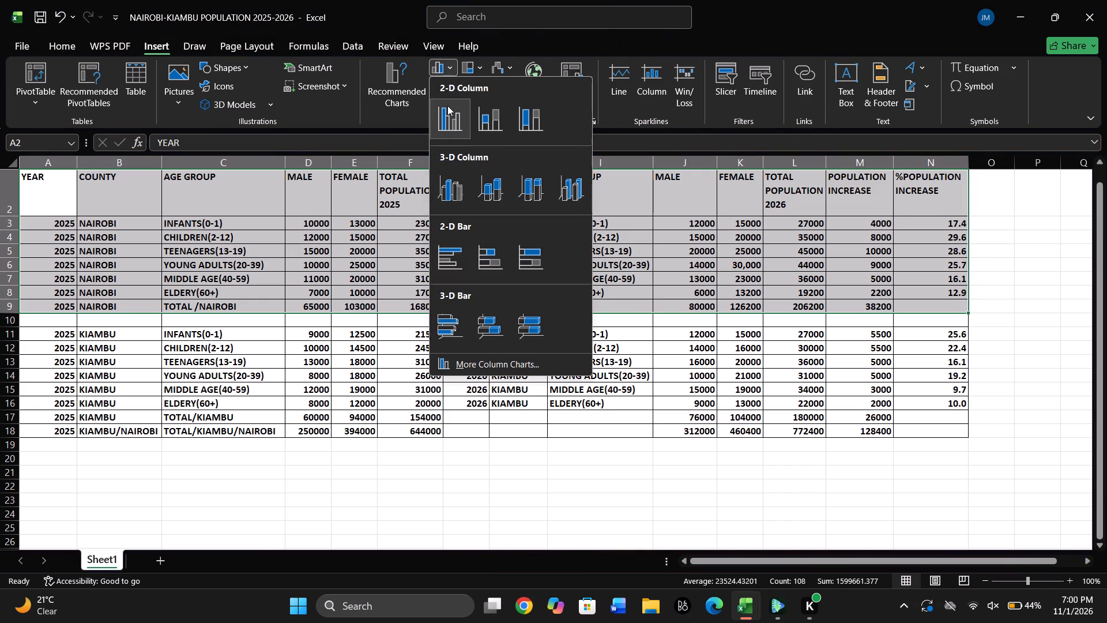
pyautogui.click(447, 107)
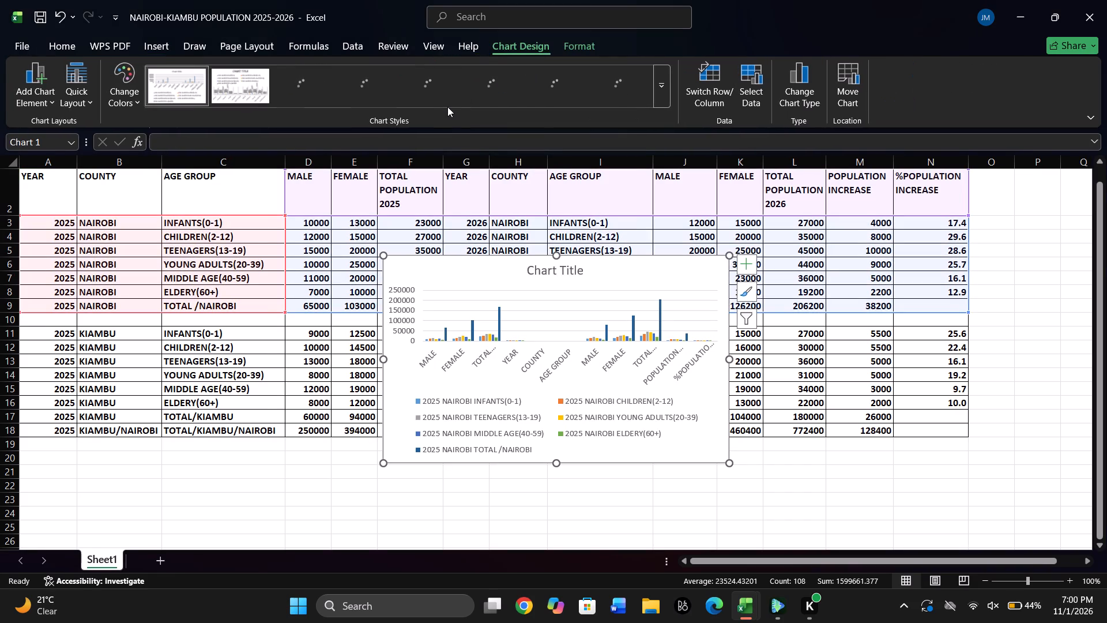
# Move the Nairobi column chart into the empty area below the population table, starting at about row 20 across columns E to J.
pyautogui.moveTo(657, 273); pyautogui.dragTo(623, 468)
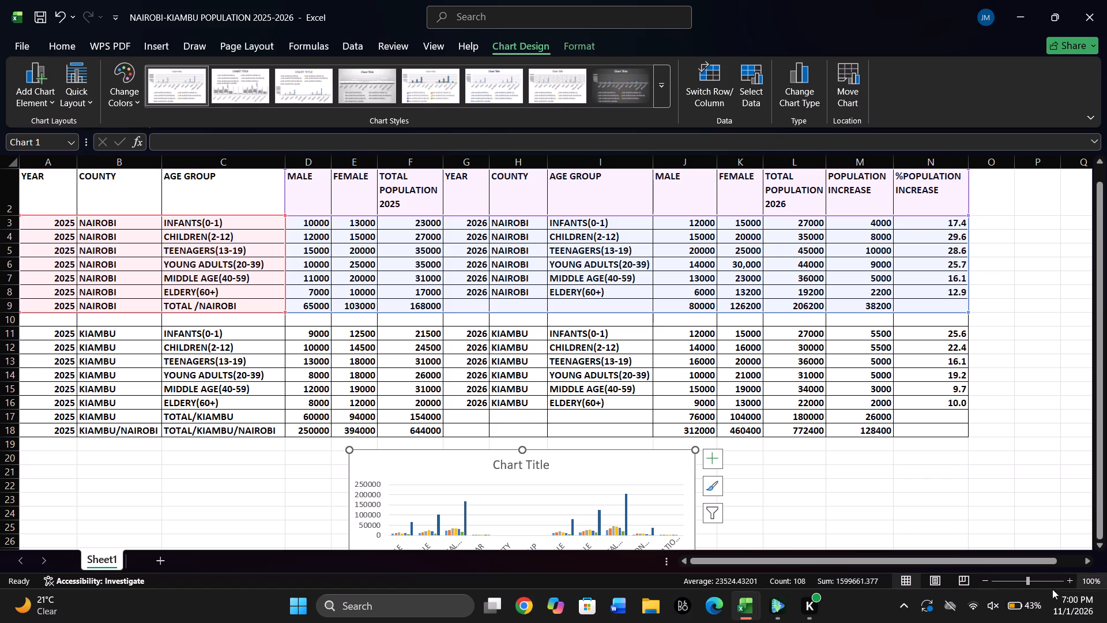
pyautogui.click(1098, 549)
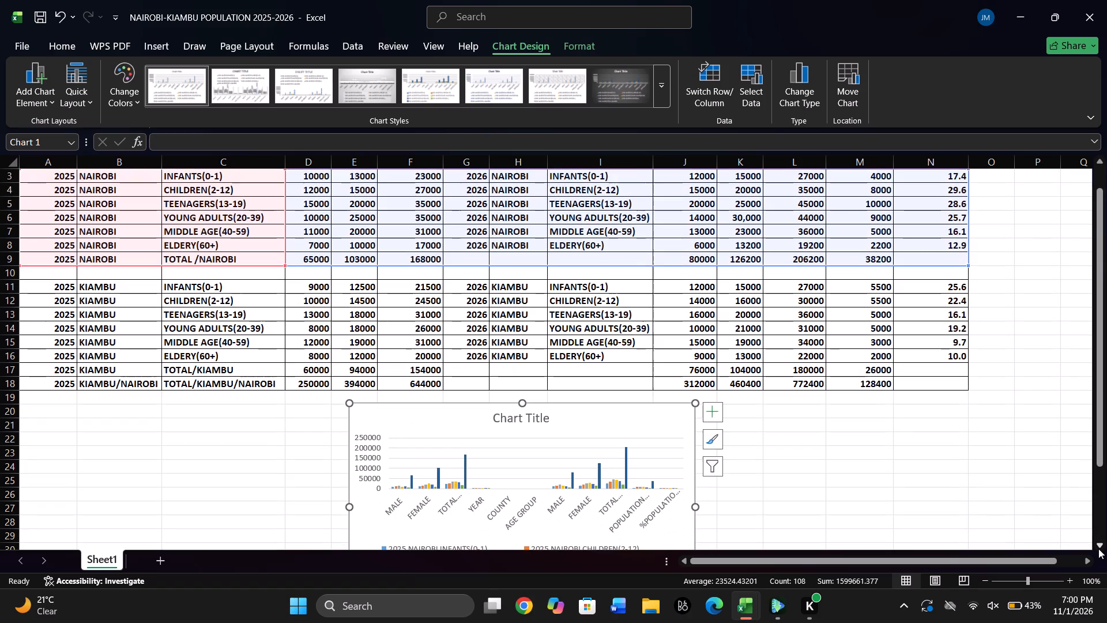
pyautogui.tripleClick(1098, 549)
pyautogui.tripleClick(1098, 549)
pyautogui.tripleClick(1098, 549)
pyautogui.doubleClick(1098, 549)
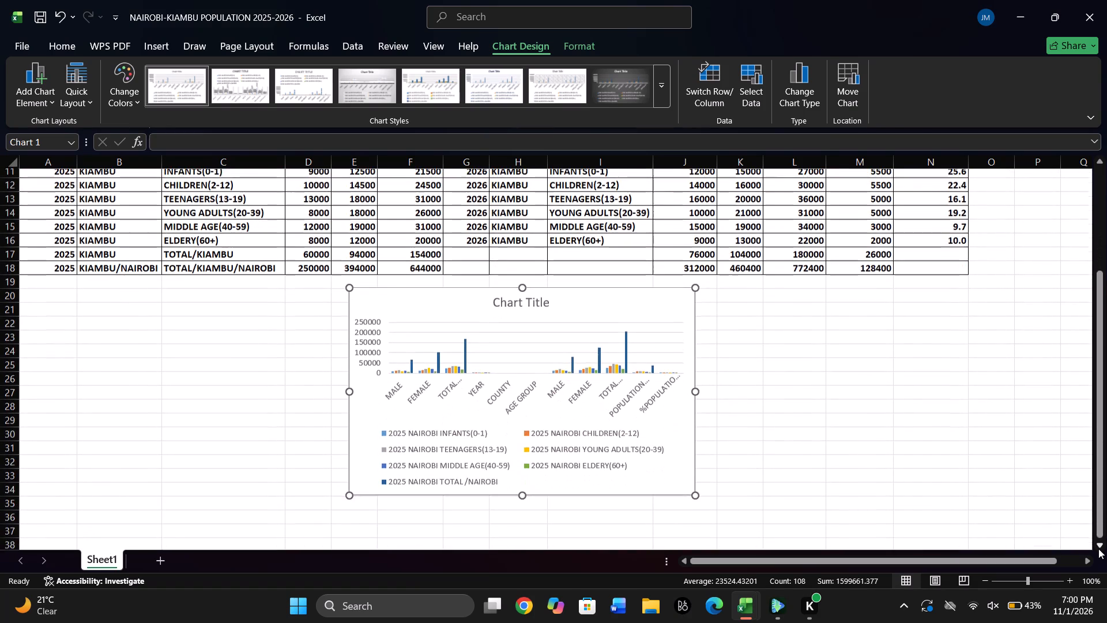
pyautogui.click(657, 267)
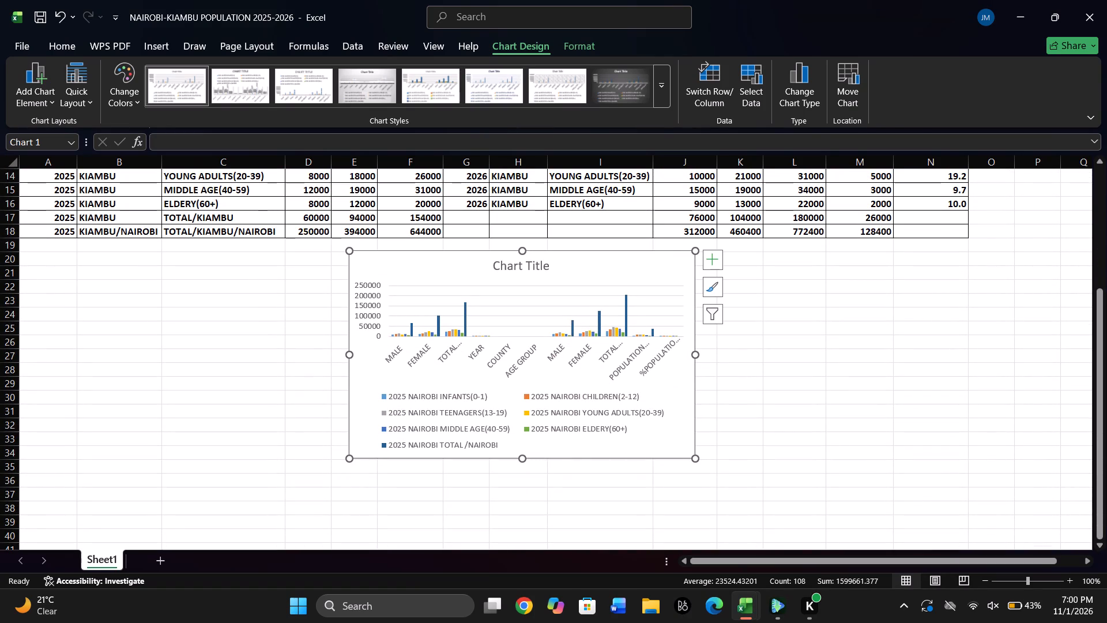
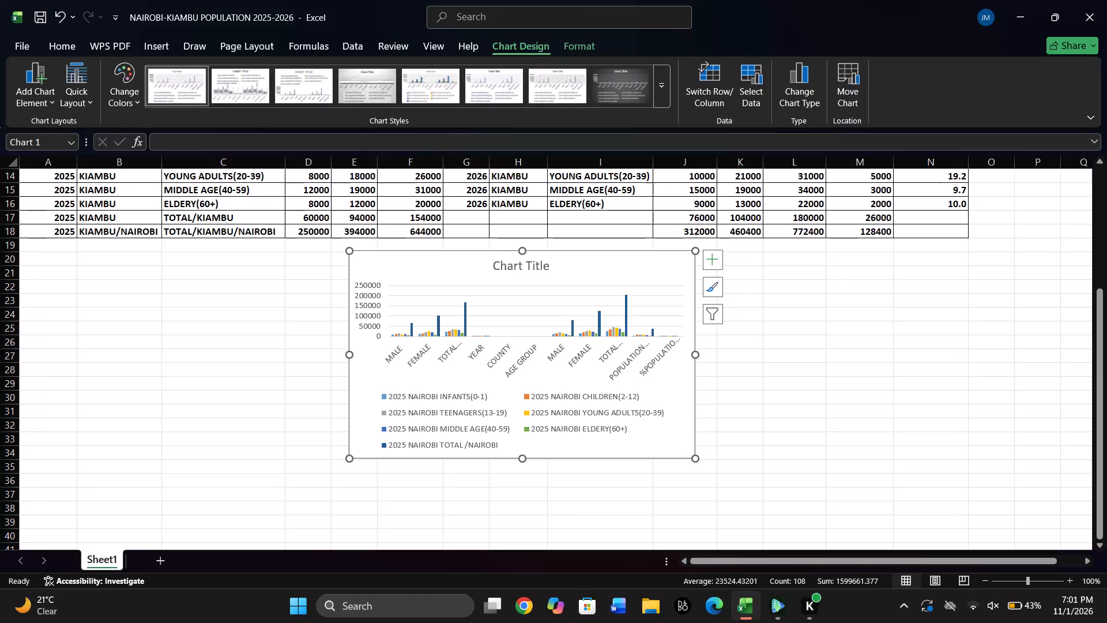
# Enlarge the Nairobi column chart so it extends down to about row 37 and across to about the end of column K.
pyautogui.click(588, 272)
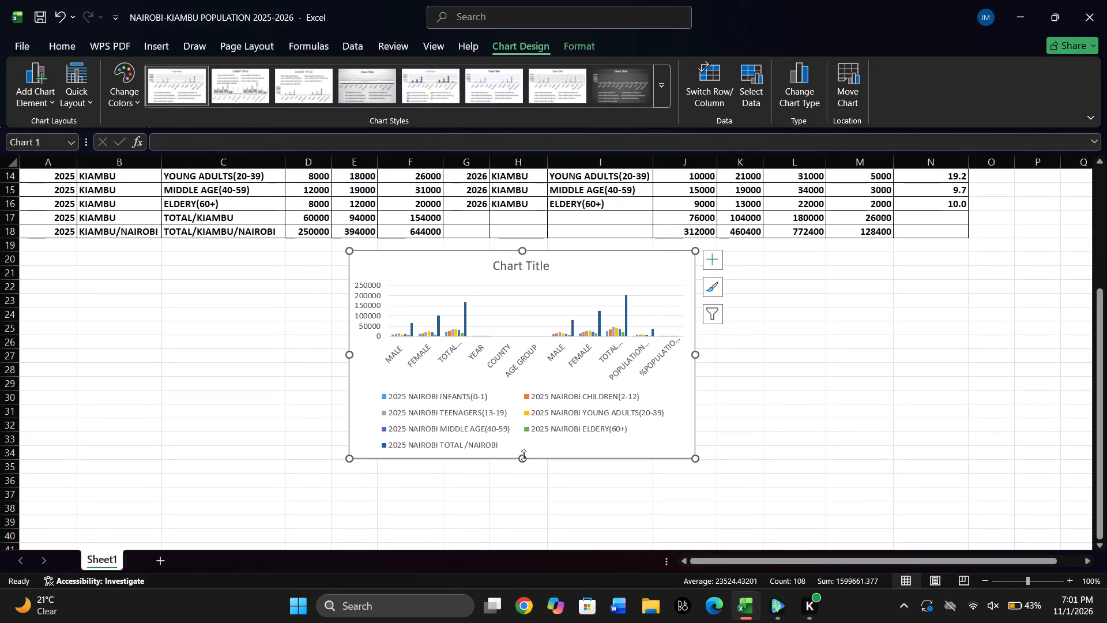
pyautogui.moveTo(524, 455); pyautogui.dragTo(529, 502)
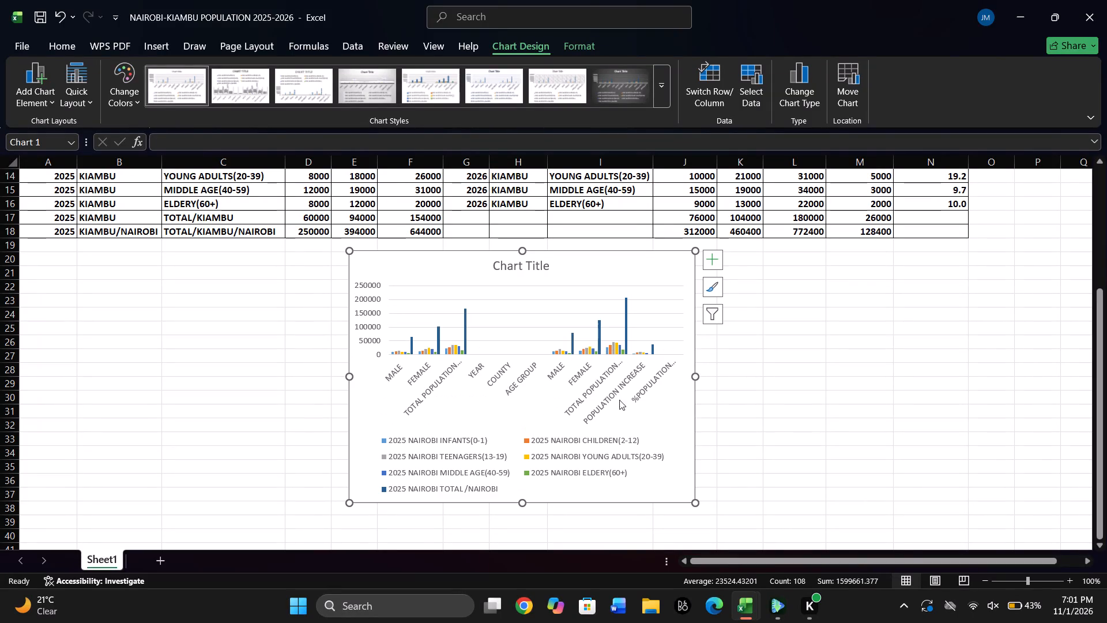
pyautogui.moveTo(696, 374); pyautogui.dragTo(766, 367)
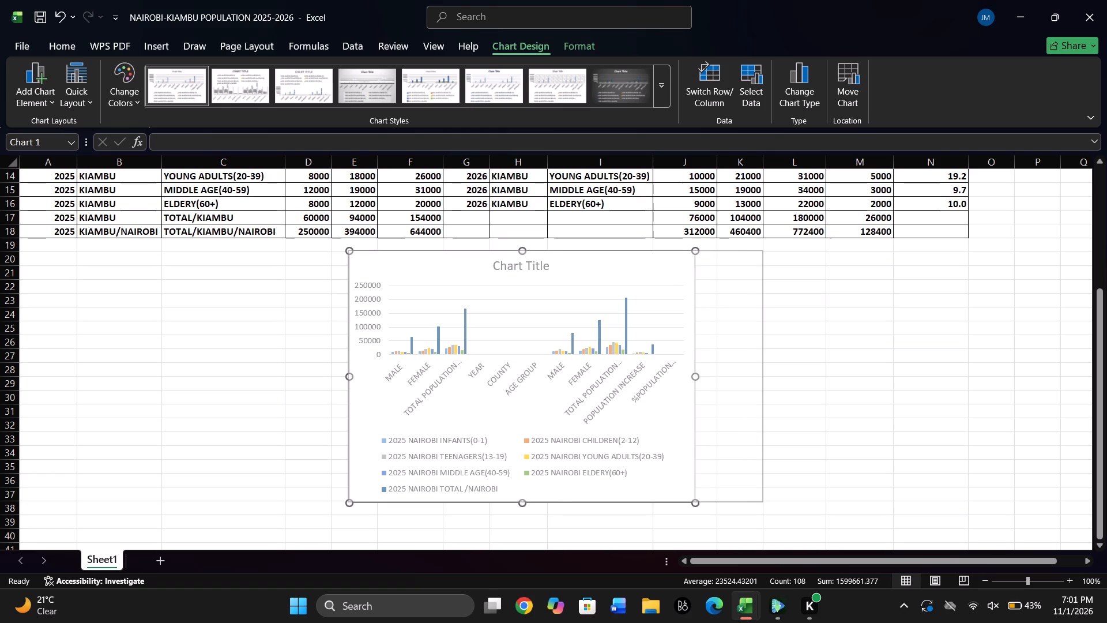
pyautogui.moveTo(766, 367); pyautogui.dragTo(769, 367)
# Replace the Nairobi chart's placeholder title with NAIROBI.
pyautogui.doubleClick(573, 264)
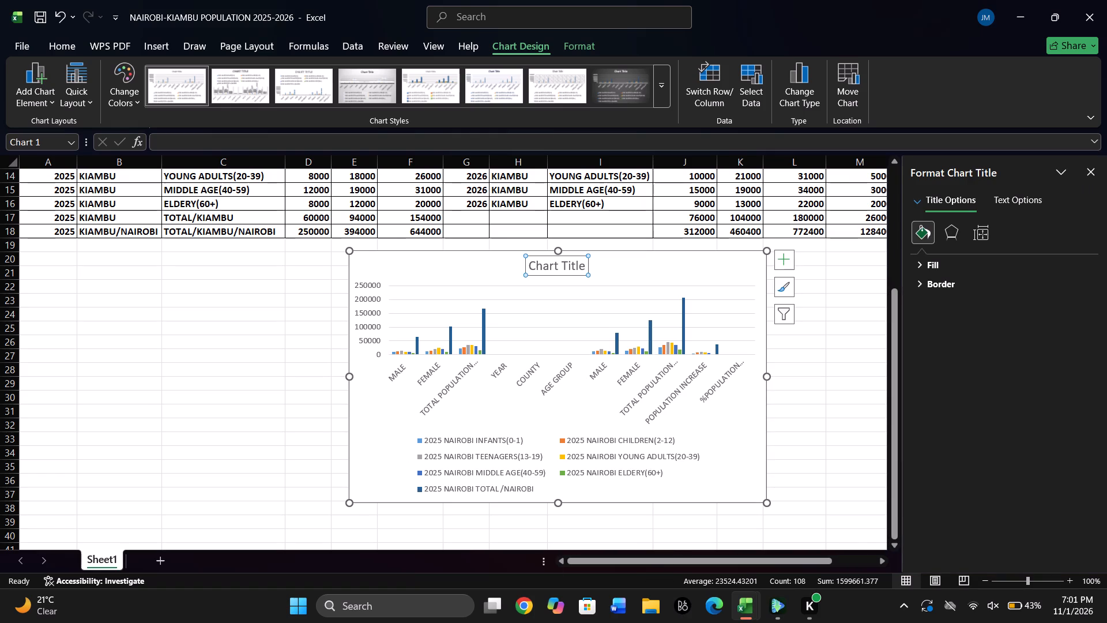
pyautogui.doubleClick(585, 264)
pyautogui.press('BackSpace')
pyautogui.press('BackSpace')
pyautogui.press('BackSpace')
pyautogui.press('BackSpace')
pyautogui.press('BackSpace')
pyautogui.press('BackSpace')
pyautogui.press('BackSpace')
pyautogui.press('BackSpace')
pyautogui.press('BackSpace')
pyautogui.press('BackSpace')
pyautogui.press('BackSpace')
pyautogui.press('BackSpace')
pyautogui.press('BackSpace')
pyautogui.press('BackSpace')
pyautogui.press('BackSpace')
pyautogui.press('BackSpace')
pyautogui.press('BackSpace')
pyautogui.press('BackSpace')
pyautogui.press('BackSpace')
pyautogui.press('BackSpace')
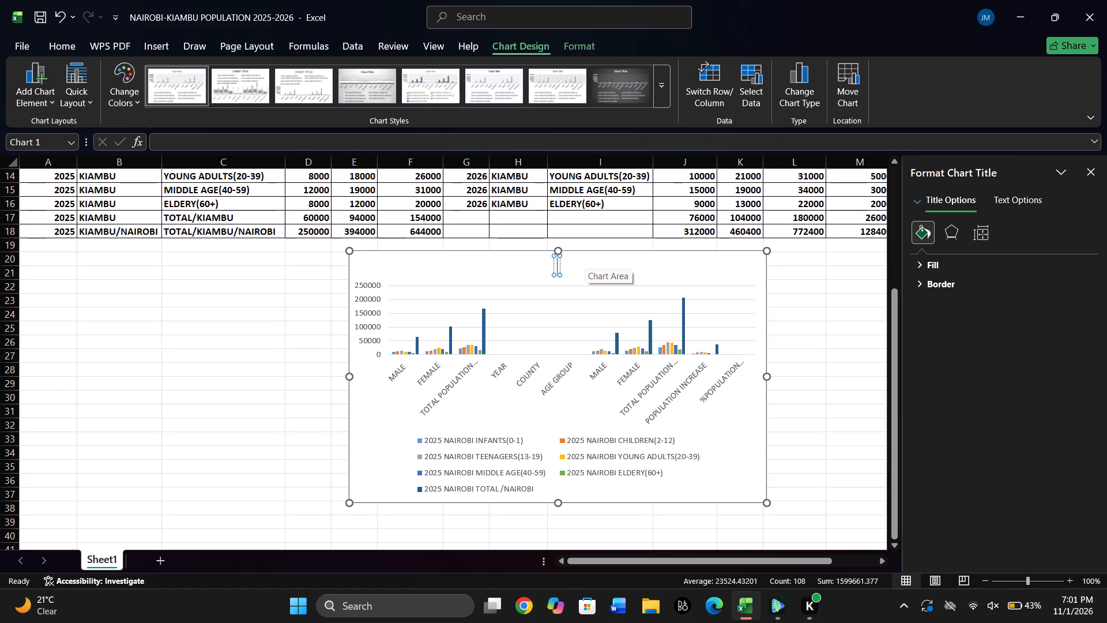
pyautogui.press('i')
pyautogui.press('BackSpace')
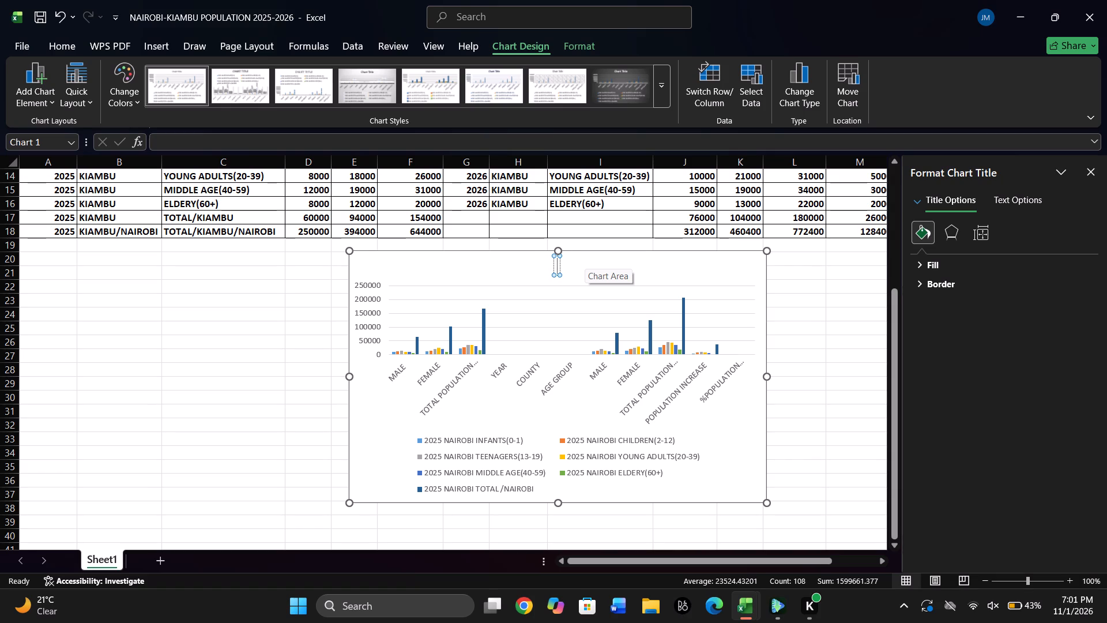
pyautogui.write('NAIROBI')
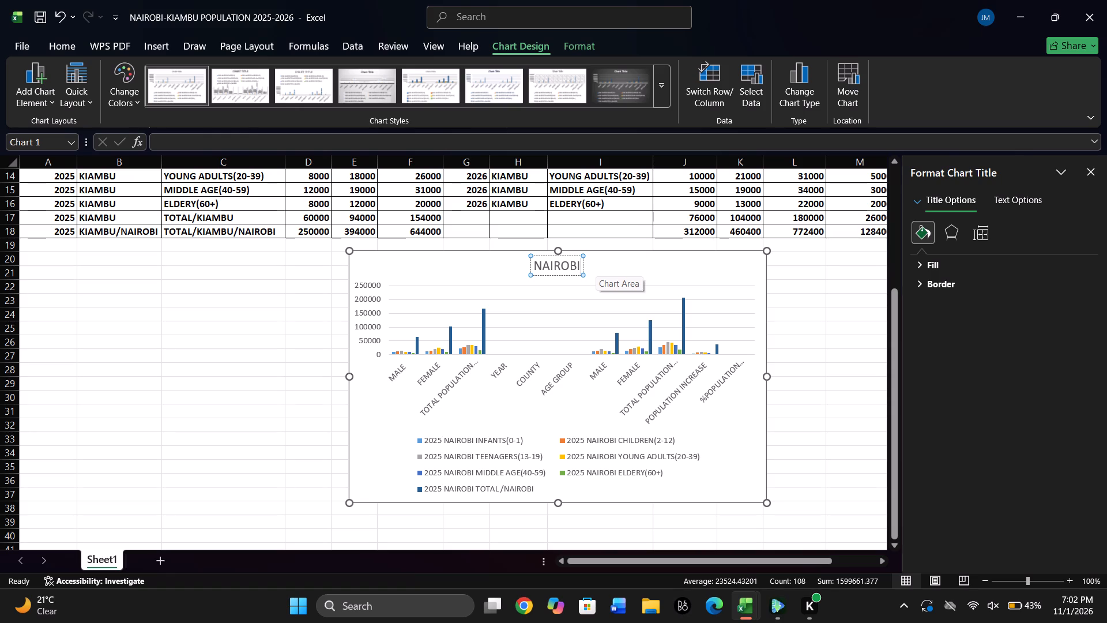
pyautogui.click(617, 266)
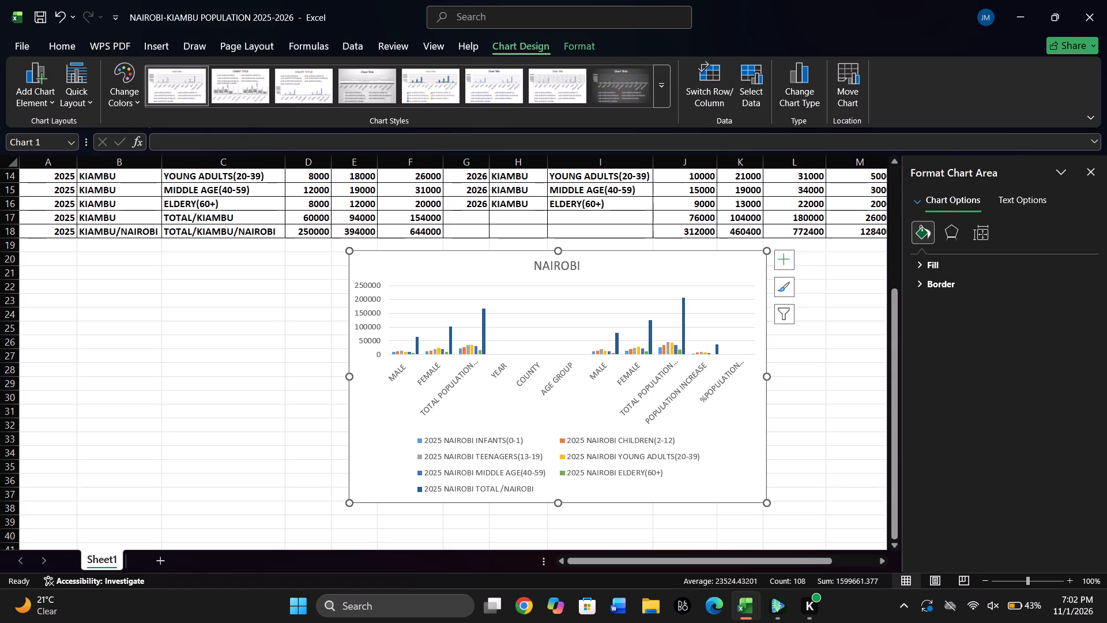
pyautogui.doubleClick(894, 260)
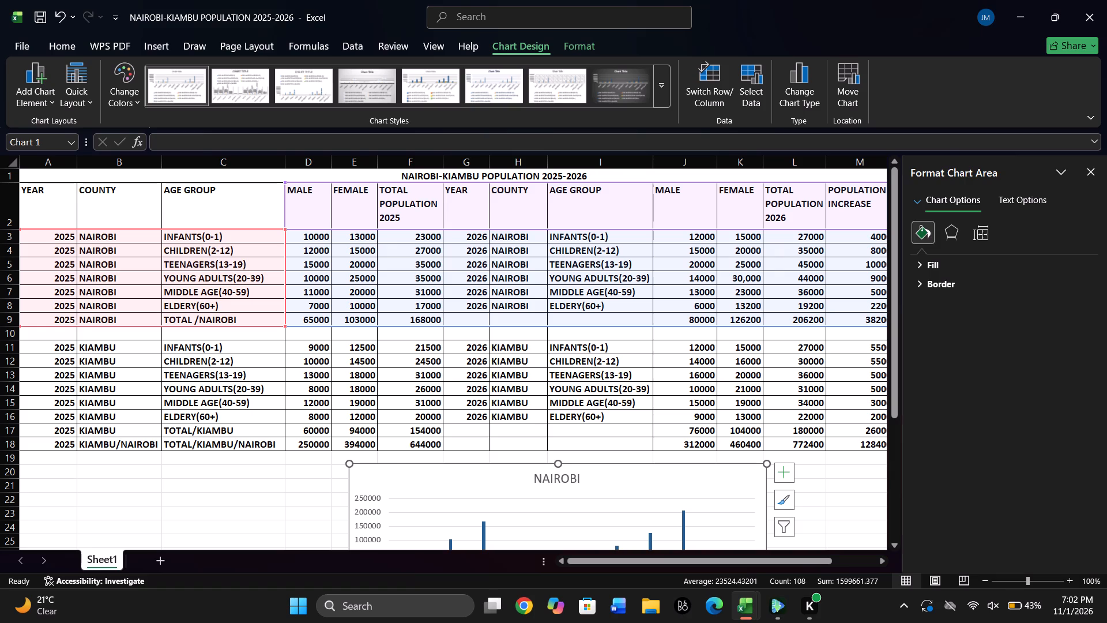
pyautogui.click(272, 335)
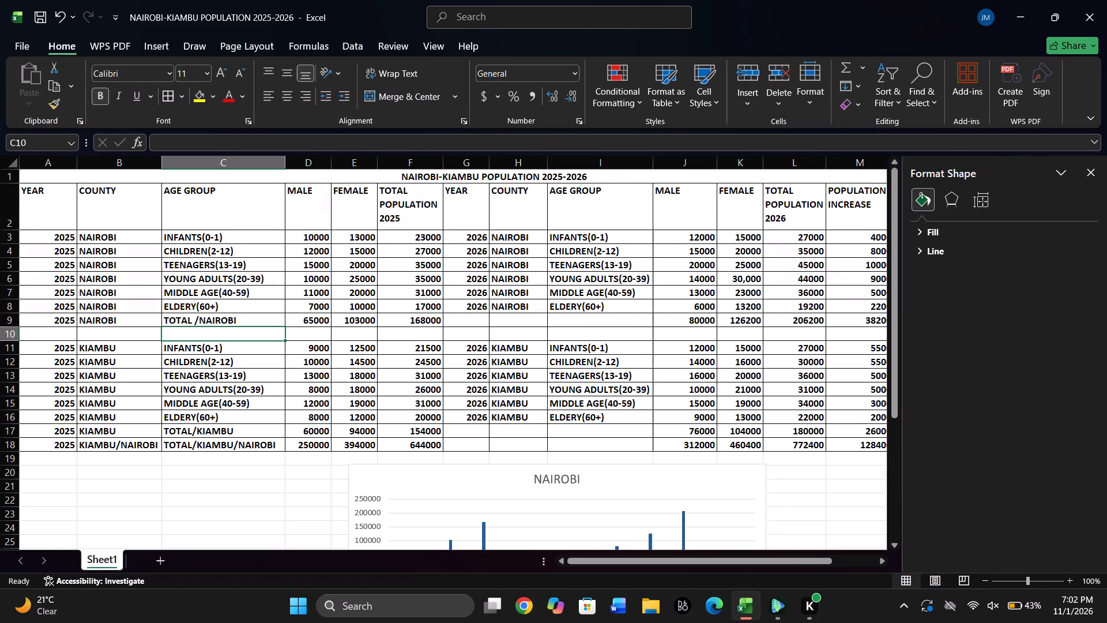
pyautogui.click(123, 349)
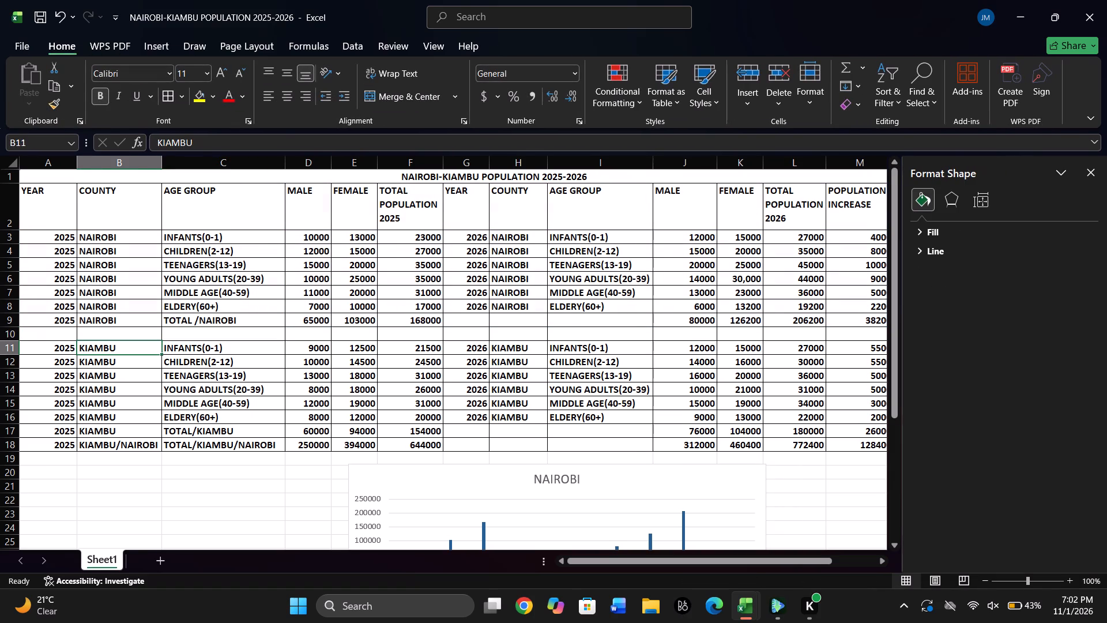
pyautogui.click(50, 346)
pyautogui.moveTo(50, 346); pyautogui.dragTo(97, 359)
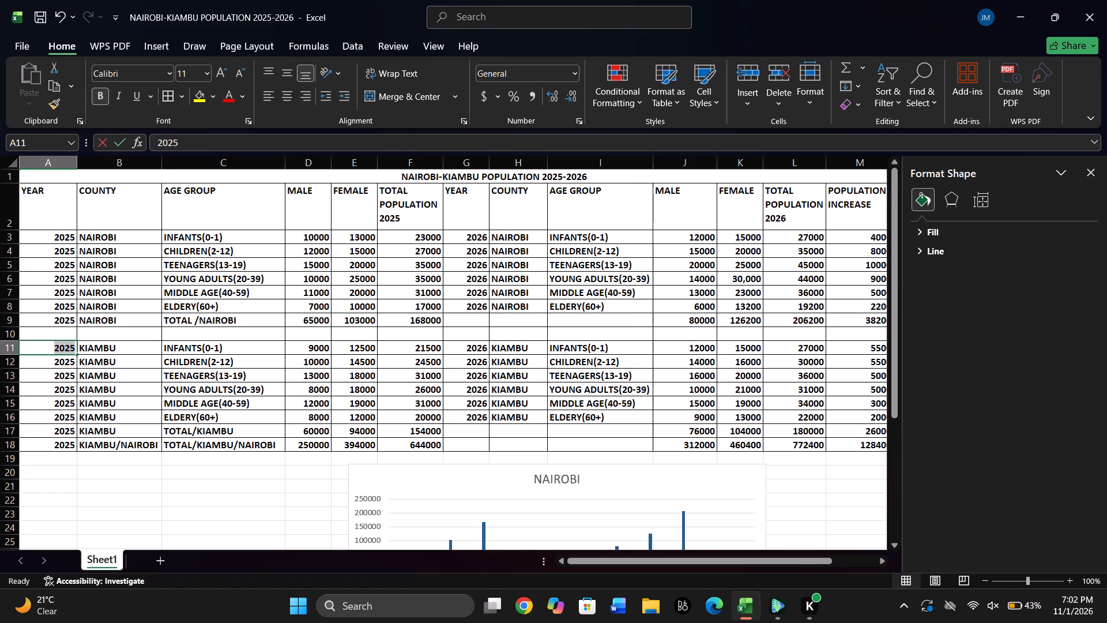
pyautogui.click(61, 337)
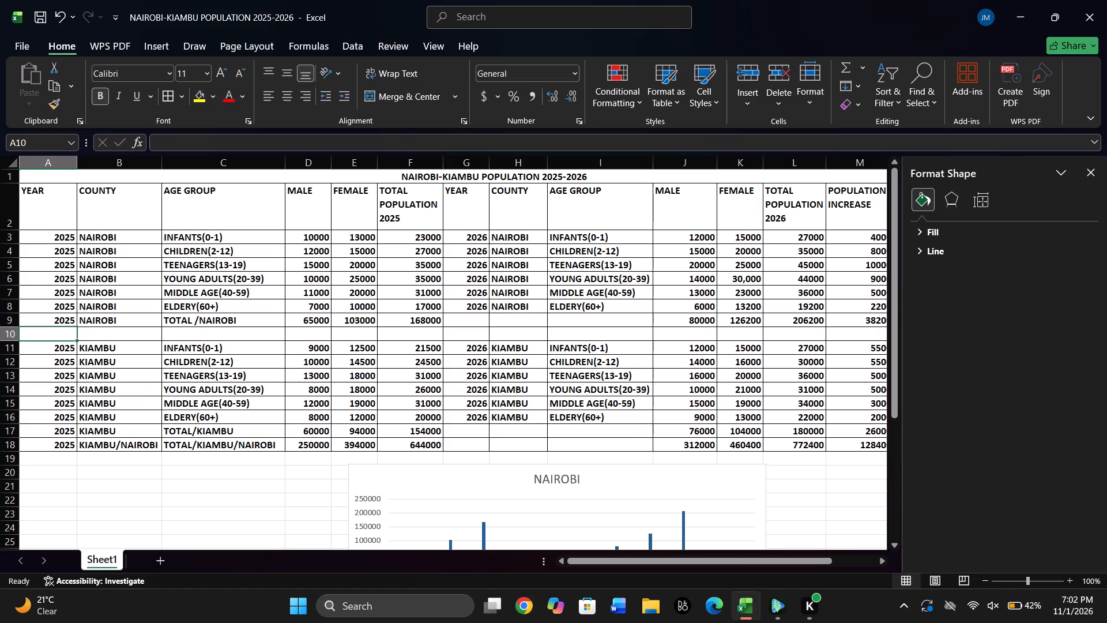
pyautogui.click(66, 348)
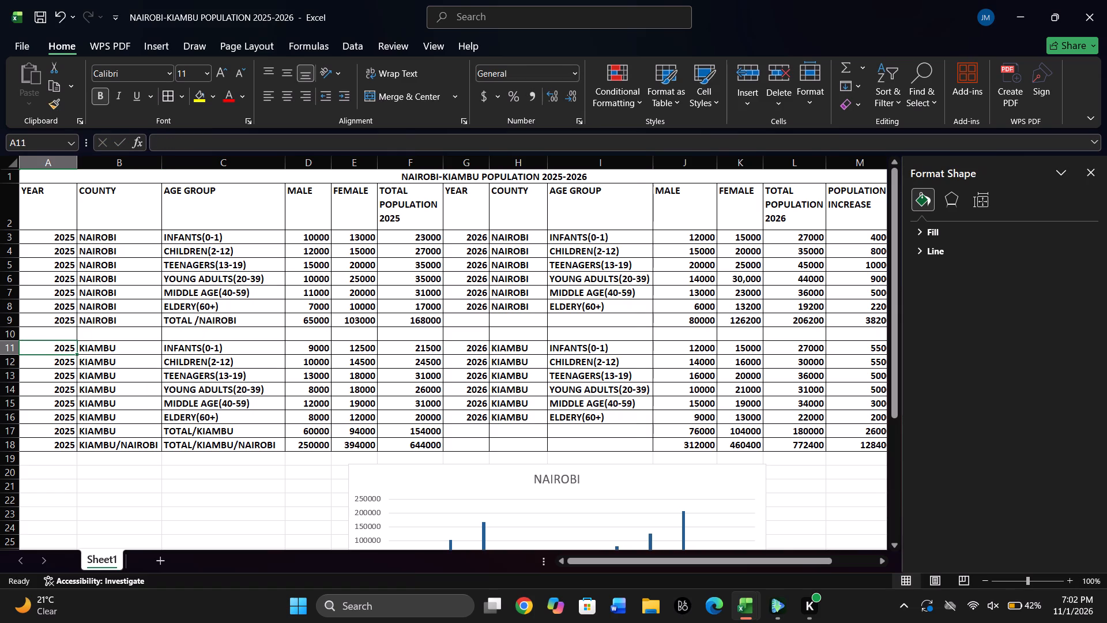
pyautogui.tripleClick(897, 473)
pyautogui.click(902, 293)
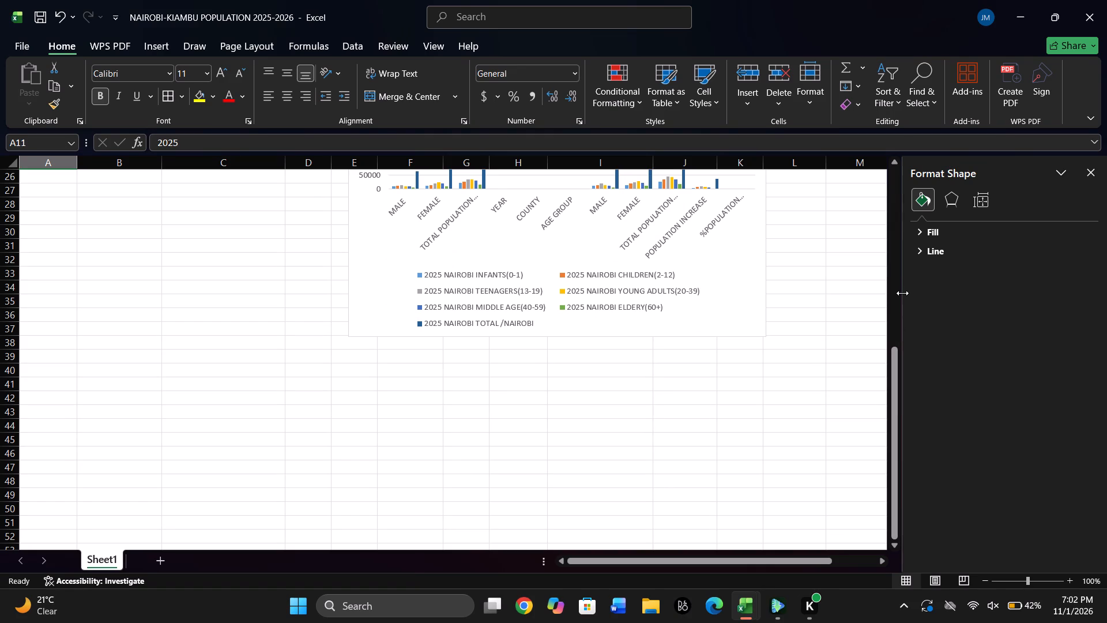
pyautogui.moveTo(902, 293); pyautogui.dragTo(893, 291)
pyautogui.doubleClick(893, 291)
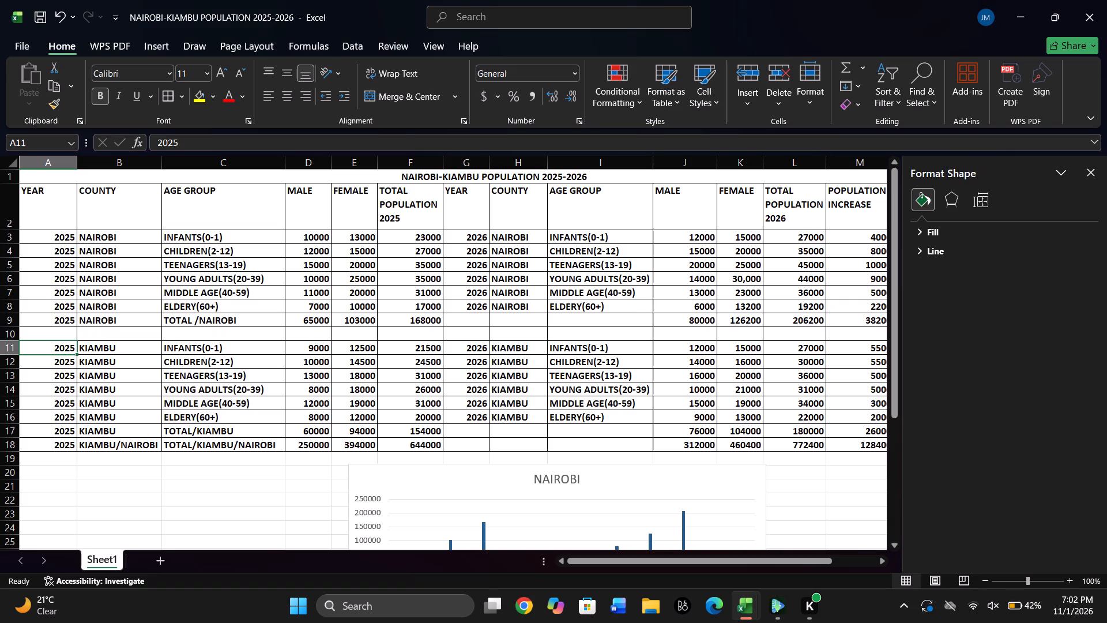
# Insert a 2-D clustered column chart from the Kiambu data and totals in A11:N18.
pyautogui.moveTo(57, 348); pyautogui.dragTo(288, 407)
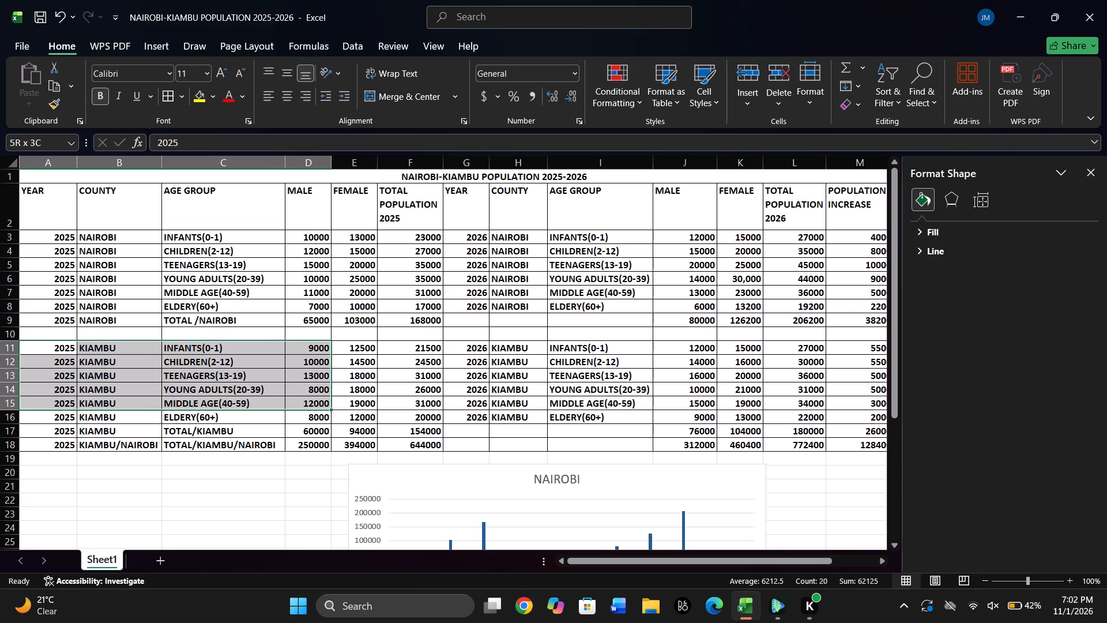
pyautogui.moveTo(288, 407); pyautogui.dragTo(813, 421)
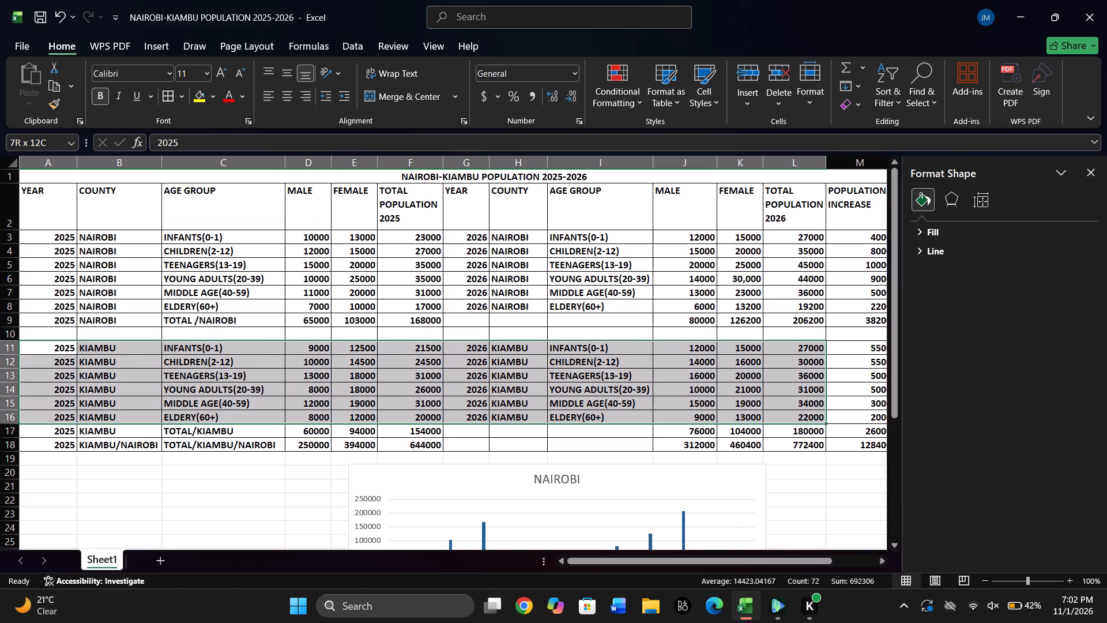
pyautogui.moveTo(813, 421); pyautogui.dragTo(803, 430)
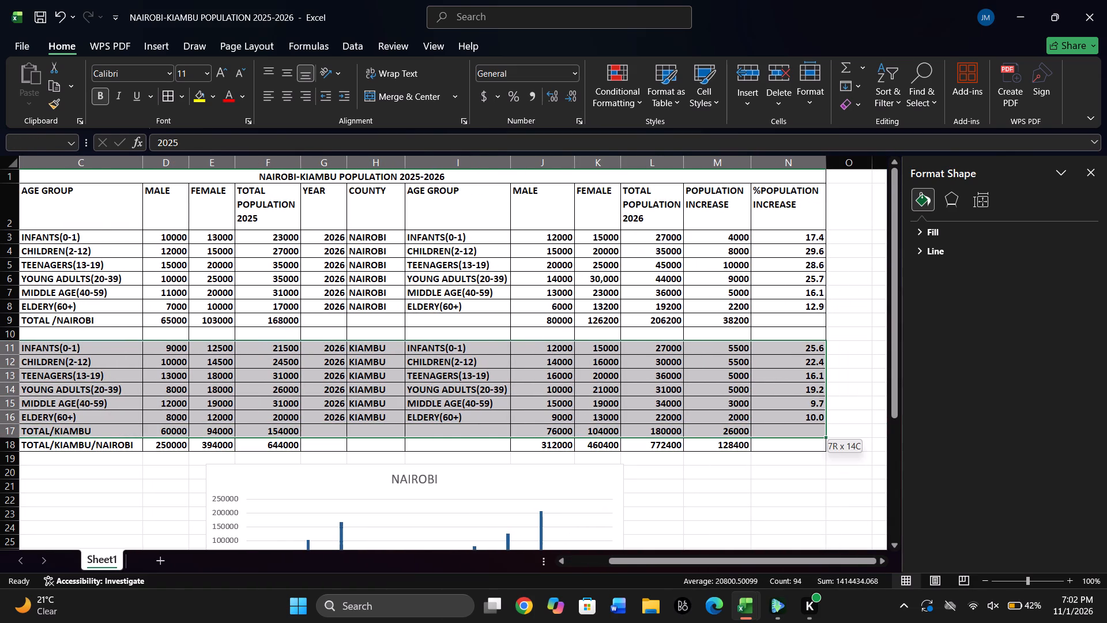
pyautogui.moveTo(803, 430); pyautogui.dragTo(815, 445)
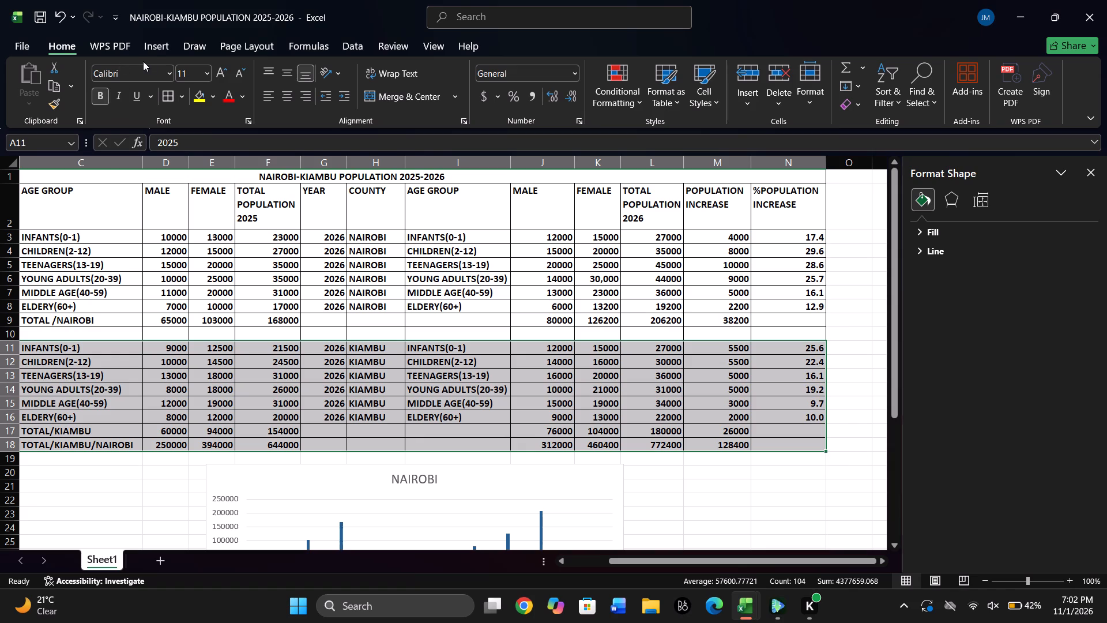
pyautogui.click(153, 50)
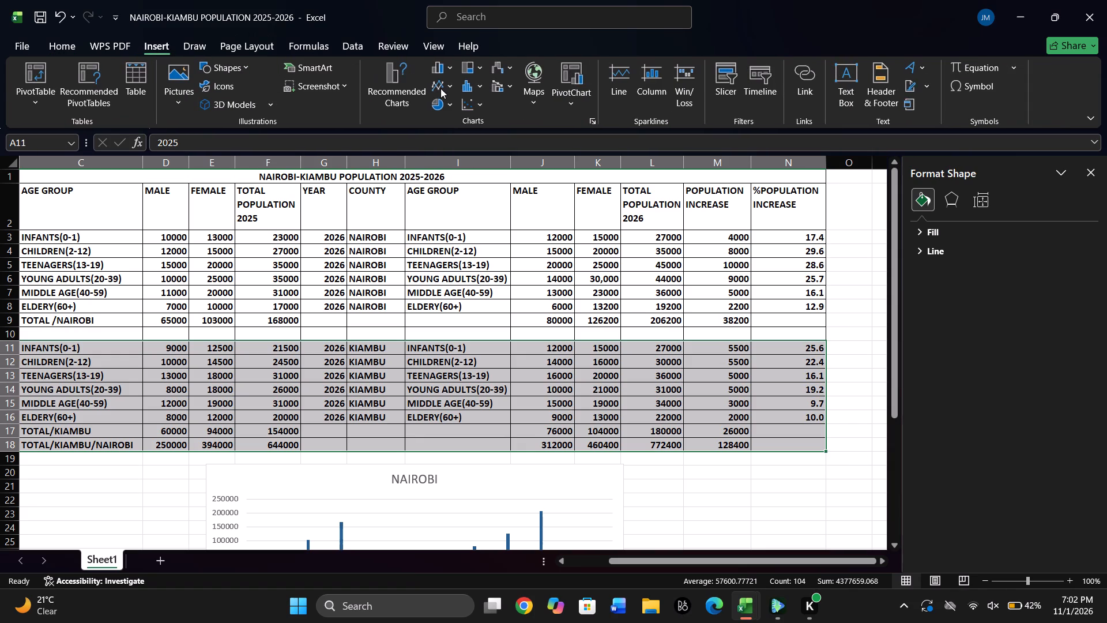
pyautogui.click(452, 70)
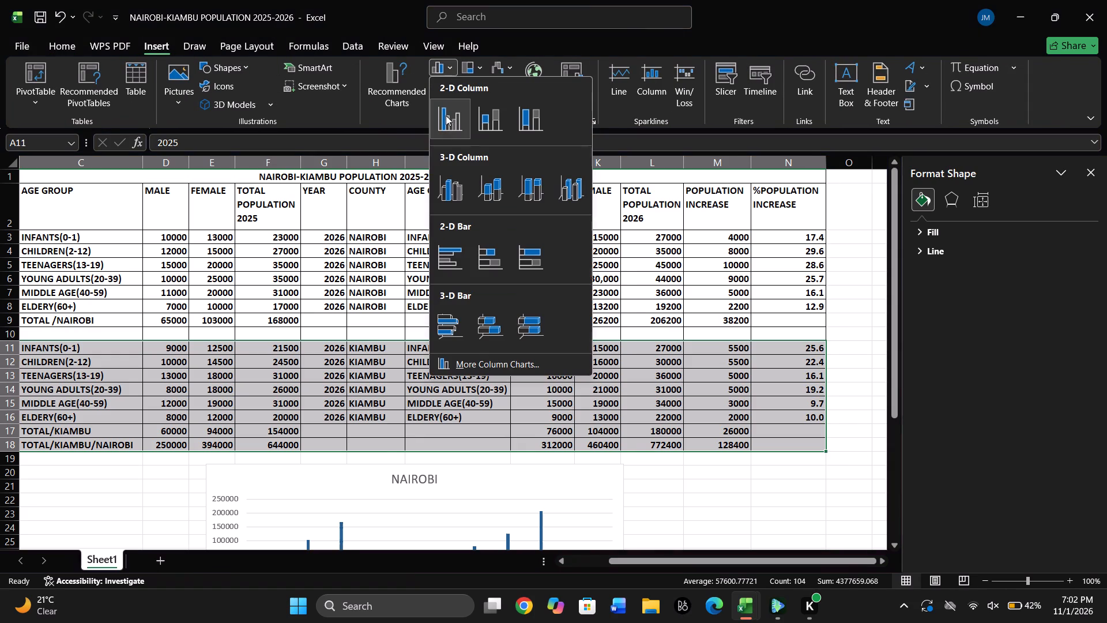
pyautogui.click(444, 117)
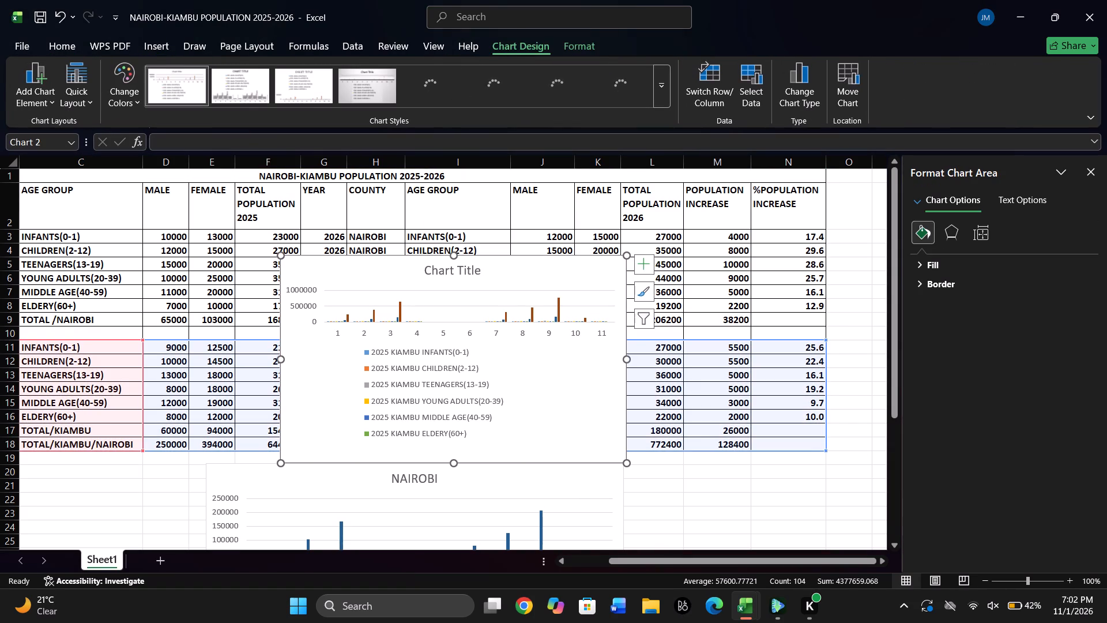
# Move the untitled Kiambu chart below the table, to about columns J–O with its top edge near row 20.
pyautogui.moveTo(522, 271); pyautogui.dragTo(507, 557)
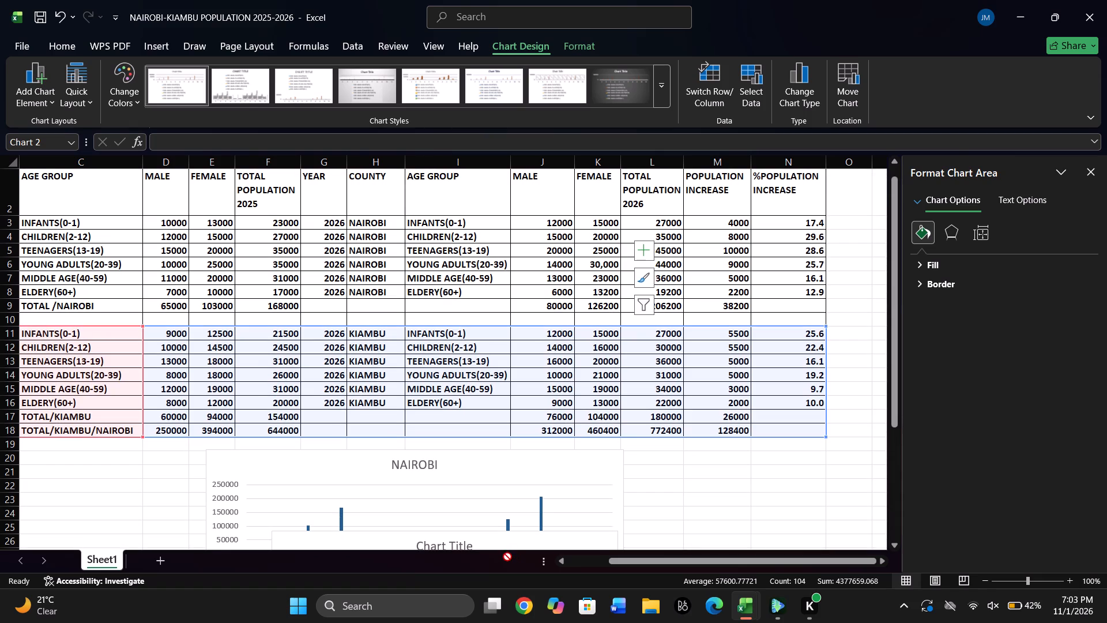
pyautogui.moveTo(507, 557); pyautogui.dragTo(507, 556)
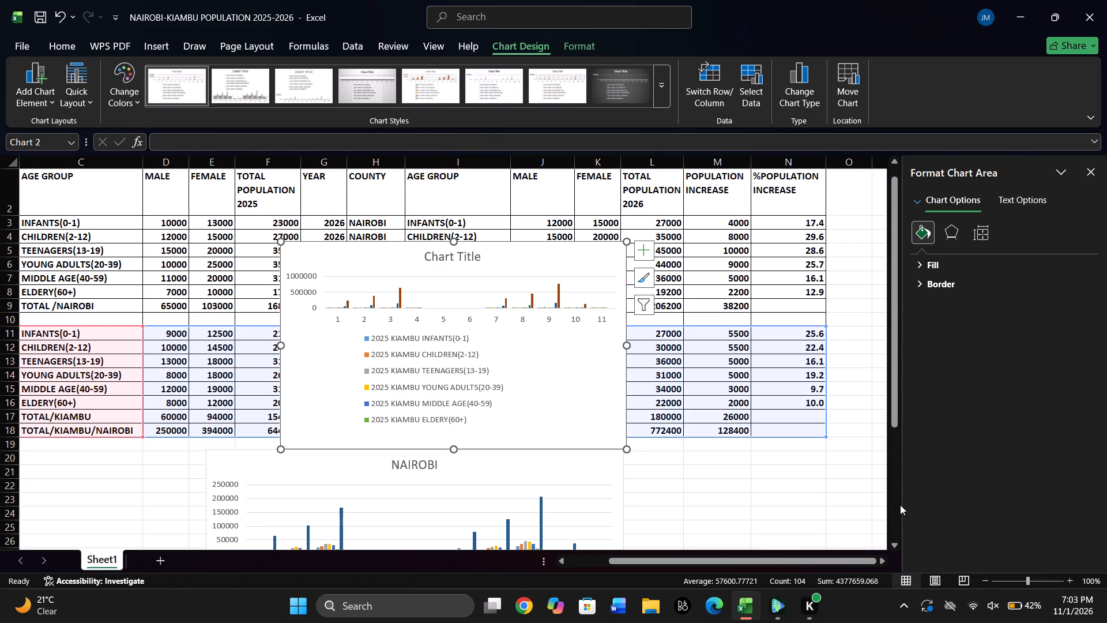
pyautogui.click(900, 505)
pyautogui.doubleClick(890, 322)
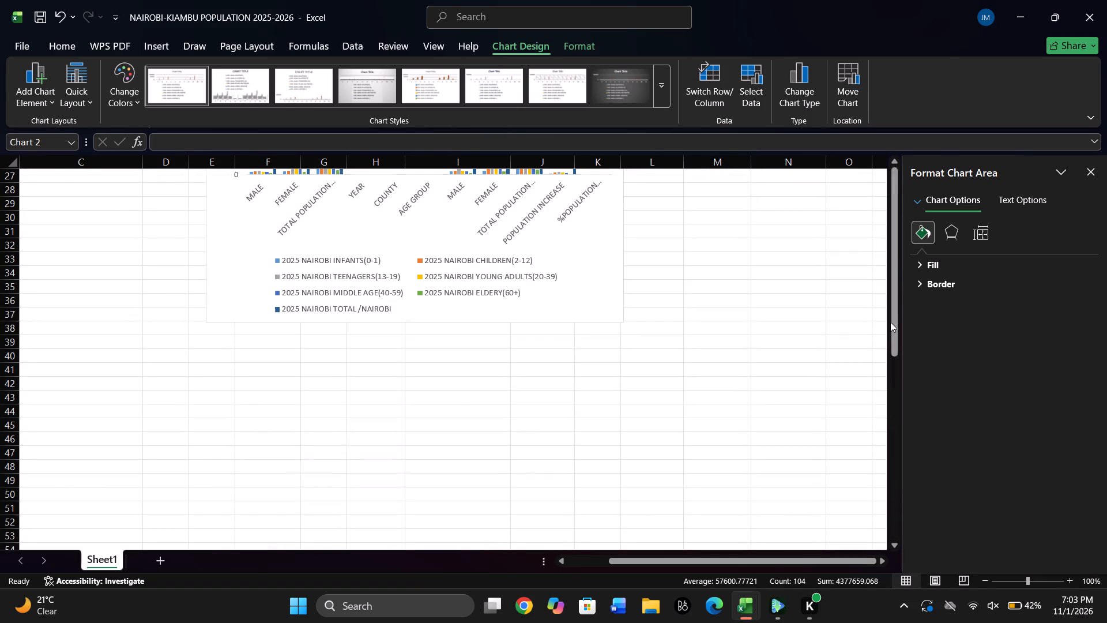
pyautogui.moveTo(566, 383); pyautogui.dragTo(566, 385)
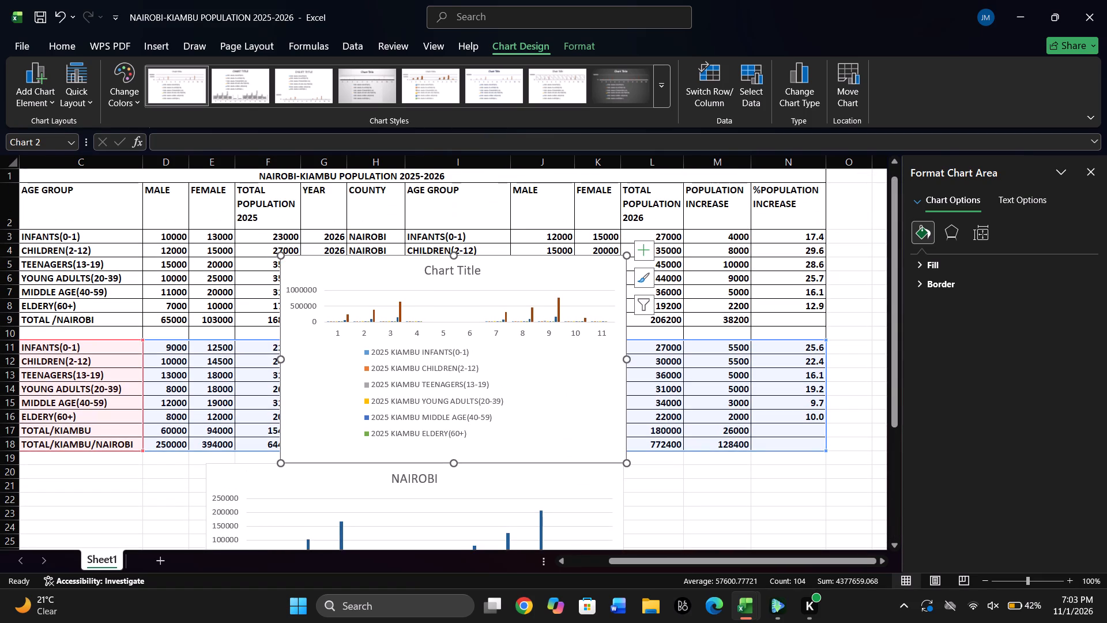
pyautogui.moveTo(566, 385); pyautogui.dragTo(649, 622)
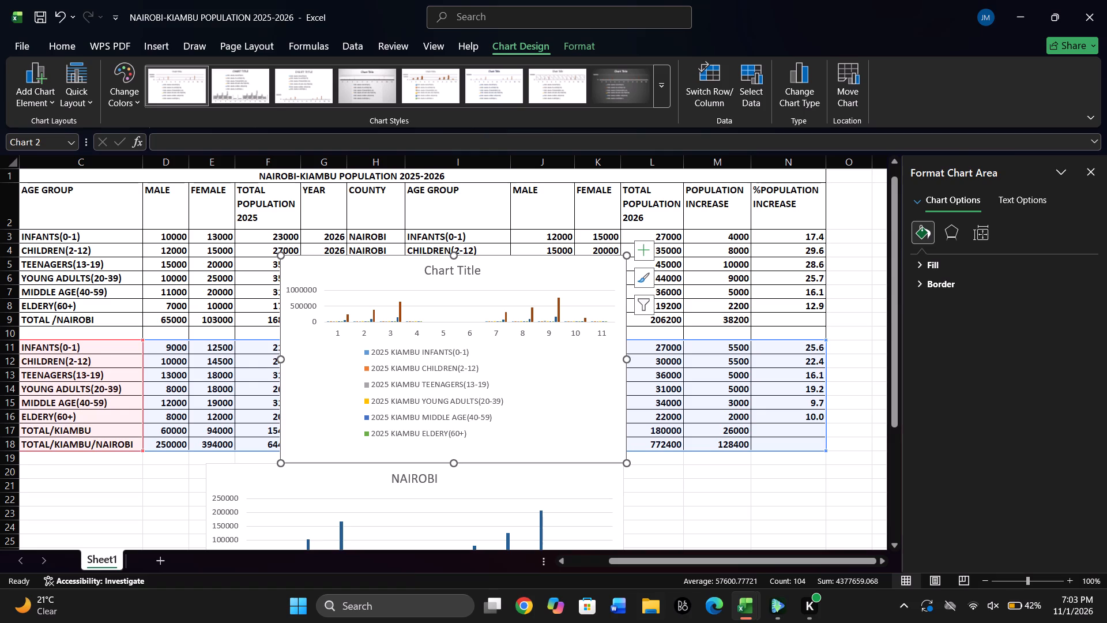
pyautogui.moveTo(566, 267); pyautogui.dragTo(567, 355)
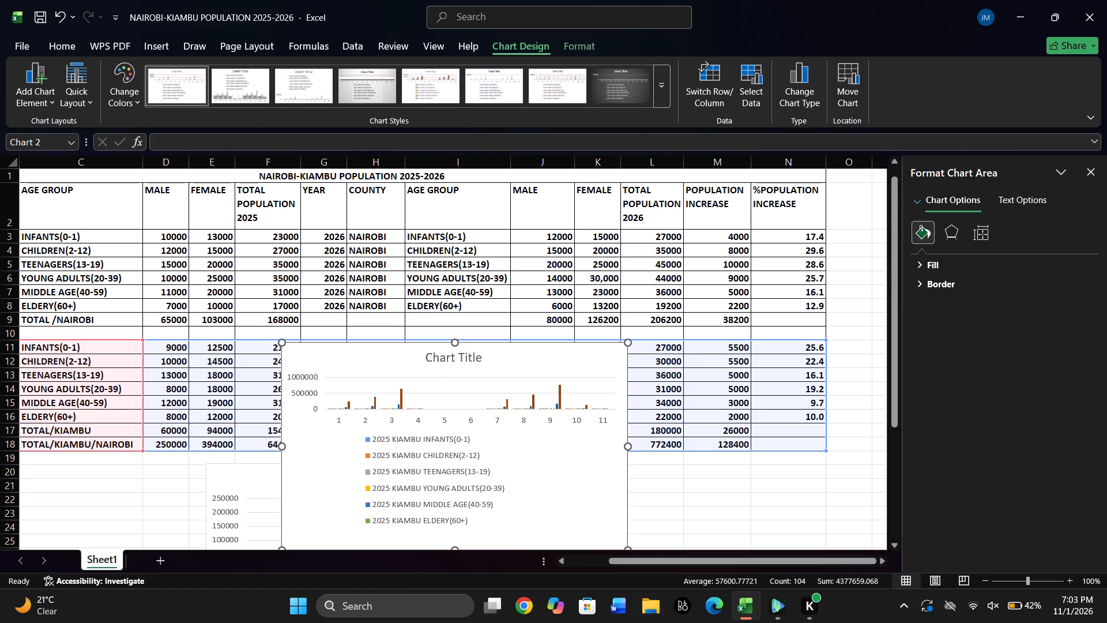
pyautogui.click(894, 486)
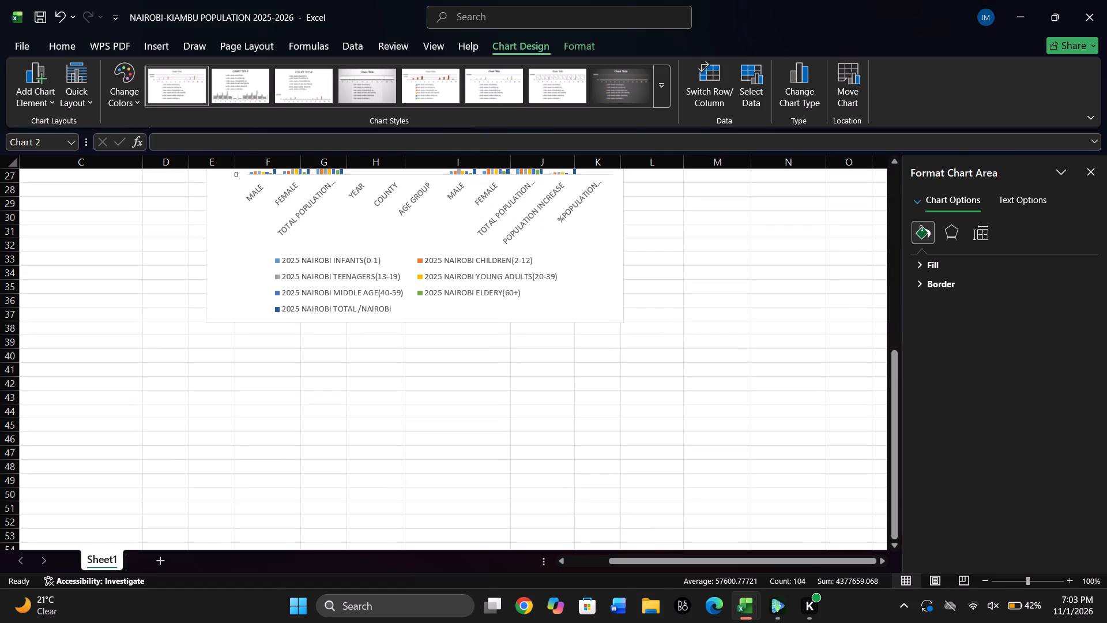
pyautogui.click(892, 321)
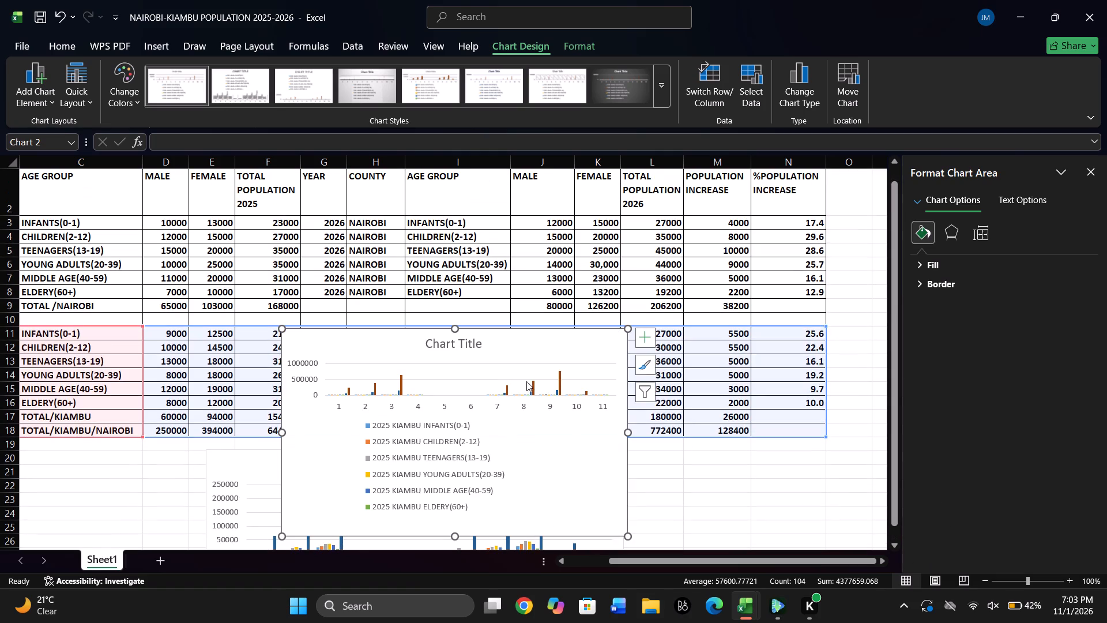
pyautogui.moveTo(523, 358); pyautogui.dragTo(748, 483)
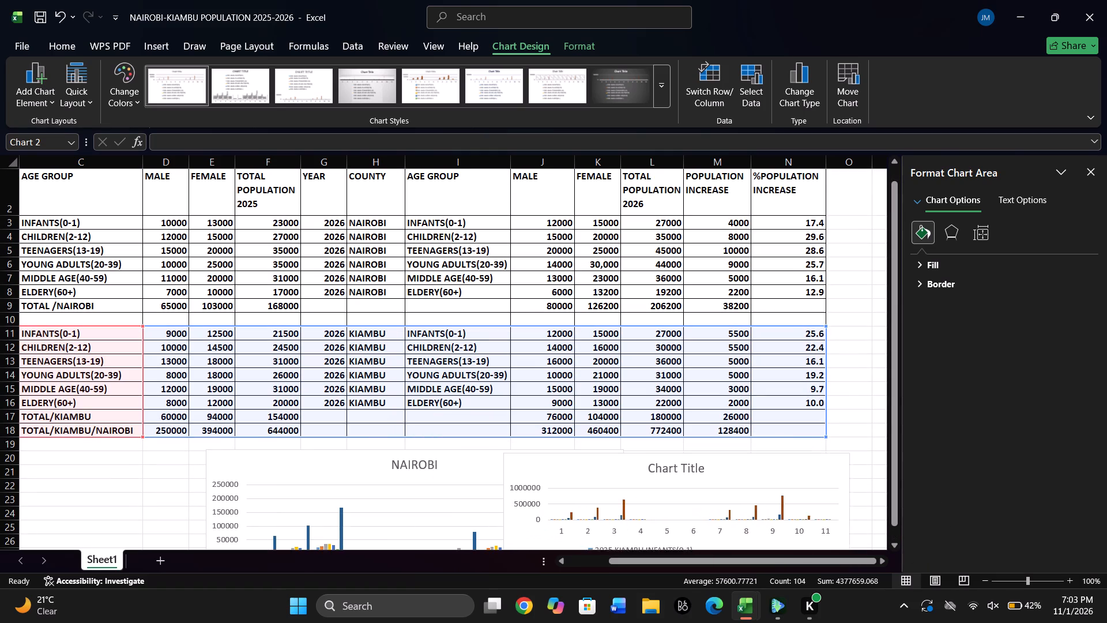
pyautogui.moveTo(748, 483); pyautogui.dragTo(770, 489)
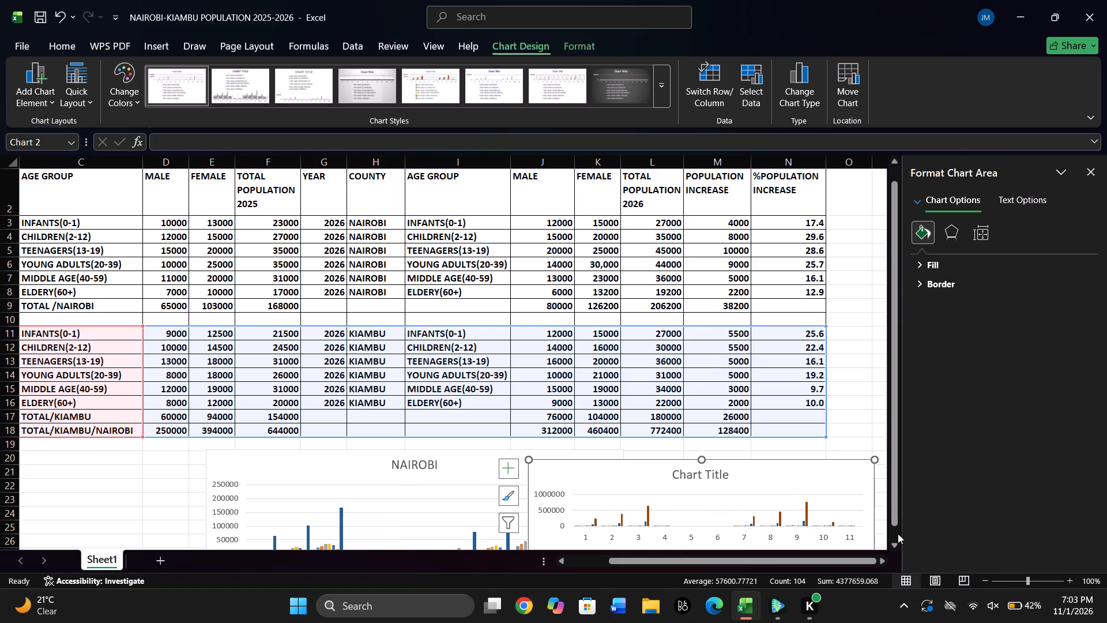
# Move the Kiambu chart clear of the Nairobi chart, to about columns M–S with its top edge near row 24.
pyautogui.click(898, 538)
pyautogui.moveTo(792, 253); pyautogui.dragTo(838, 272)
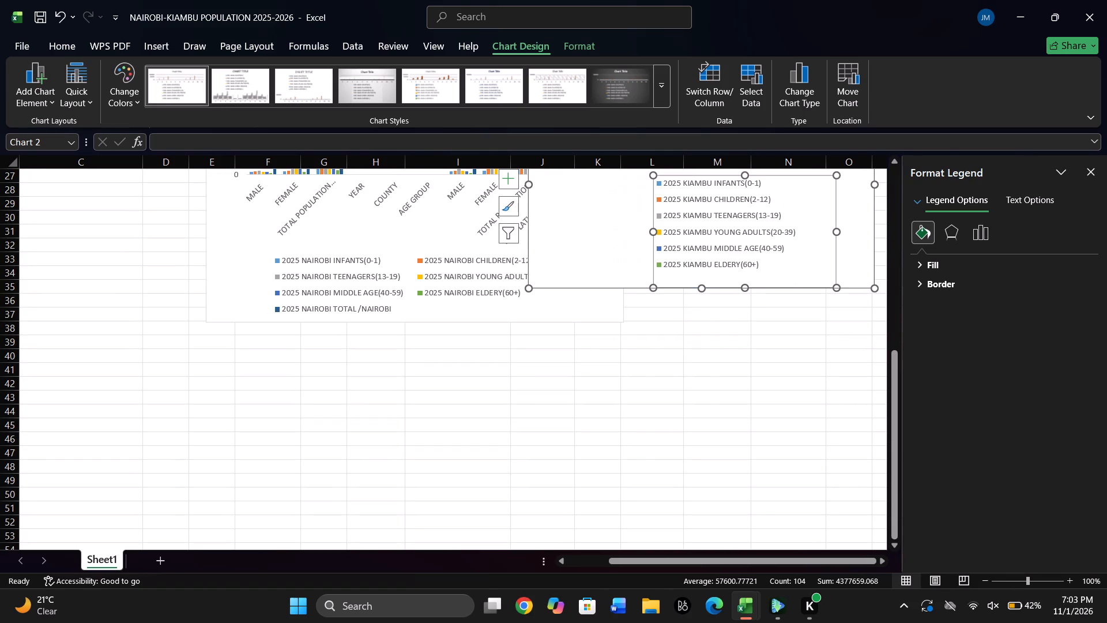
pyautogui.click(56, 16)
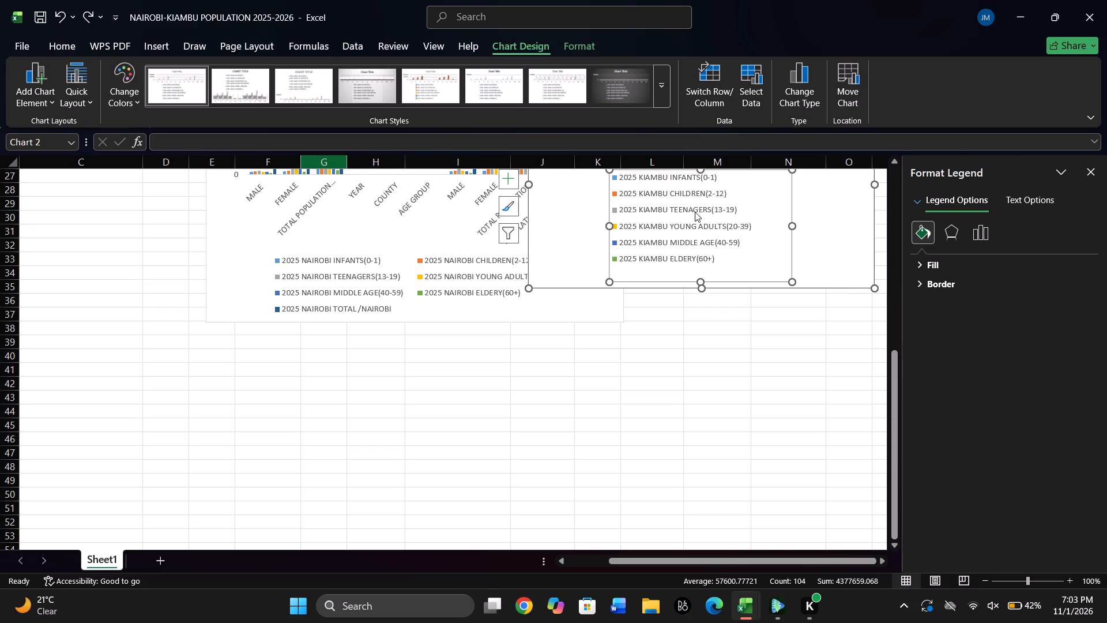
pyautogui.moveTo(827, 198); pyautogui.dragTo(833, 204)
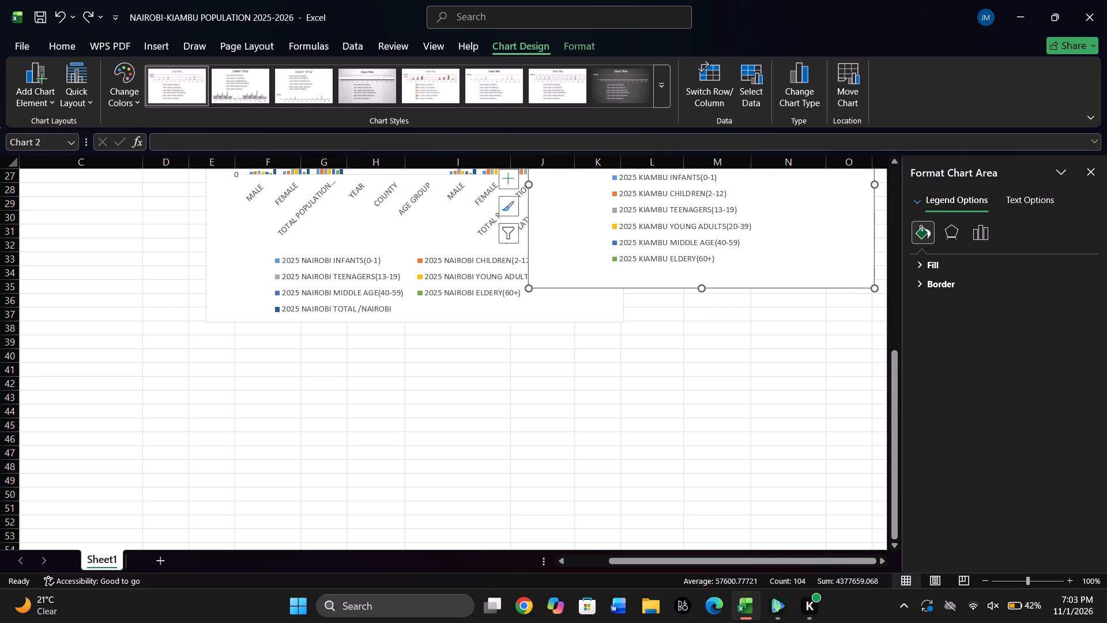
pyautogui.moveTo(833, 204); pyautogui.dragTo(849, 259)
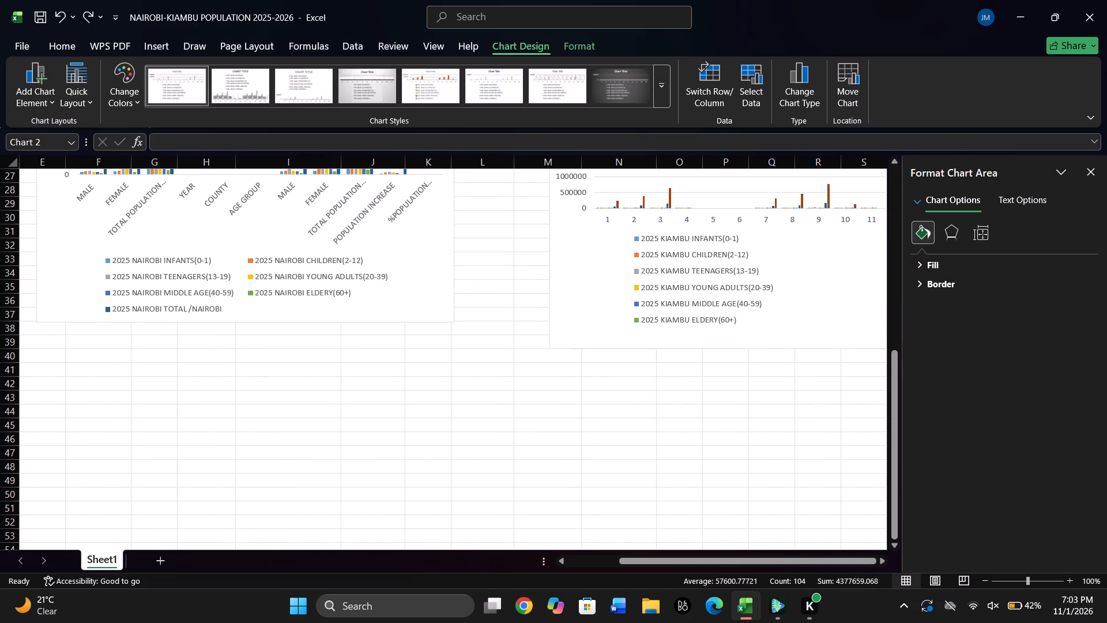
pyautogui.moveTo(849, 259); pyautogui.dragTo(829, 255)
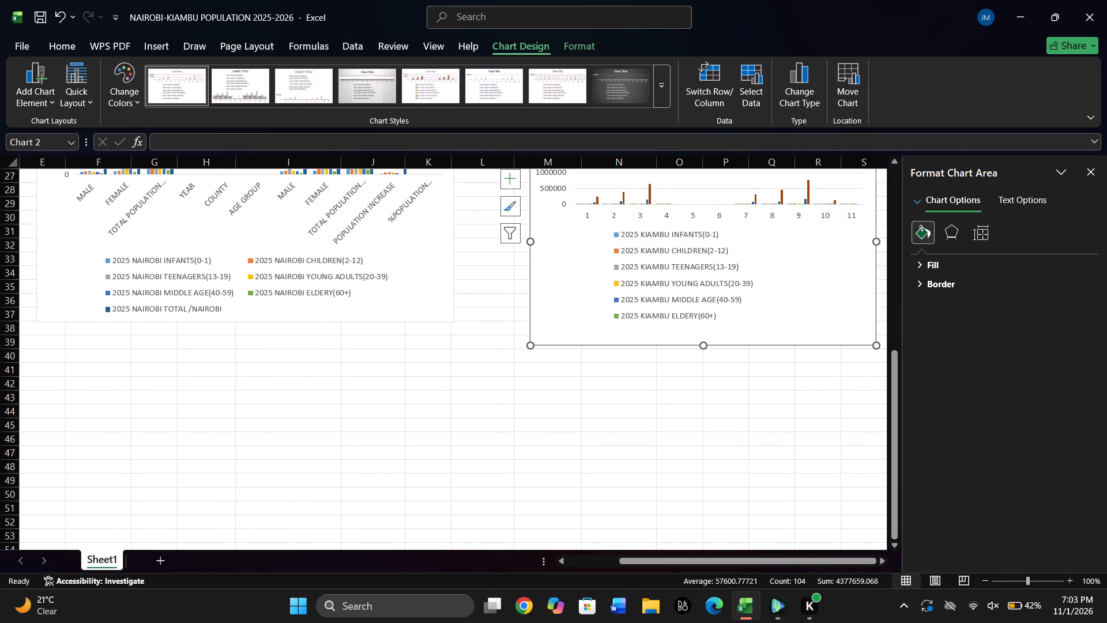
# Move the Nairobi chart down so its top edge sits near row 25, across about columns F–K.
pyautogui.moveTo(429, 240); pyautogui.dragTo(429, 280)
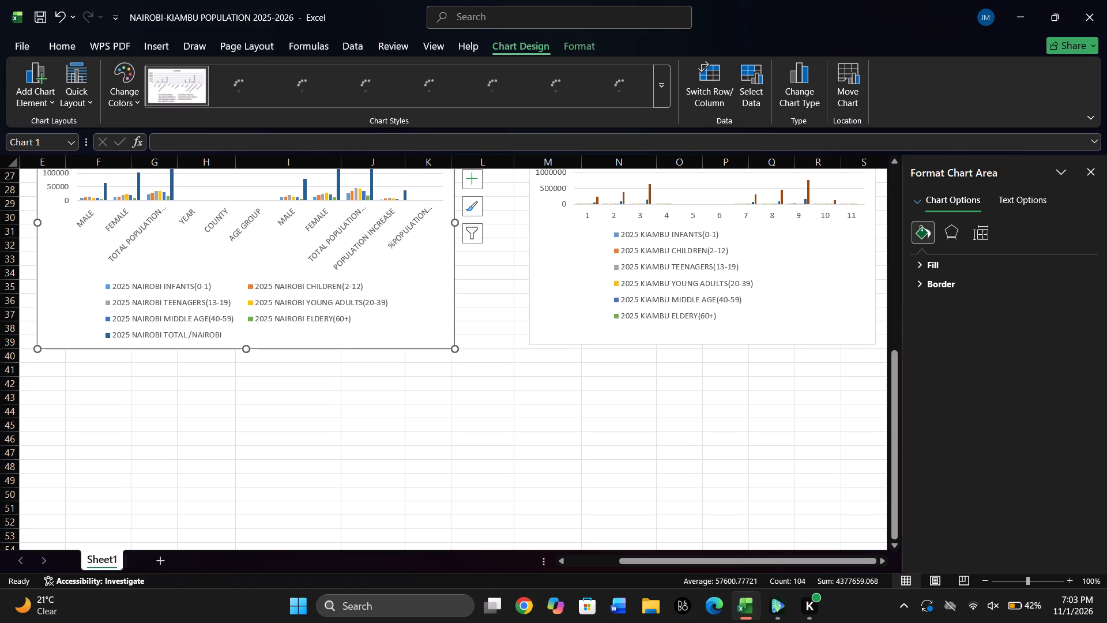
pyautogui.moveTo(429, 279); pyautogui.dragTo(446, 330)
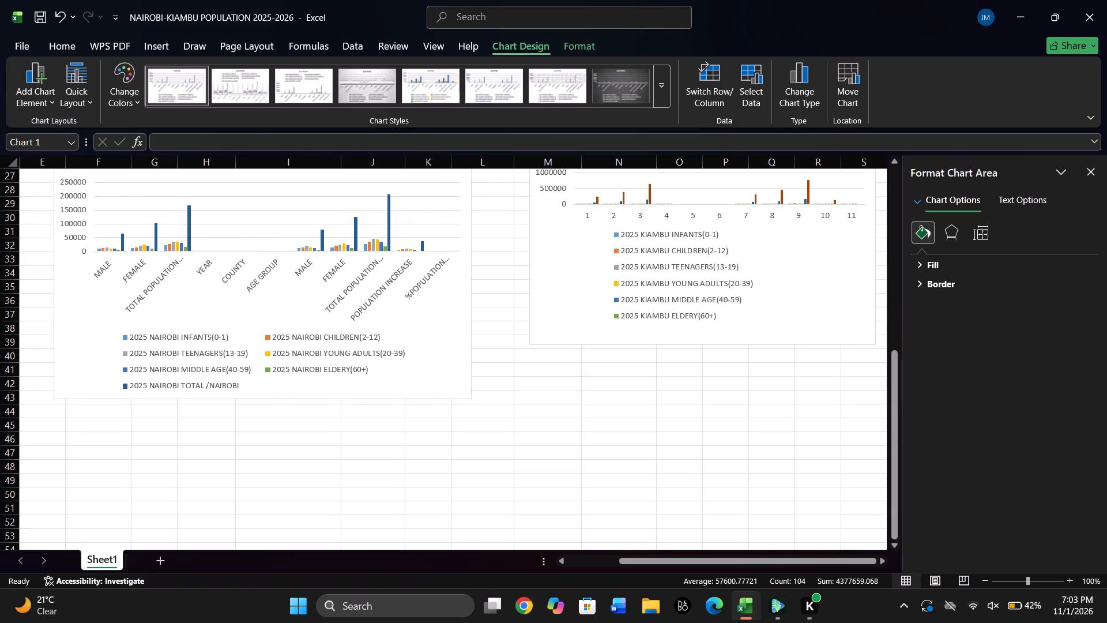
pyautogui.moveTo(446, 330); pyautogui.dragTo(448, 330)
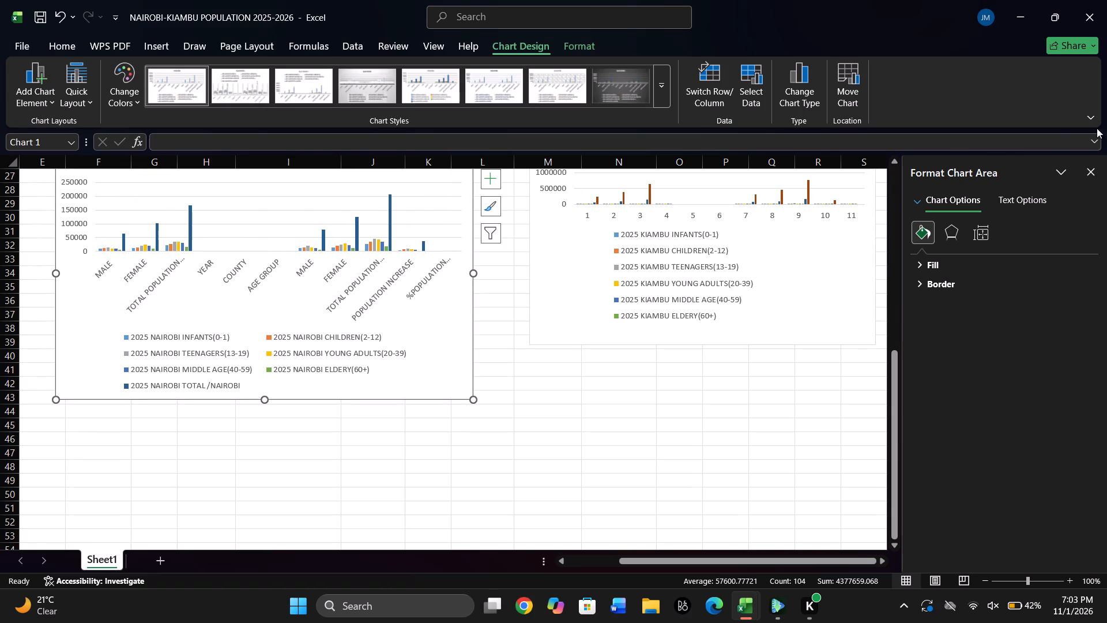
# Close the Format Chart Area pane.
pyautogui.click(1091, 170)
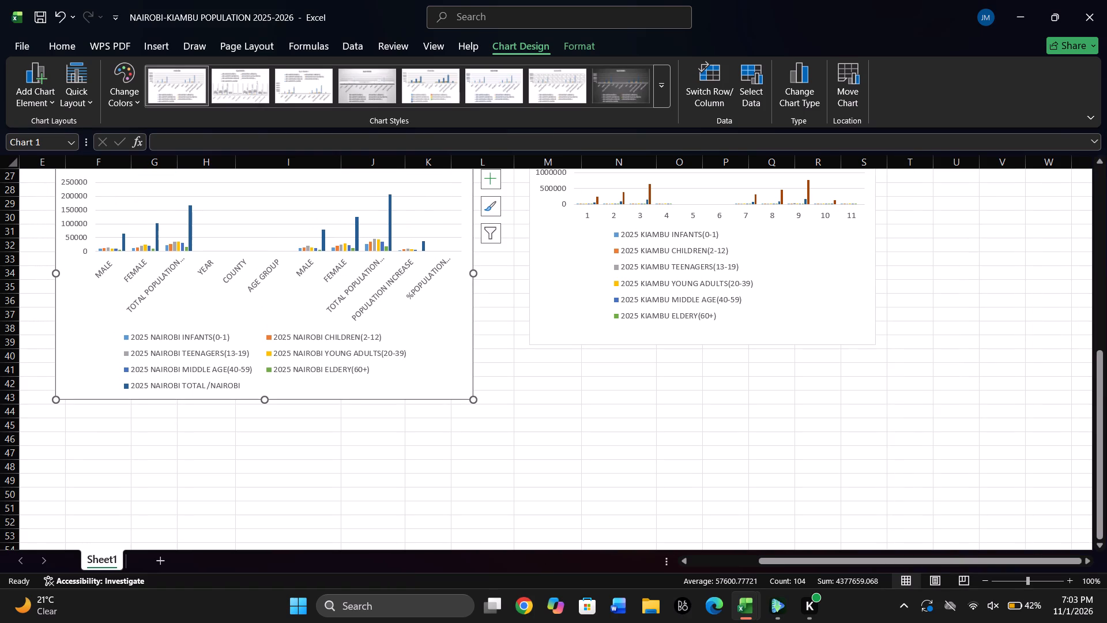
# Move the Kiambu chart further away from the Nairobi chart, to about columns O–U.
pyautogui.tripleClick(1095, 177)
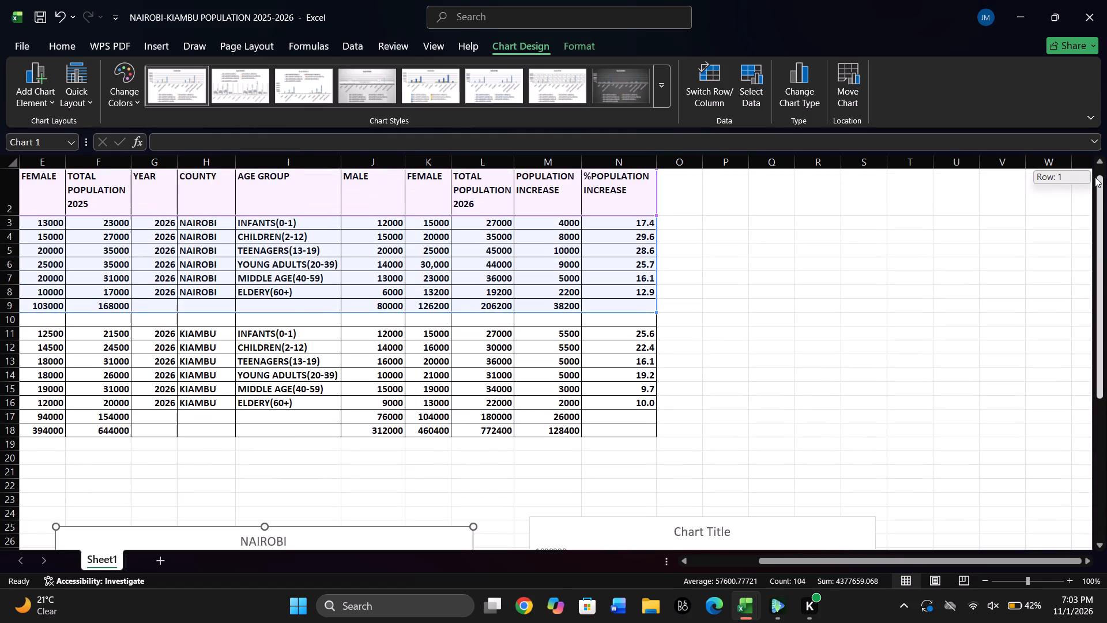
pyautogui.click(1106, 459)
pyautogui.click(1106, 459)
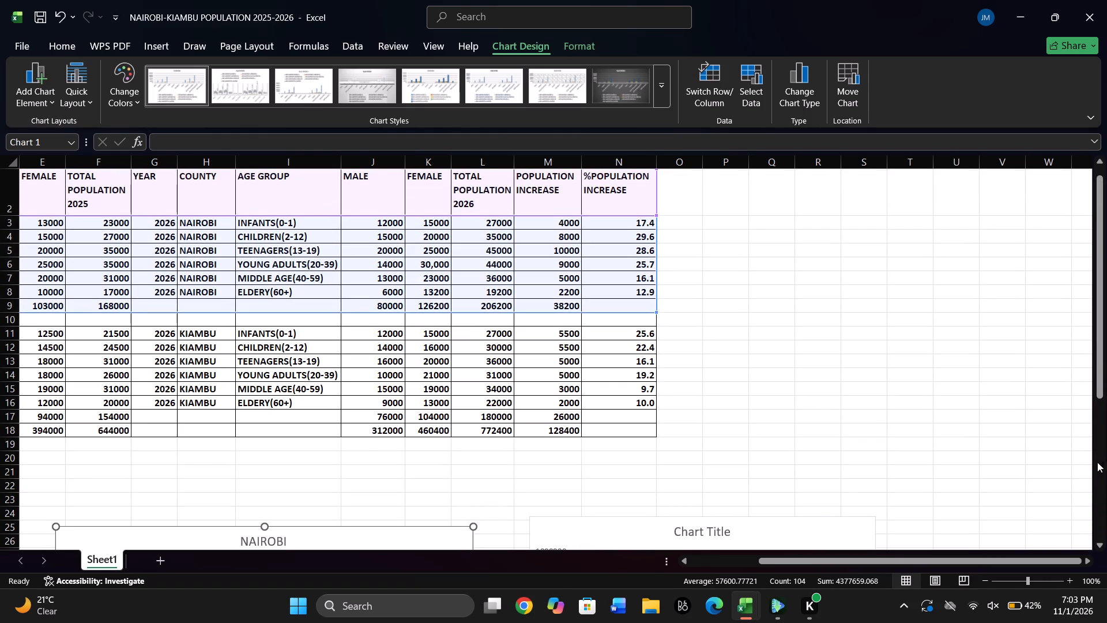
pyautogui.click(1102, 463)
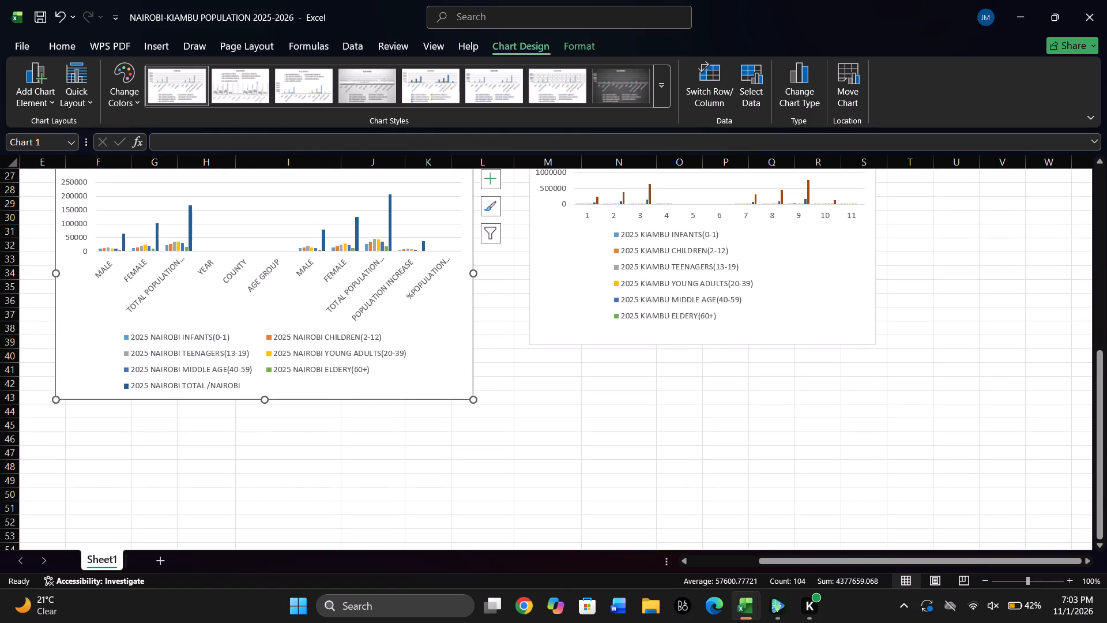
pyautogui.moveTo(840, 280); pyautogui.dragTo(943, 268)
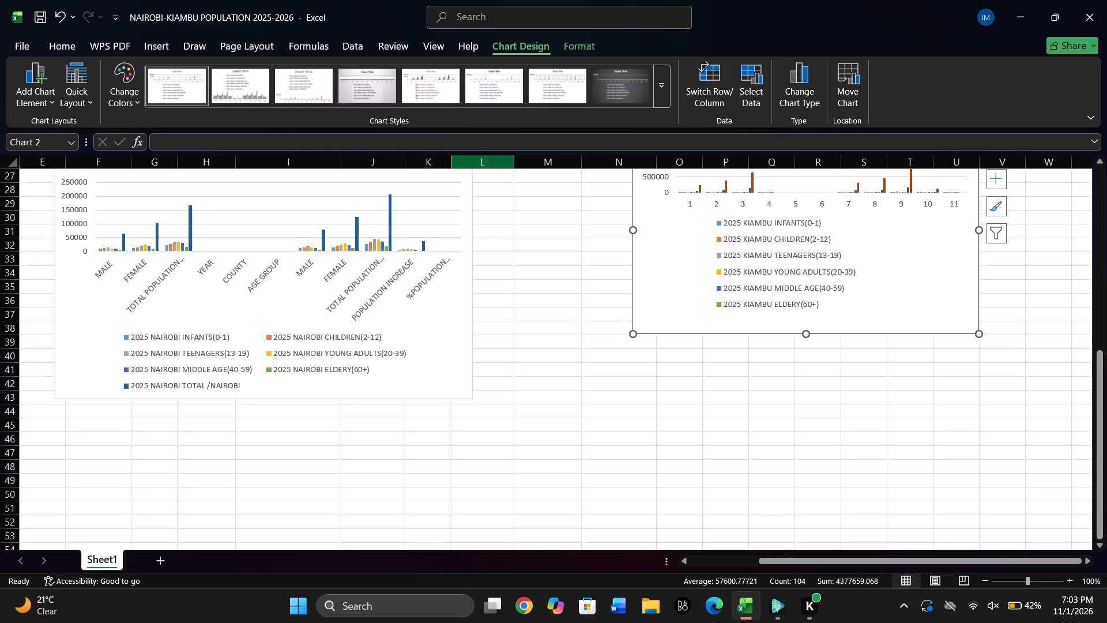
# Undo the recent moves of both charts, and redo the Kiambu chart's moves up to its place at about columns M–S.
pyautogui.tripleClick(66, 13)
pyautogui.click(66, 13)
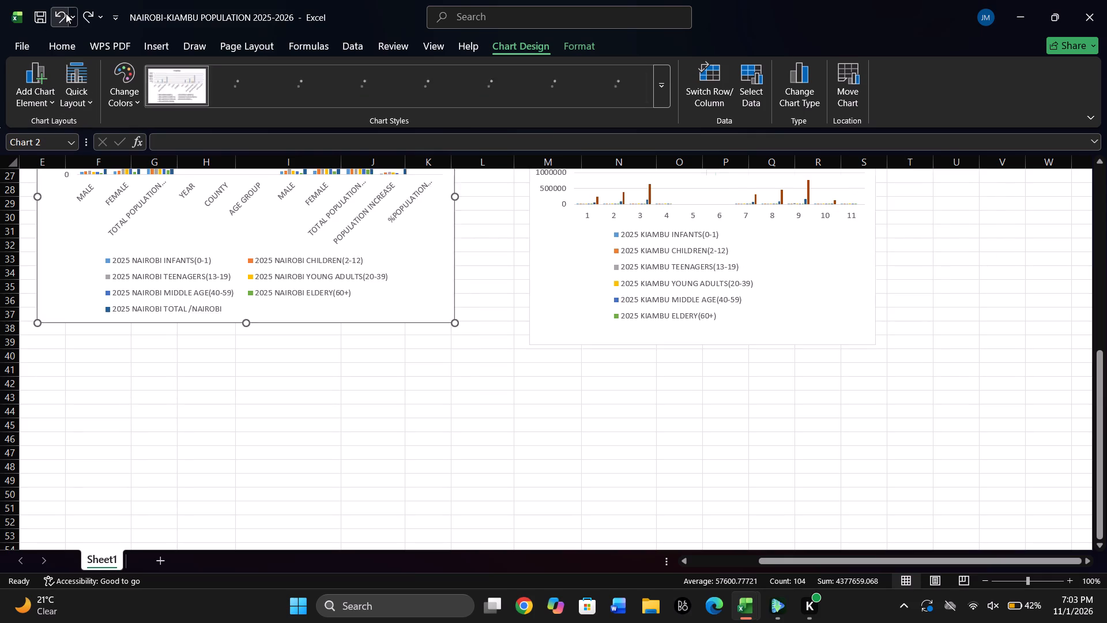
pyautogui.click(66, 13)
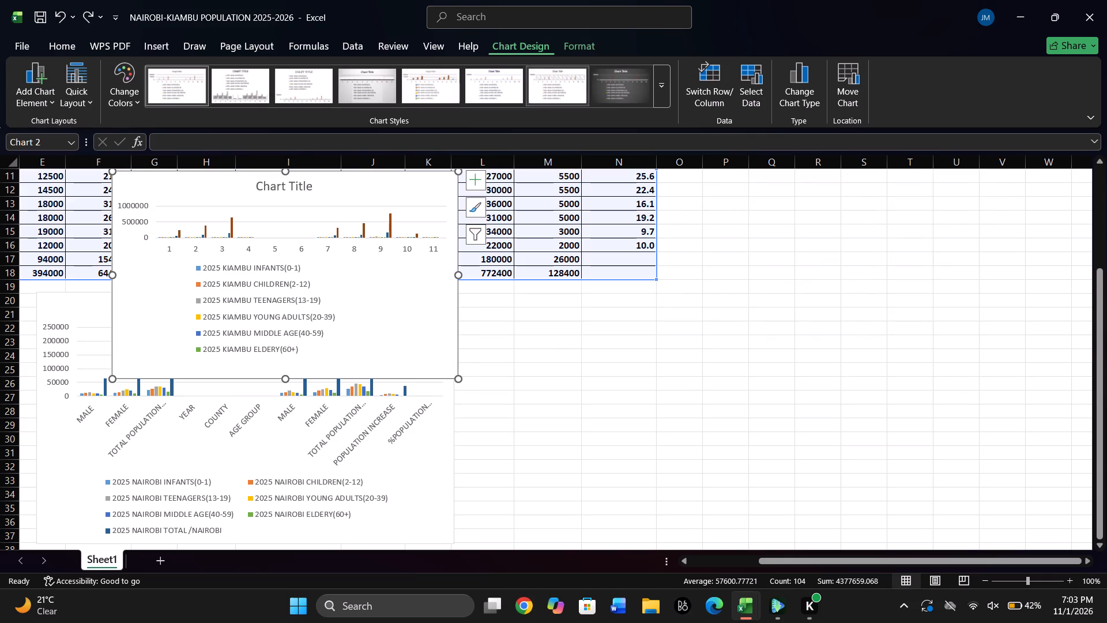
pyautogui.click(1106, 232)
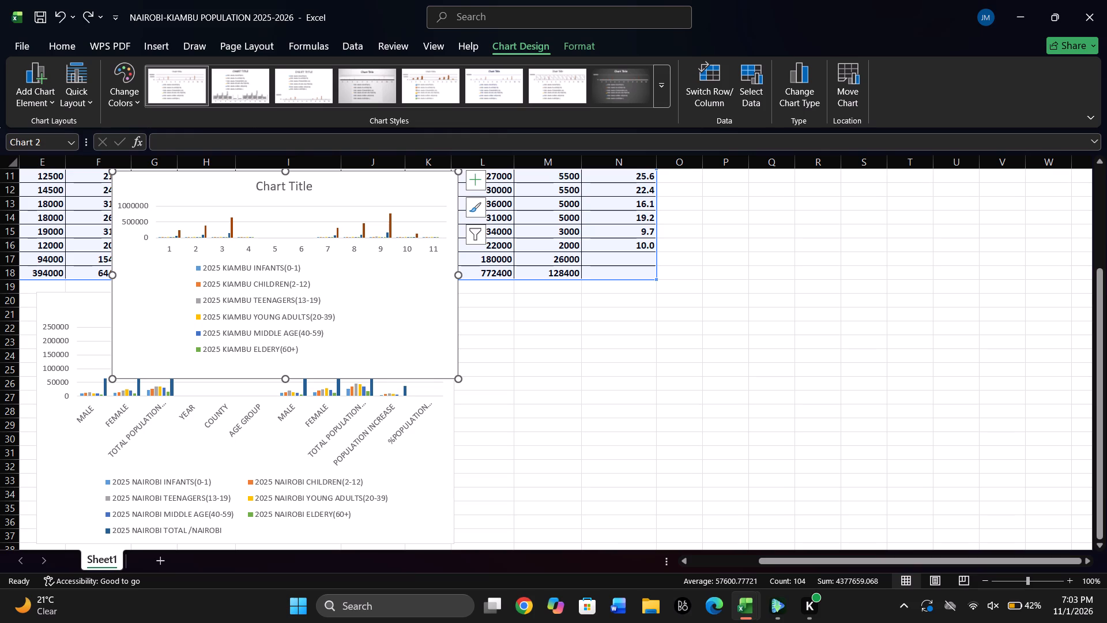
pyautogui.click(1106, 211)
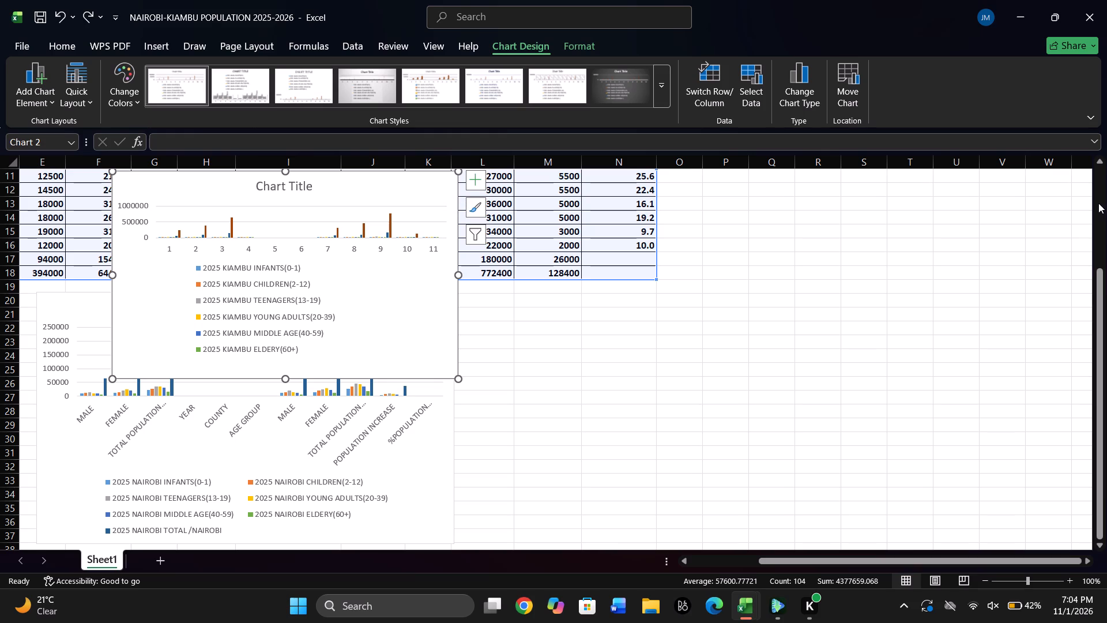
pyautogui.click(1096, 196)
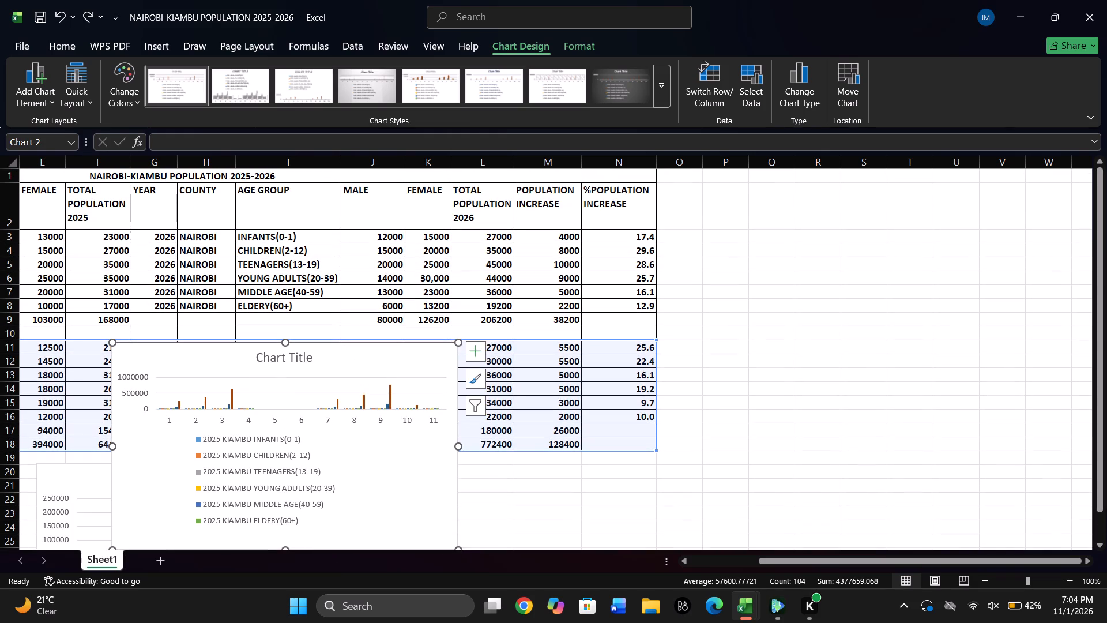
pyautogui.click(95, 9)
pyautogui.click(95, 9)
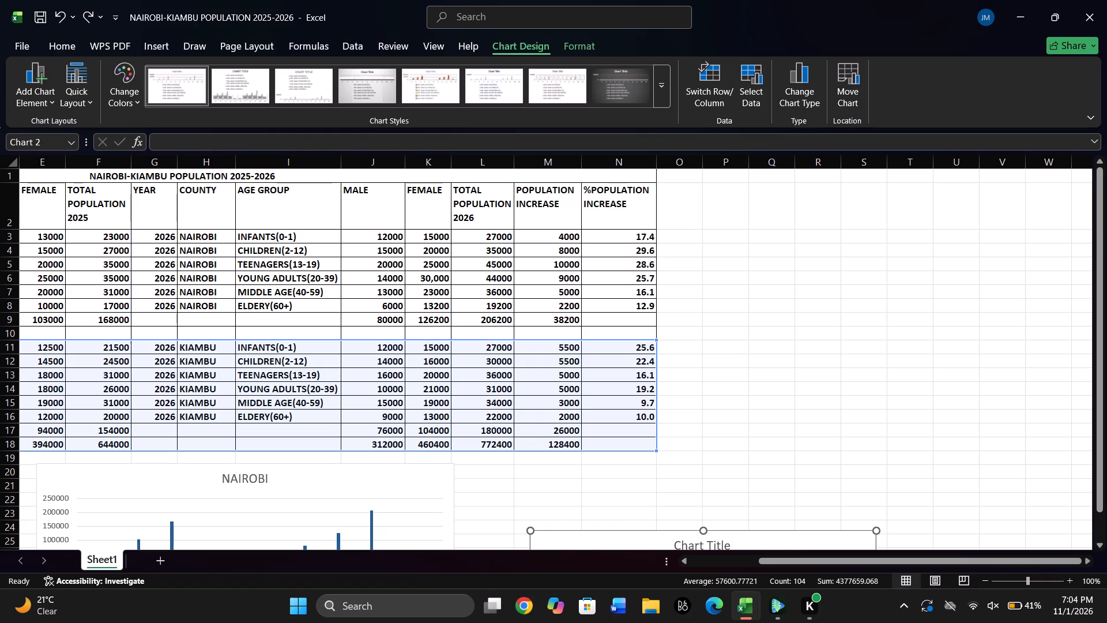
# Shift the Kiambu chart slightly further from the Nairobi chart, to about columns N–T.
pyautogui.click(1102, 537)
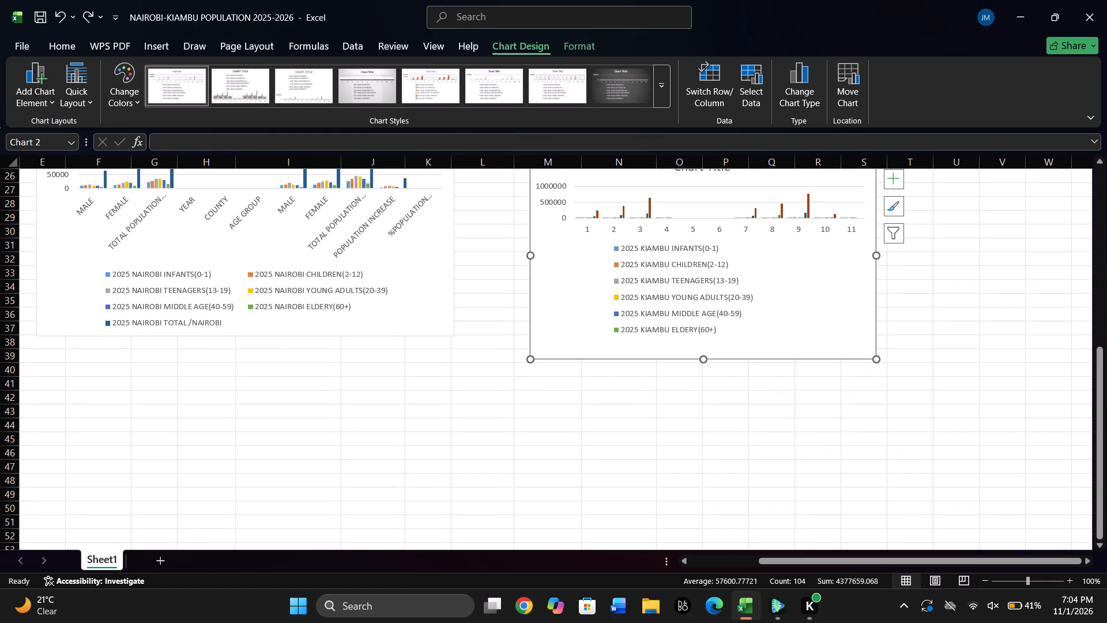
pyautogui.moveTo(833, 312); pyautogui.dragTo(875, 309)
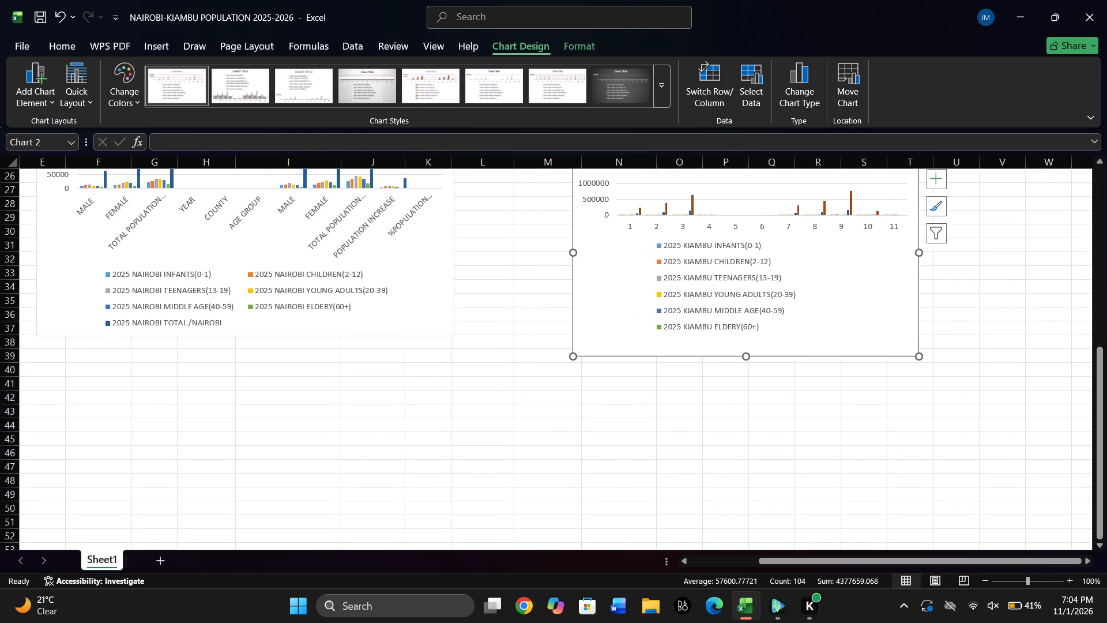
# Enlarge the Kiambu chart so it extends across to about column U and down to about row 41.
pyautogui.click(1097, 232)
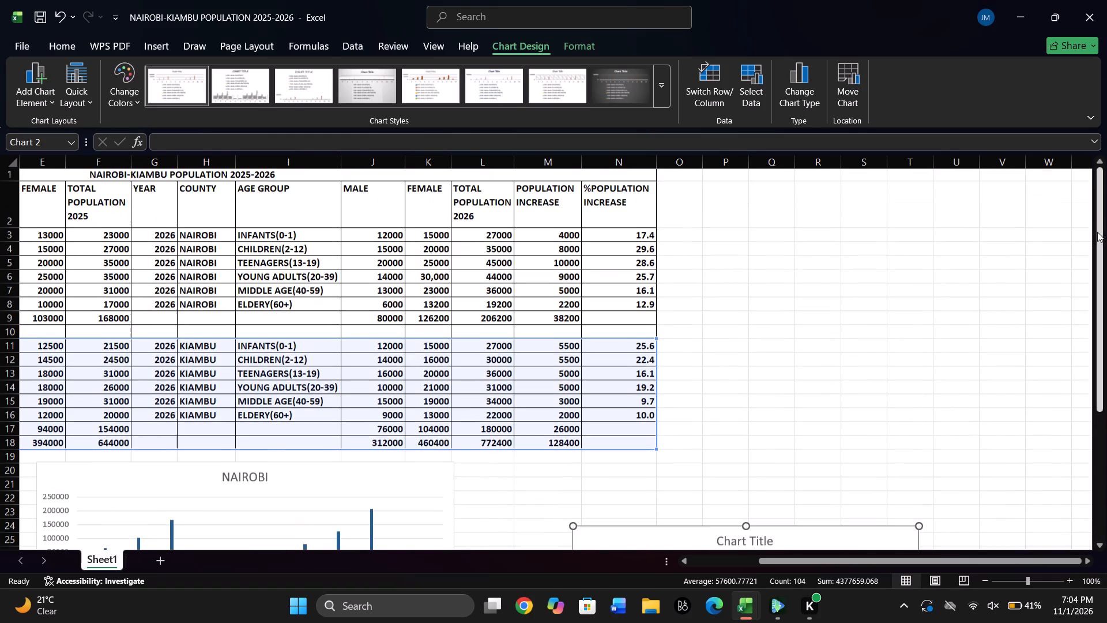
pyautogui.click(1100, 469)
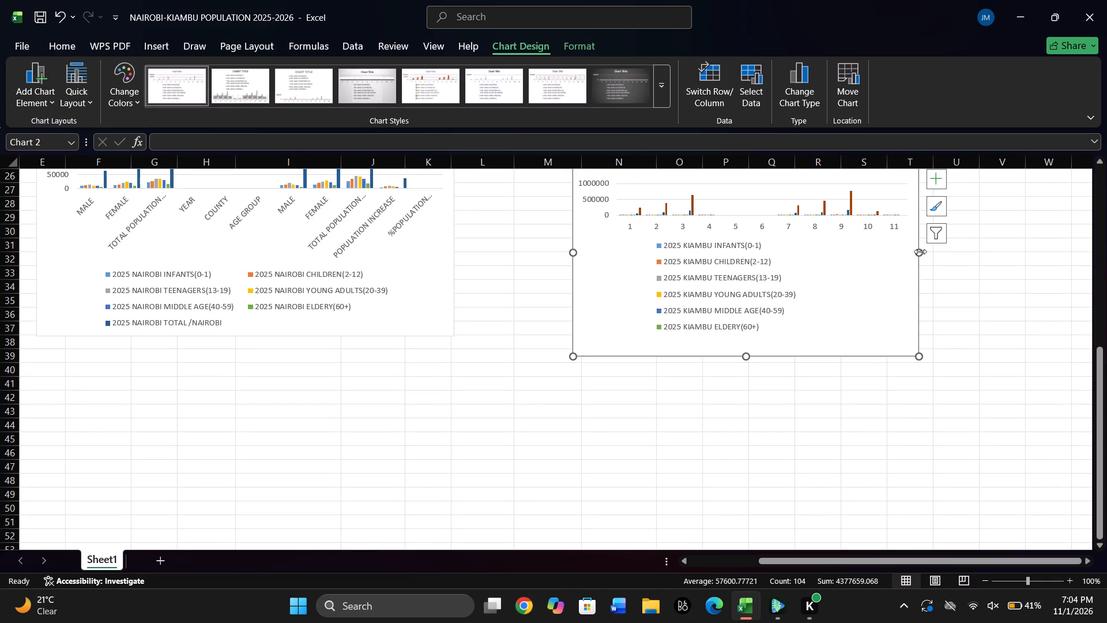
pyautogui.moveTo(920, 252); pyautogui.dragTo(948, 252)
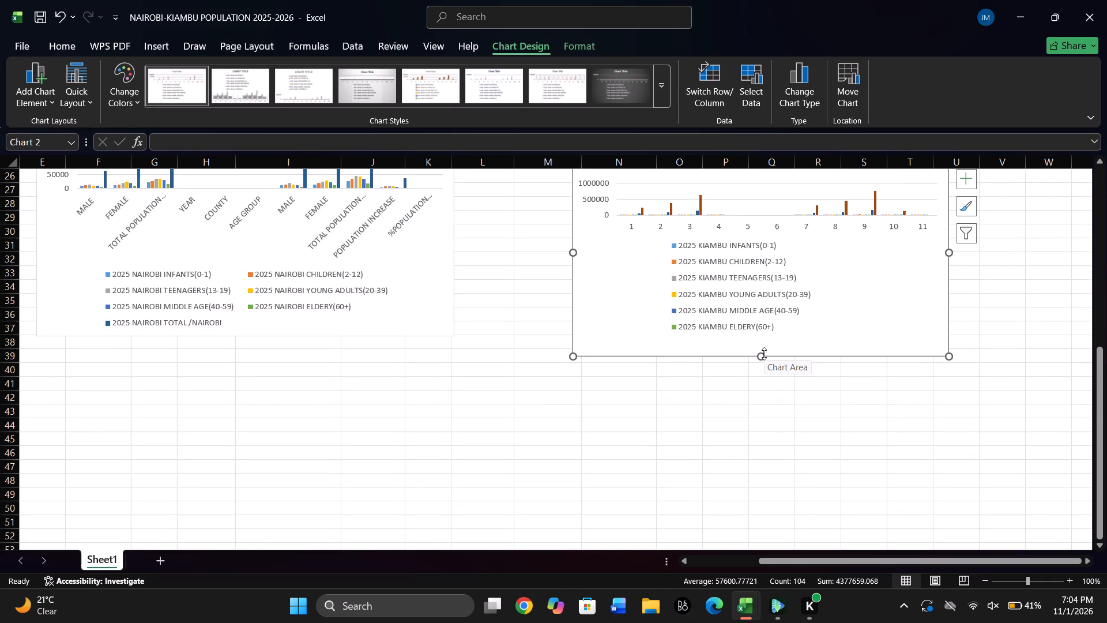
pyautogui.moveTo(763, 355); pyautogui.dragTo(763, 384)
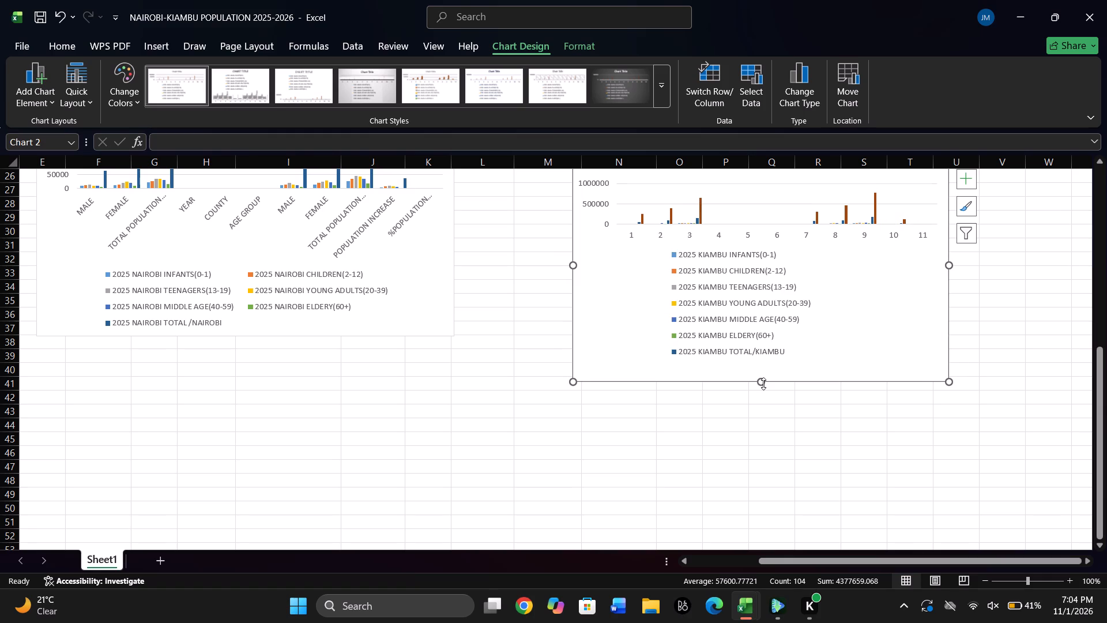
# Extend the Kiambu chart down to about row 42 and stretch its plot area downward to the top of the legend.
pyautogui.moveTo(763, 384); pyautogui.dragTo(763, 403)
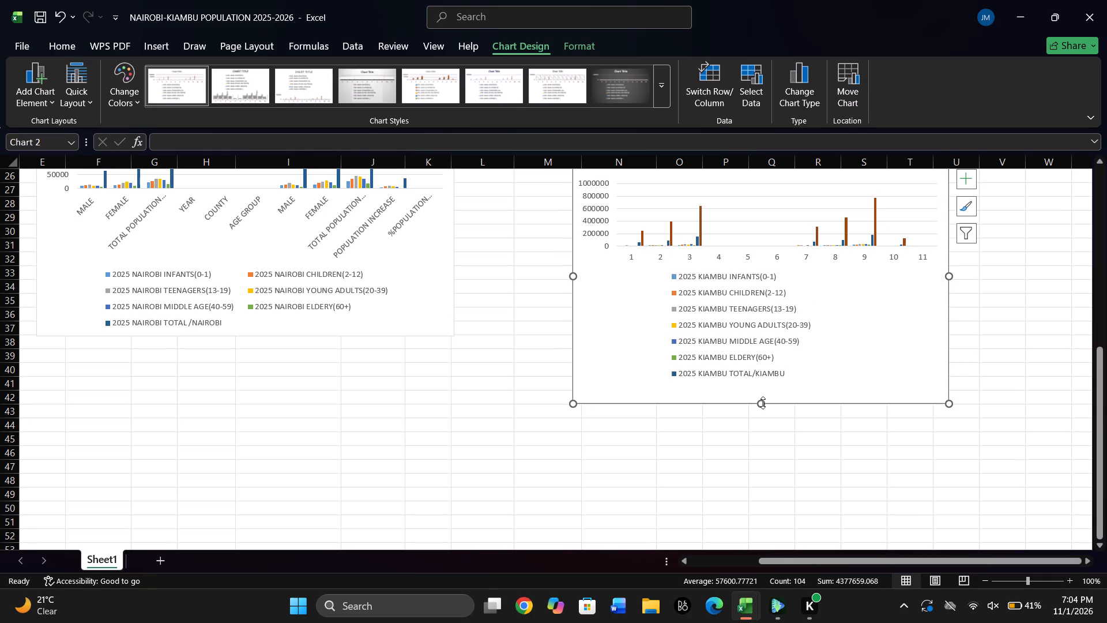
pyautogui.click(764, 226)
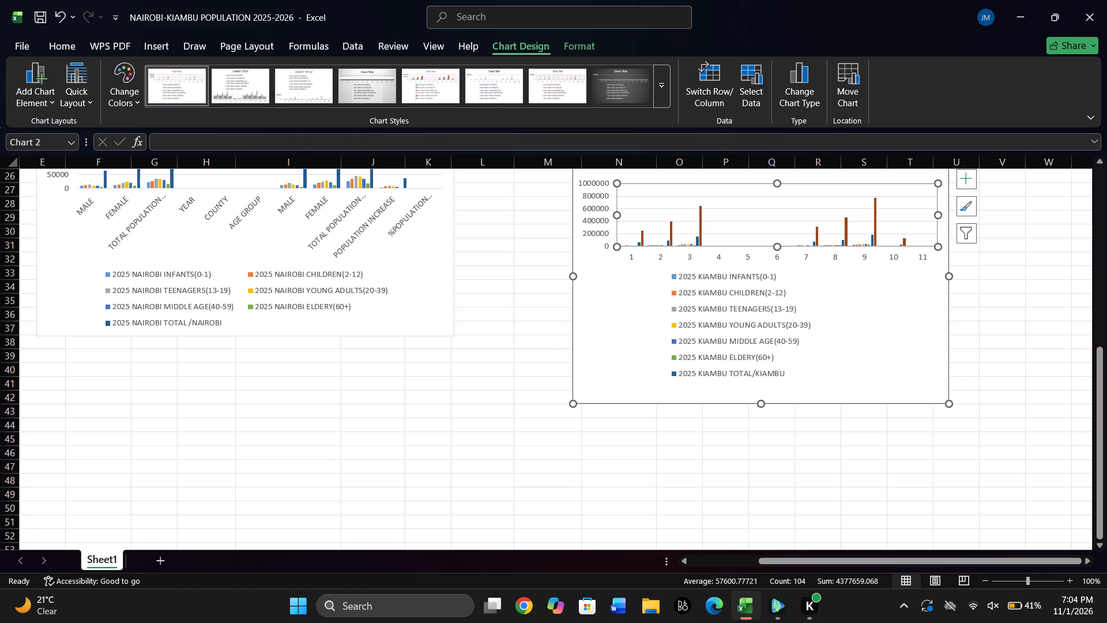
pyautogui.moveTo(777, 247); pyautogui.dragTo(777, 269)
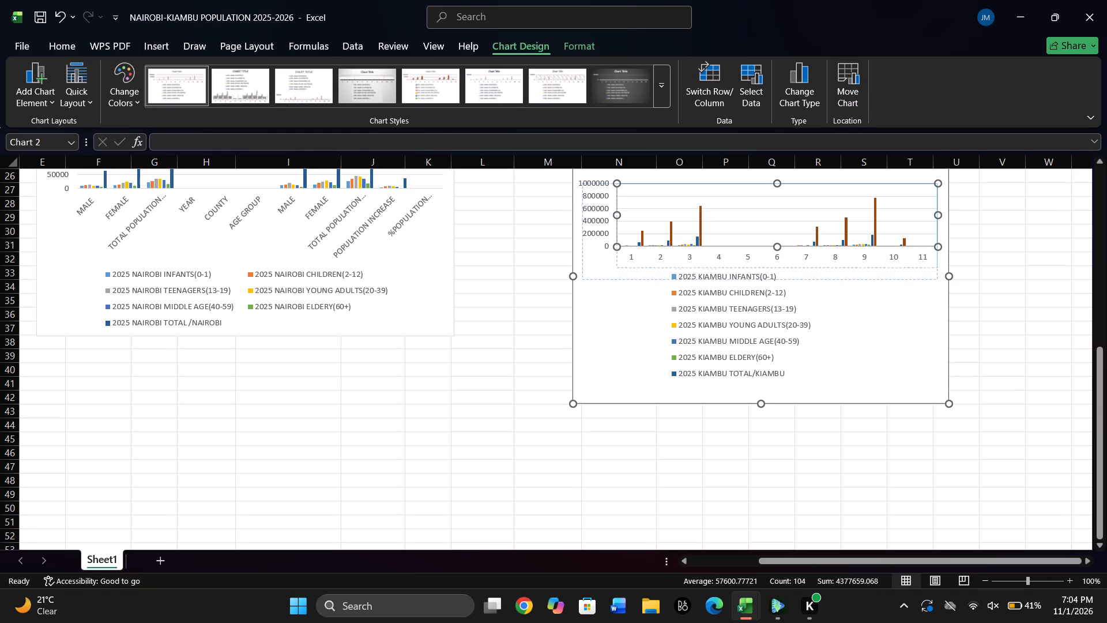
pyautogui.moveTo(777, 269); pyautogui.dragTo(778, 260)
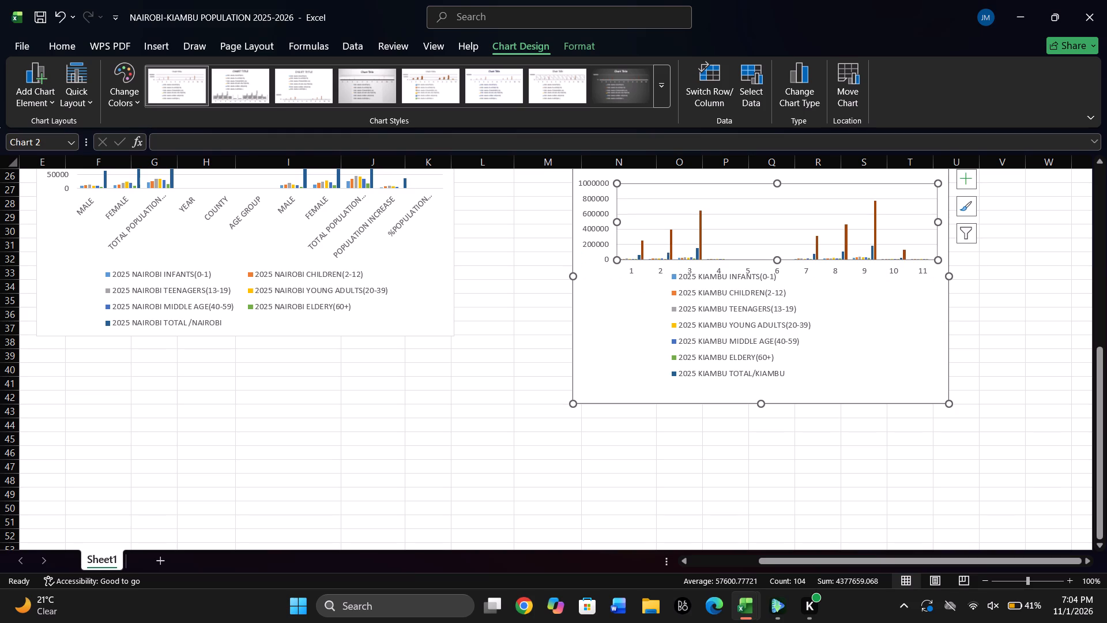
pyautogui.click(1091, 272)
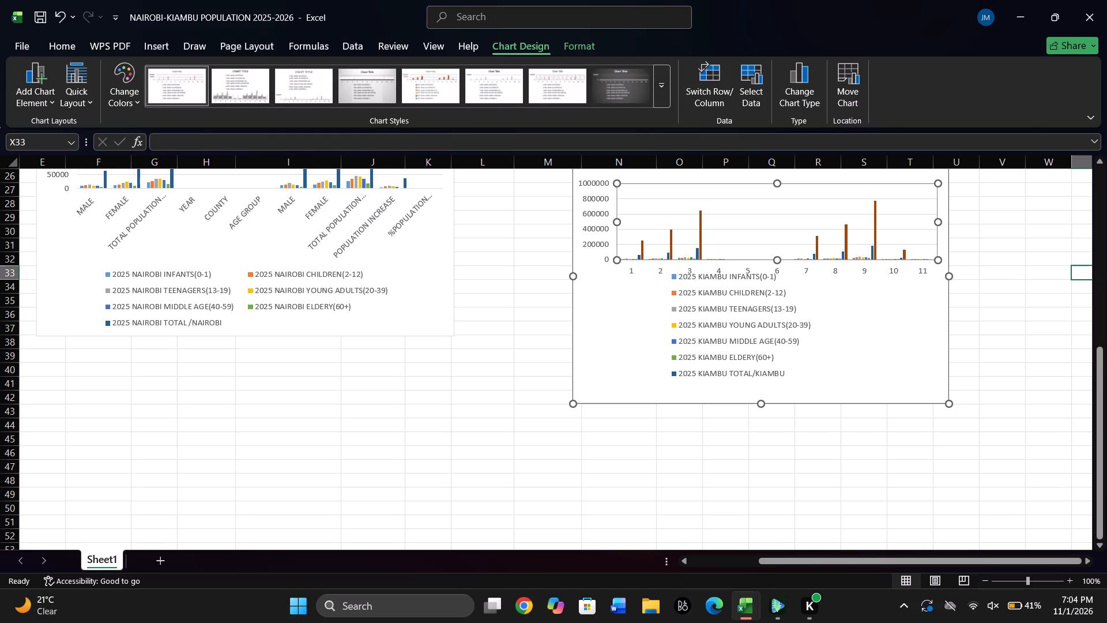
# Move the Kiambu chart next to the Nairobi chart, at about columns L–S with its top edge level at row 20.
pyautogui.click(1102, 254)
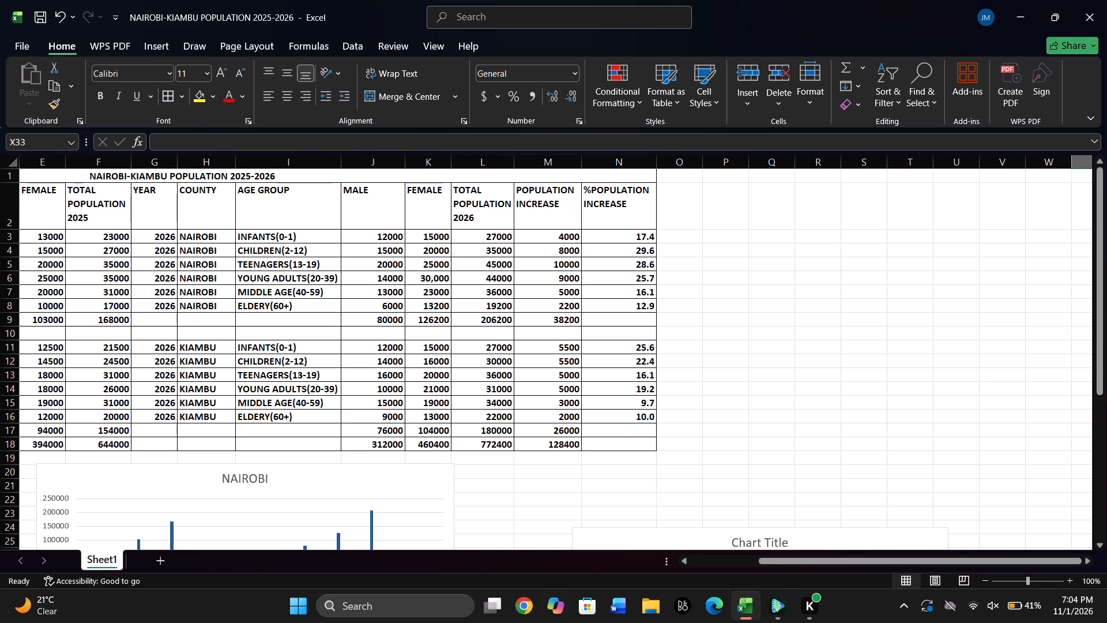
pyautogui.click(1098, 452)
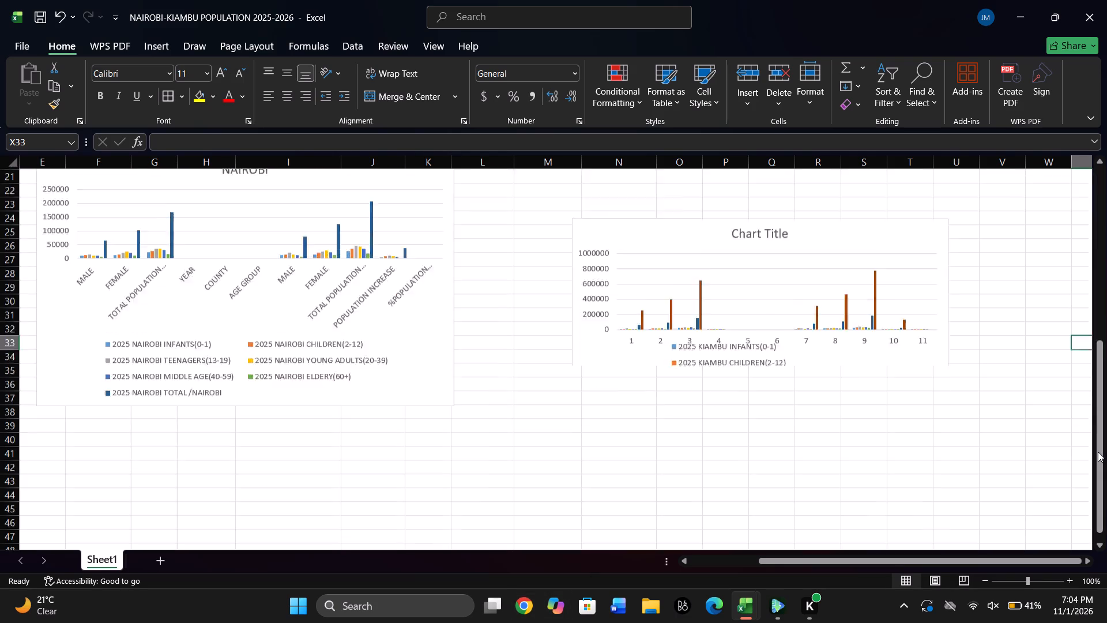
pyautogui.click(1097, 285)
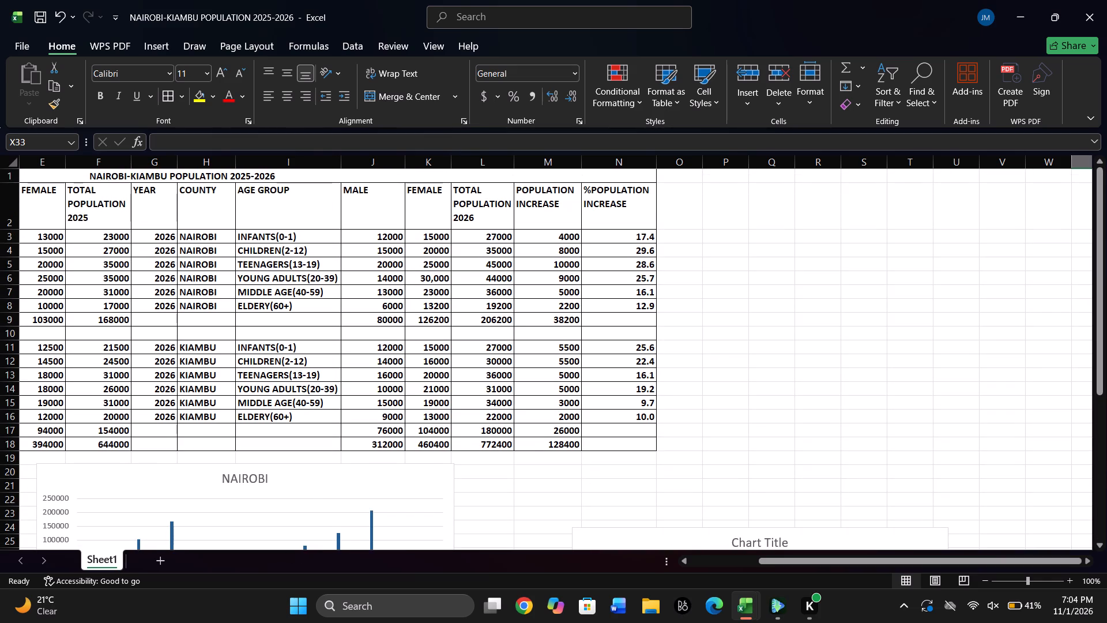
pyautogui.moveTo(834, 534); pyautogui.dragTo(795, 500)
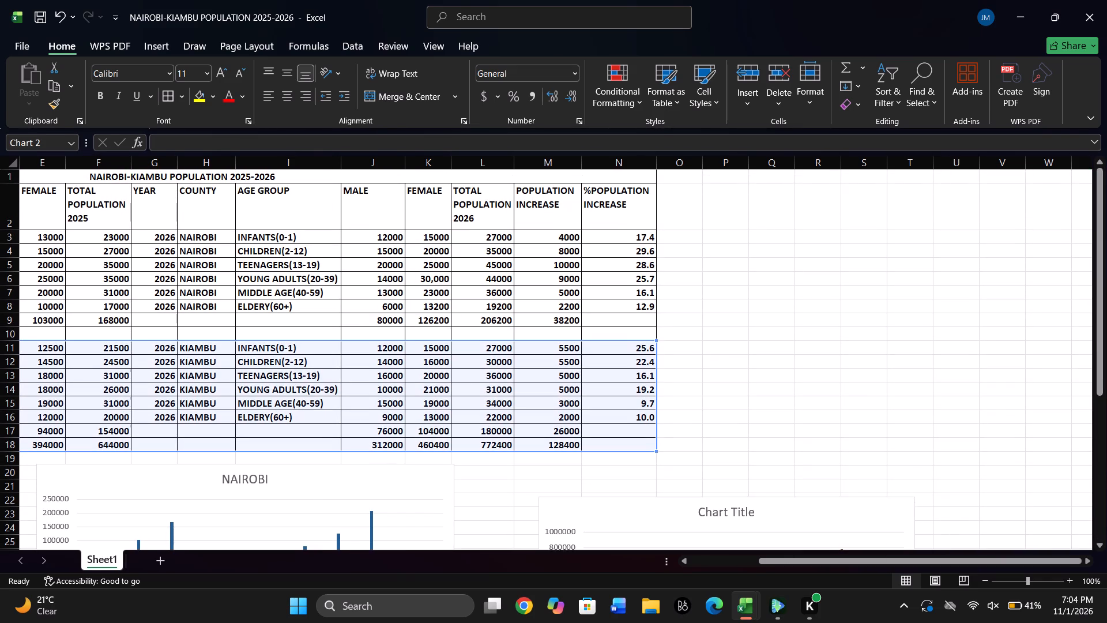
pyautogui.moveTo(795, 500); pyautogui.dragTo(741, 470)
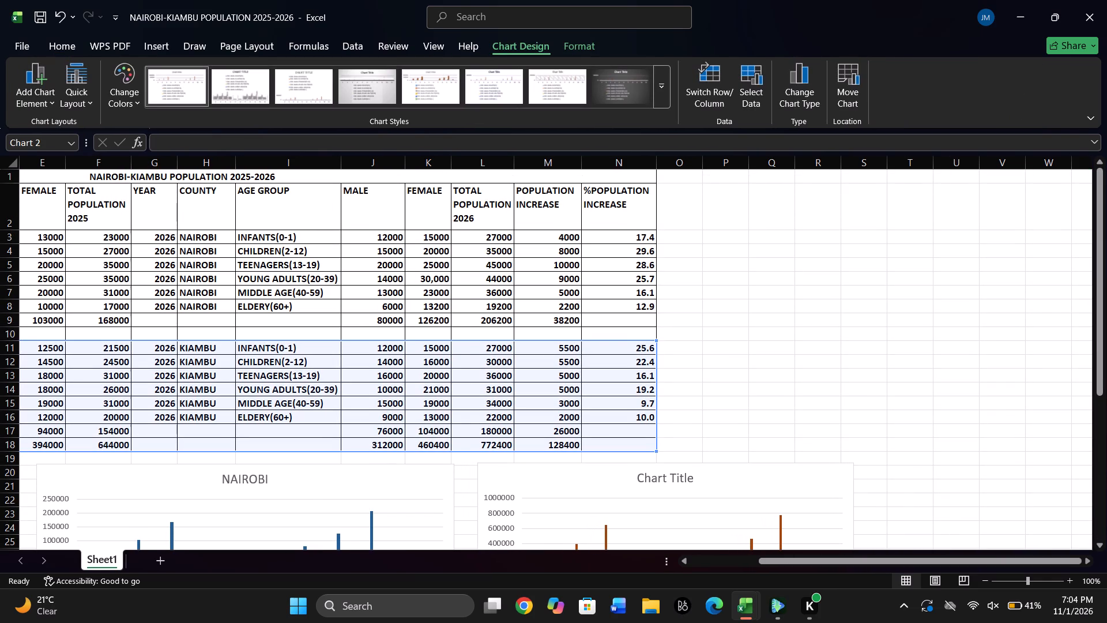
# Insert a 2-D clustered column chart from the whole population table, from the title in A1 through N18.
pyautogui.tripleClick(1106, 488)
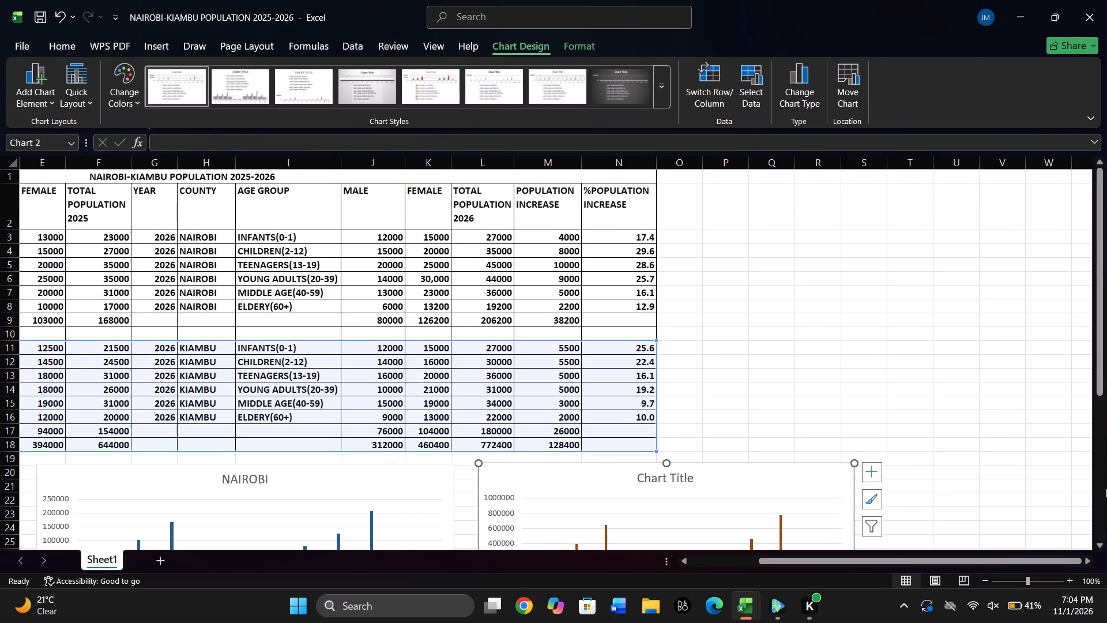
pyautogui.click(1106, 488)
pyautogui.click(1098, 474)
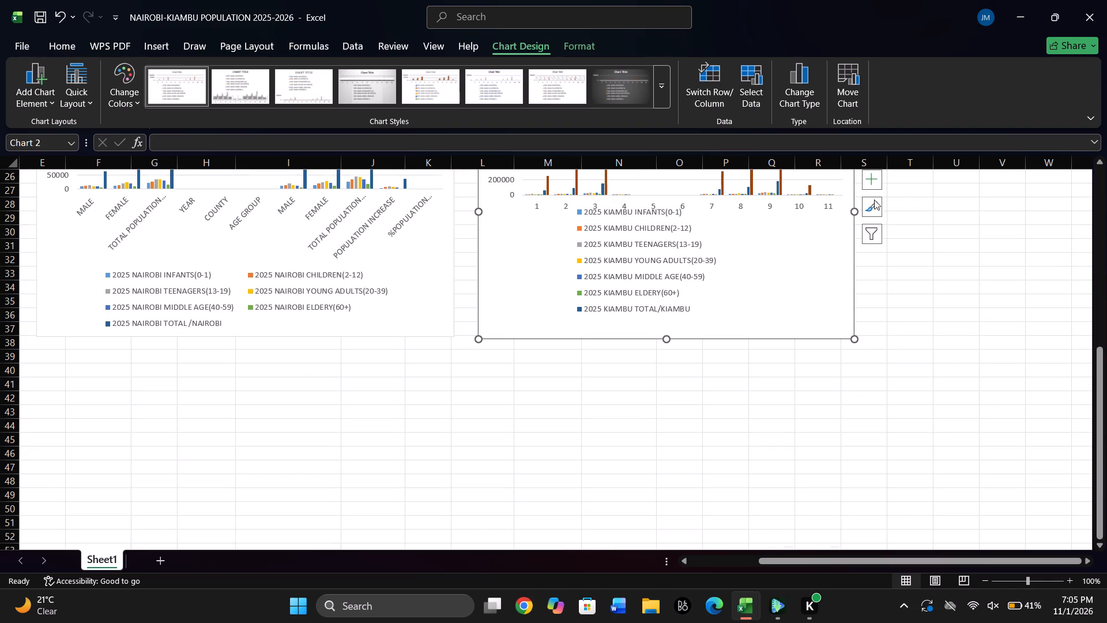
pyautogui.click(1101, 209)
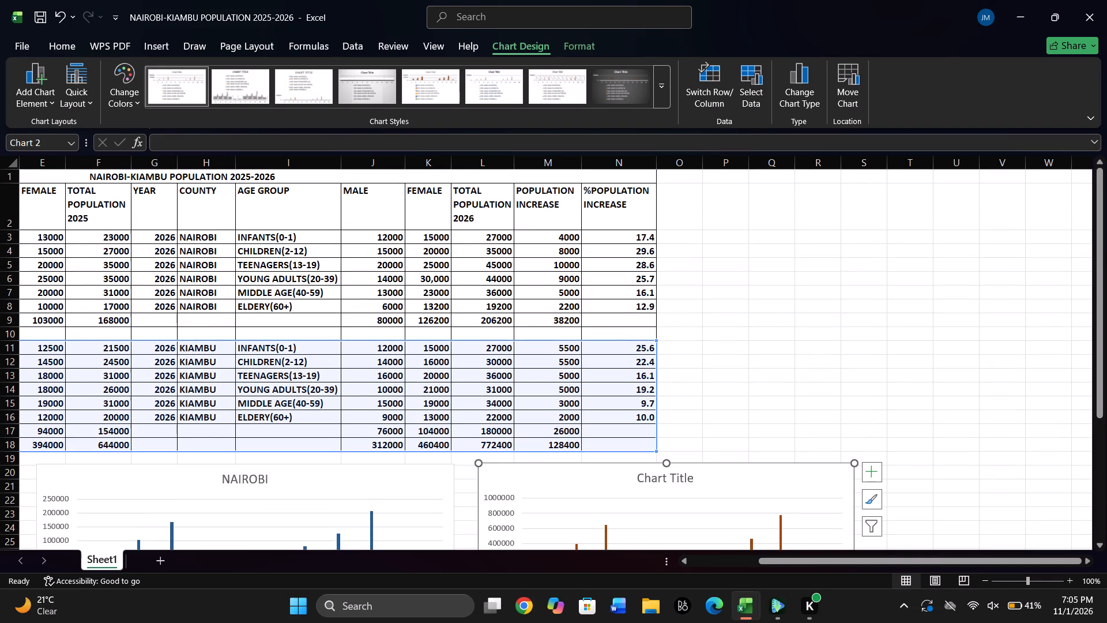
pyautogui.click(88, 171)
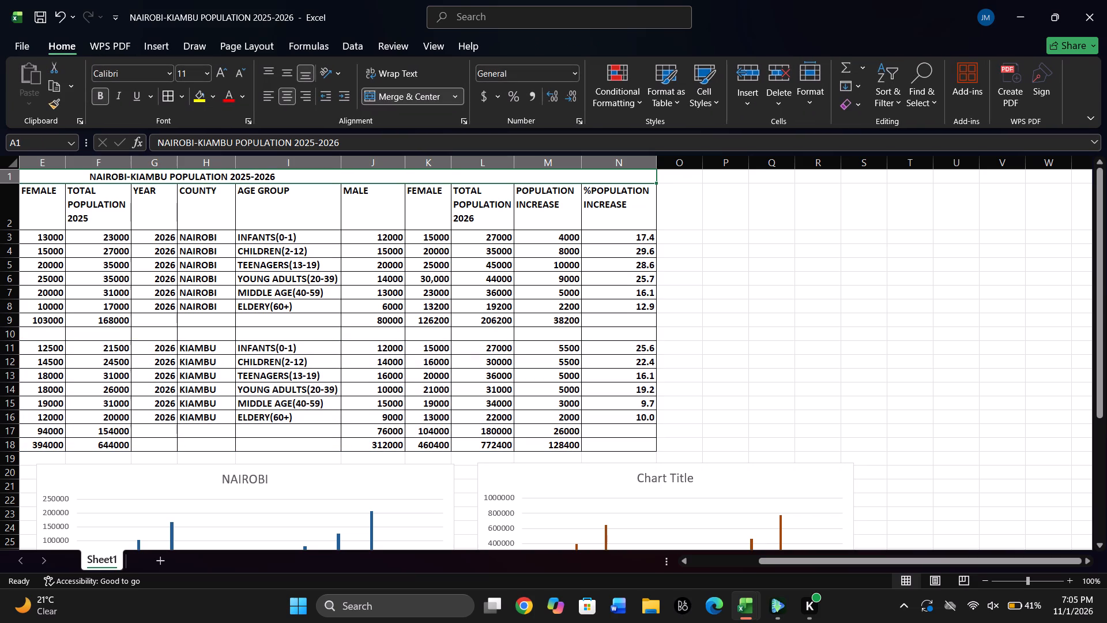
pyautogui.moveTo(94, 174); pyautogui.dragTo(318, 415)
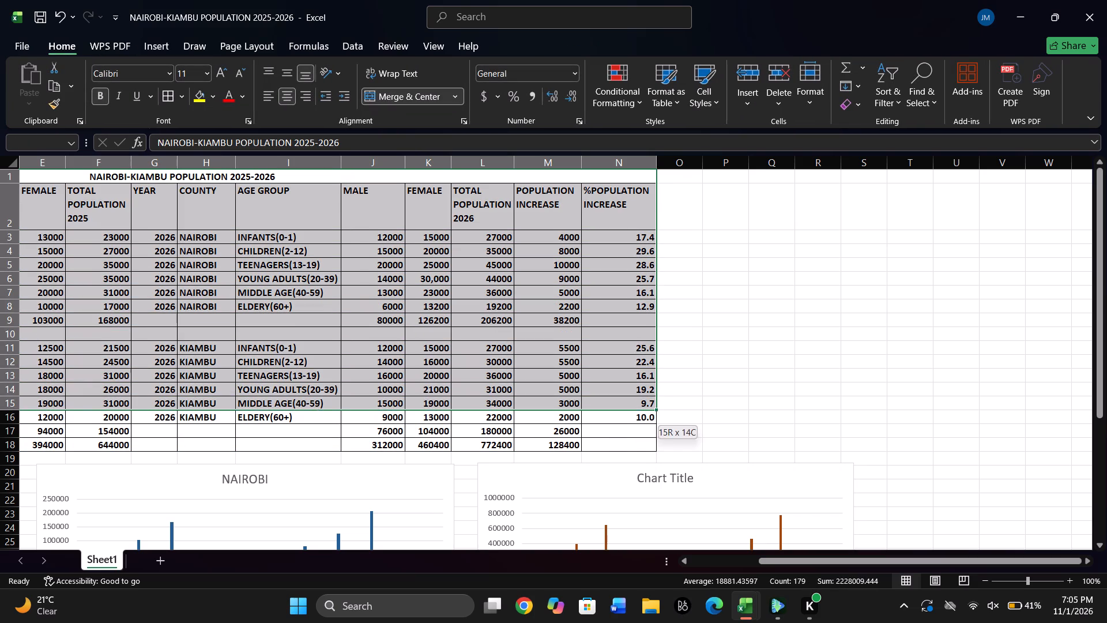
pyautogui.moveTo(318, 415); pyautogui.dragTo(329, 446)
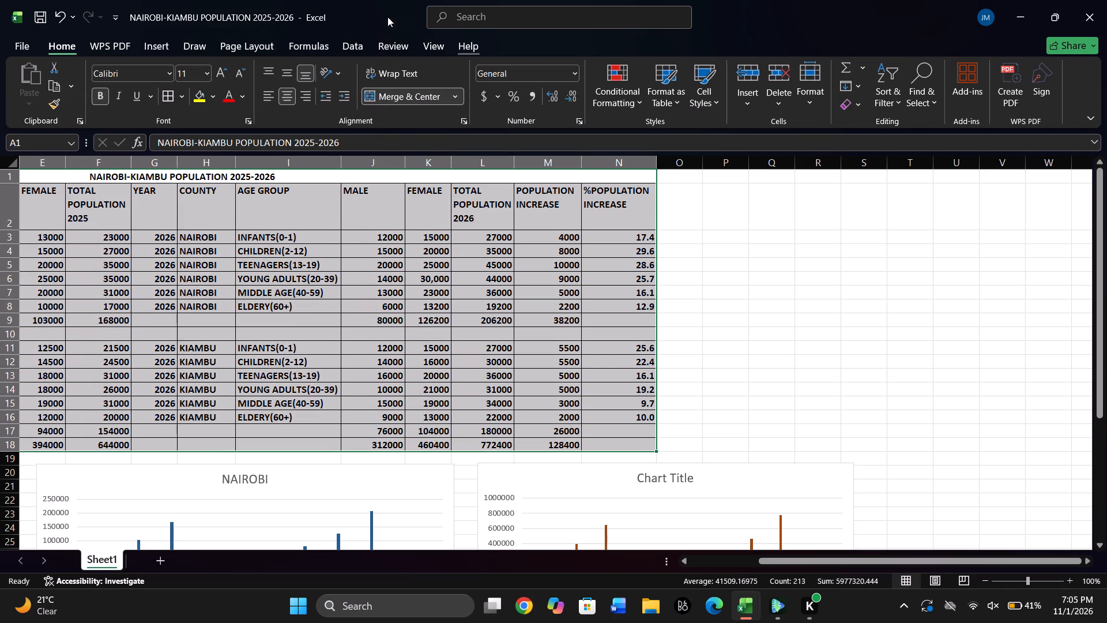
pyautogui.click(165, 47)
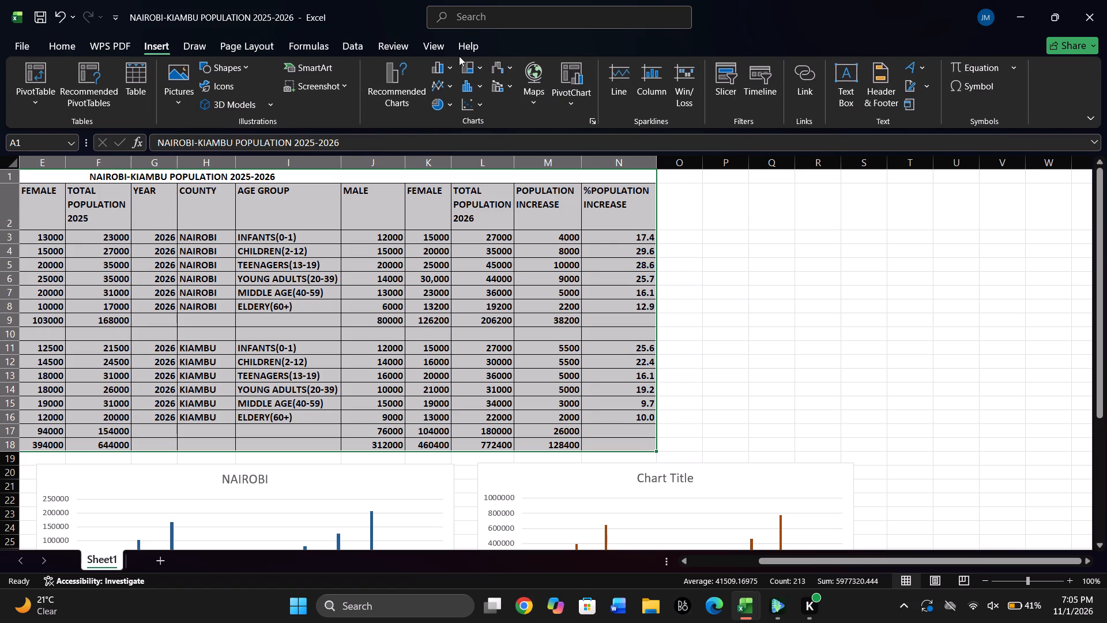
pyautogui.click(451, 66)
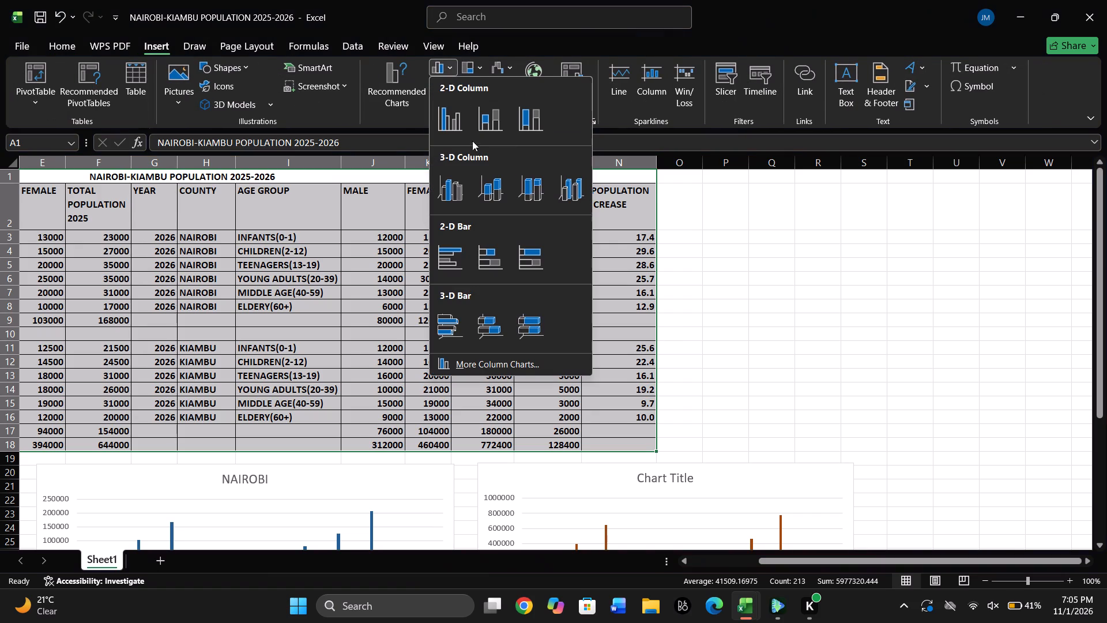
pyautogui.click(459, 119)
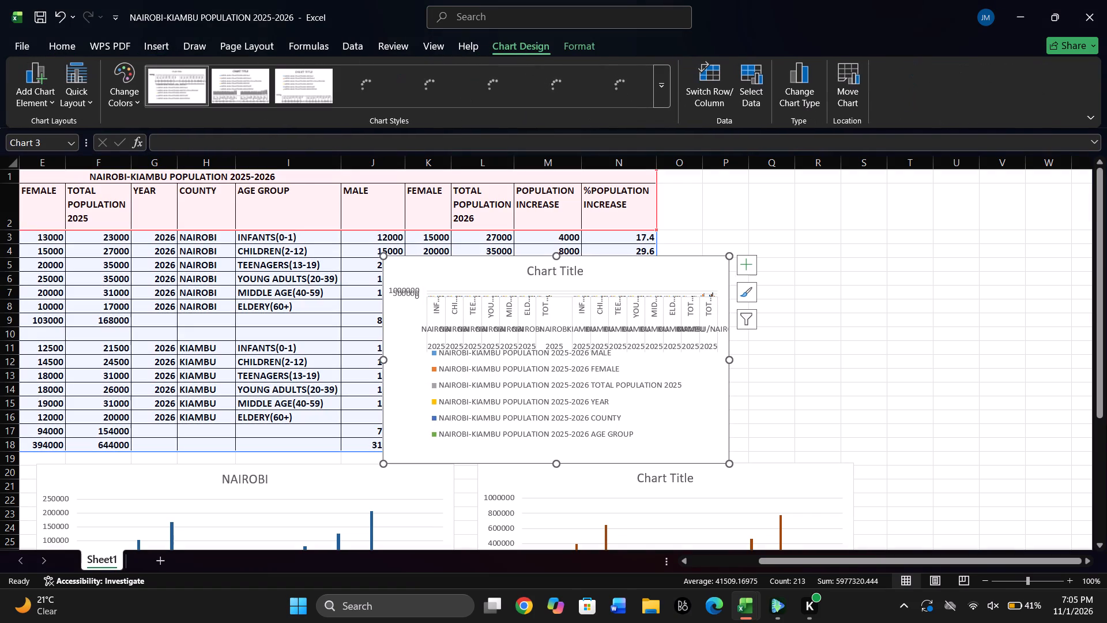
# Move the new combined chart below the Nairobi and Kiambu charts, to about columns I–O and rows 39–53.
pyautogui.moveTo(629, 264); pyautogui.dragTo(626, 532)
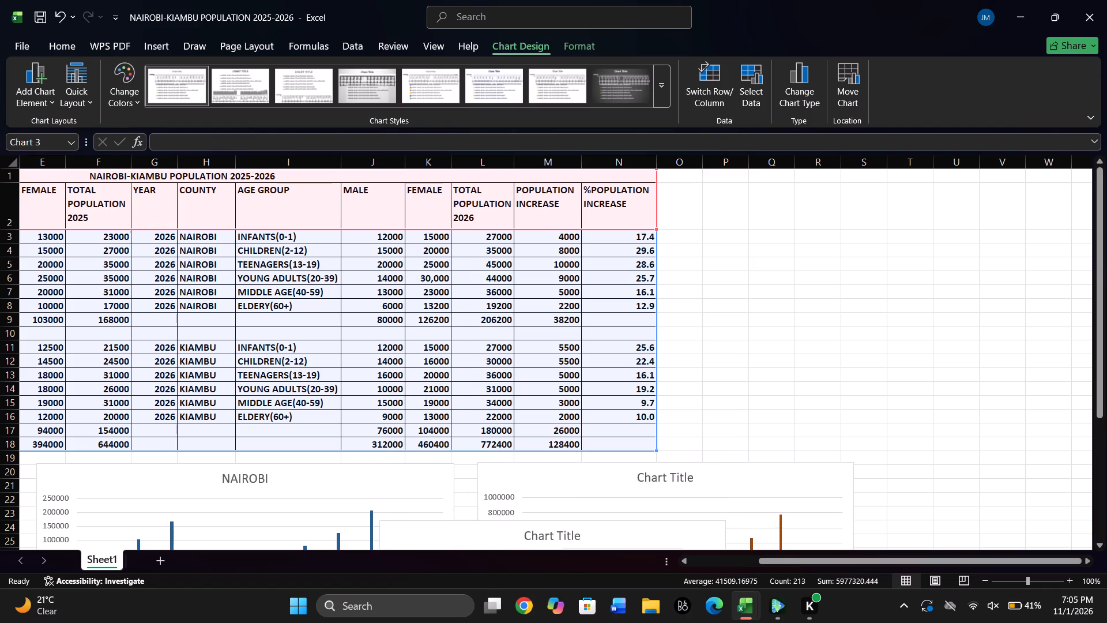
pyautogui.moveTo(626, 532); pyautogui.dragTo(628, 557)
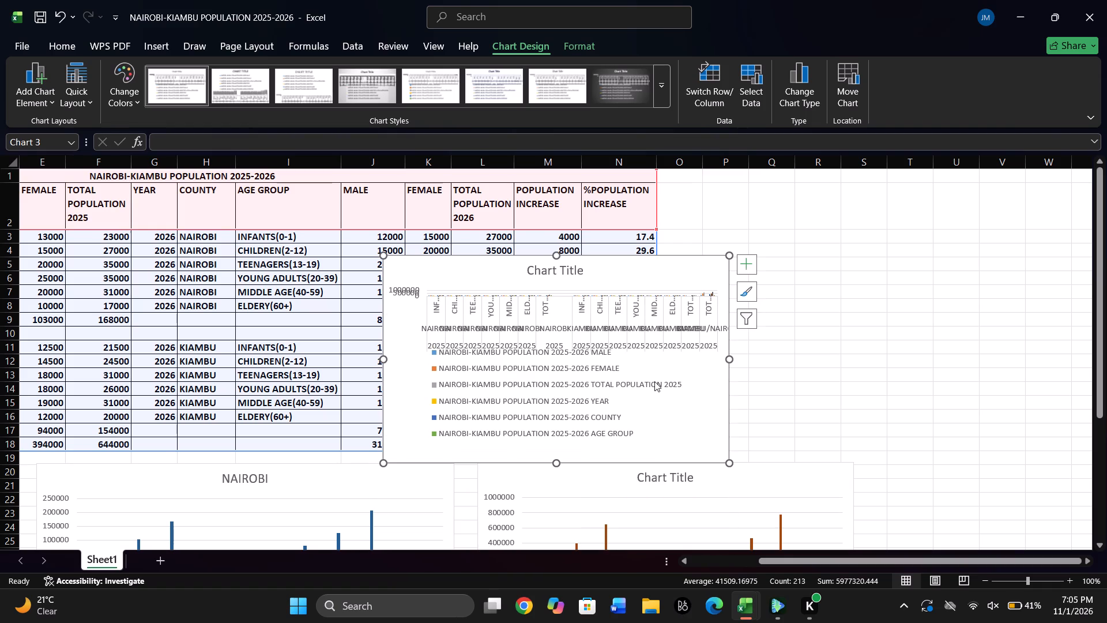
pyautogui.moveTo(639, 279); pyautogui.dragTo(634, 395)
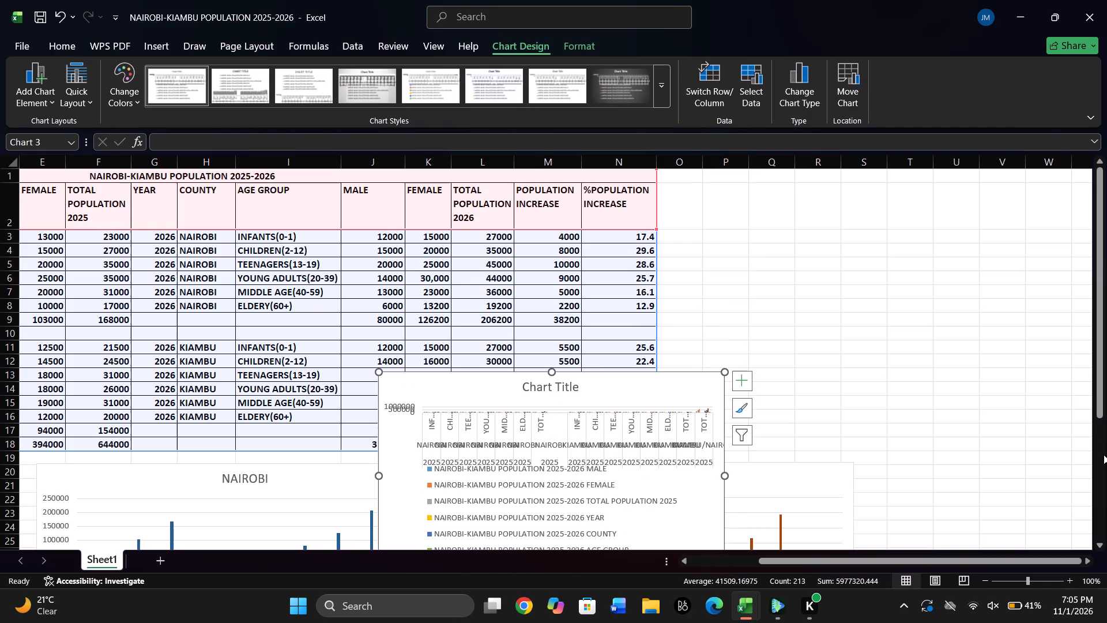
pyautogui.click(1105, 455)
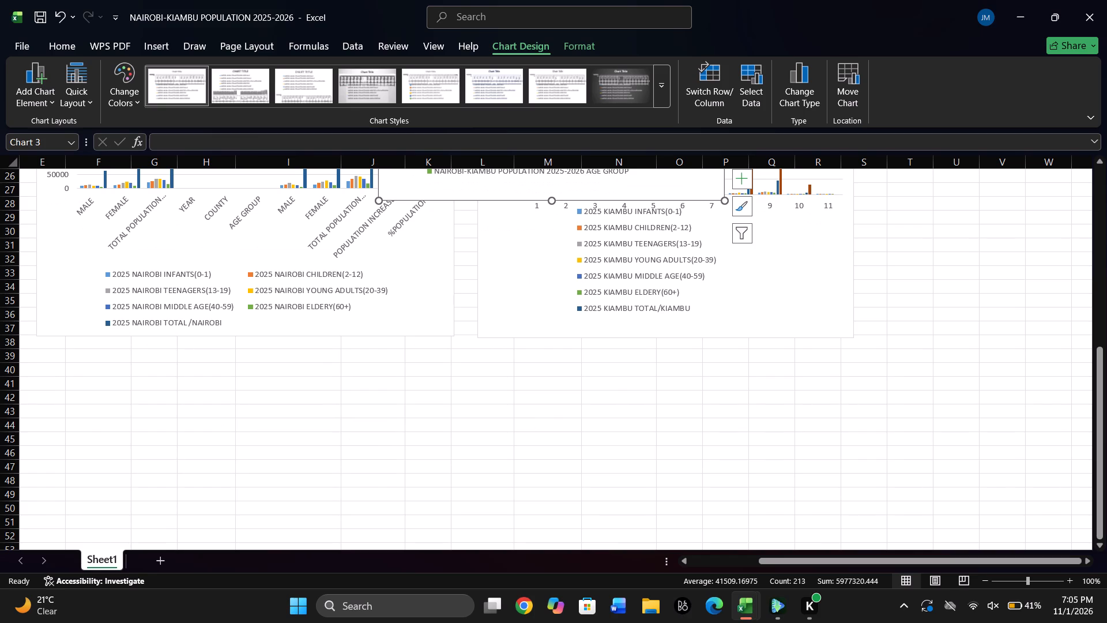
pyautogui.moveTo(706, 178); pyautogui.dragTo(694, 348)
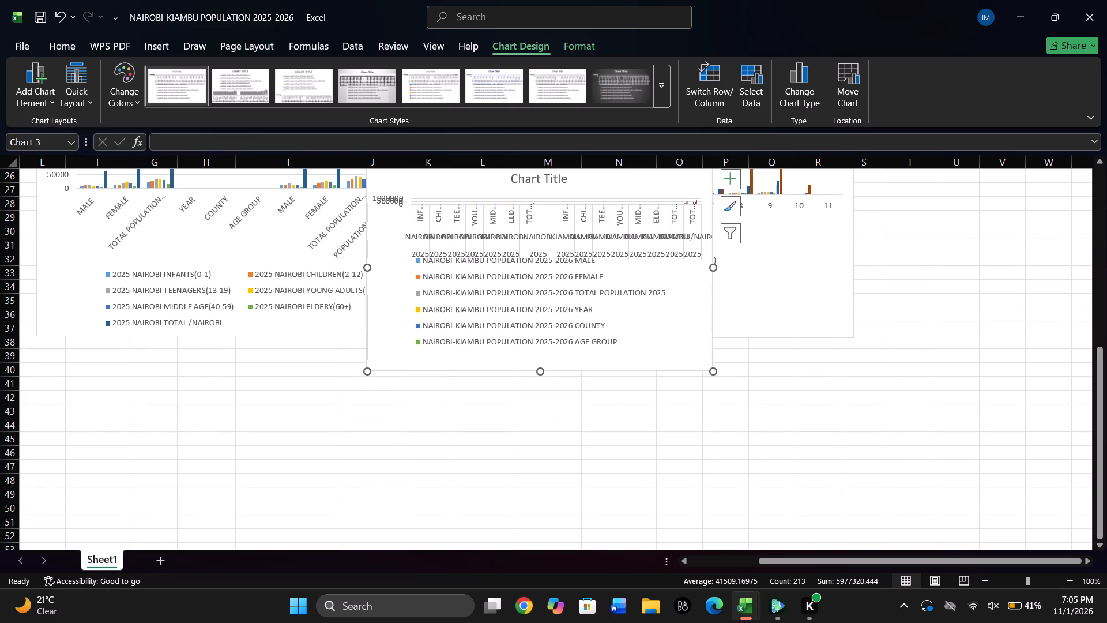
pyautogui.moveTo(690, 328); pyautogui.dragTo(695, 552)
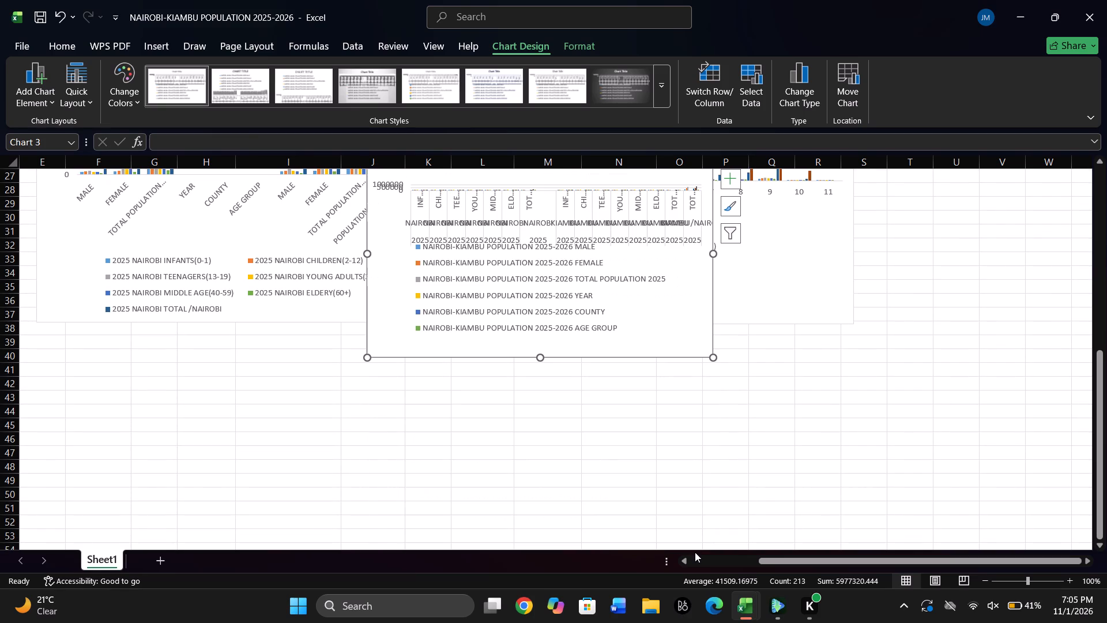
pyautogui.moveTo(679, 326); pyautogui.dragTo(678, 438)
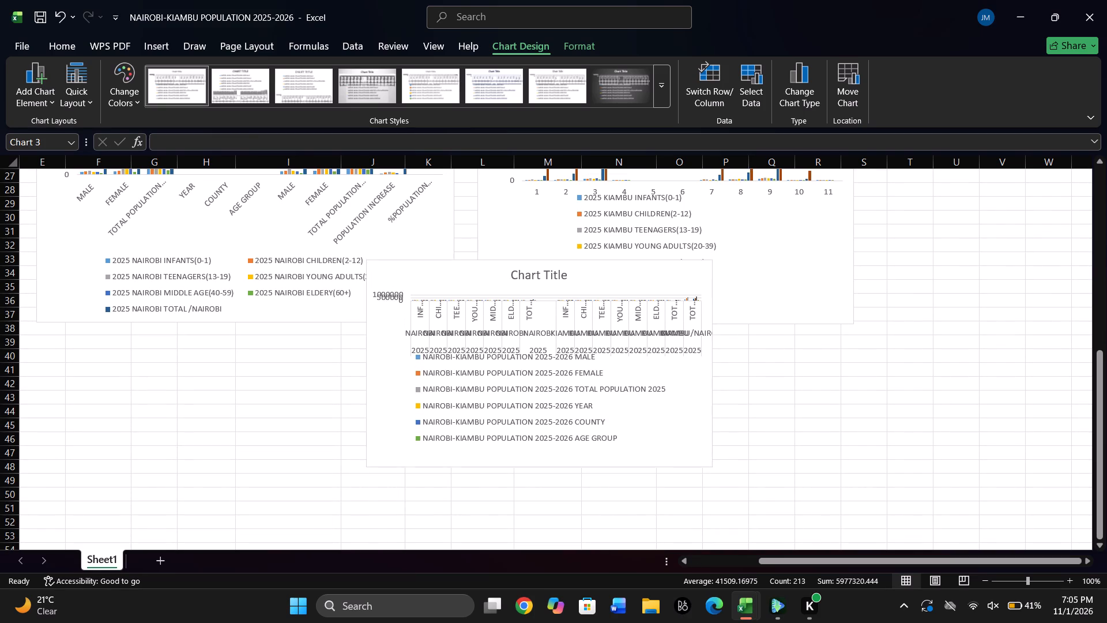
pyautogui.moveTo(678, 438); pyautogui.dragTo(677, 448)
pyautogui.moveTo(681, 384); pyautogui.dragTo(674, 468)
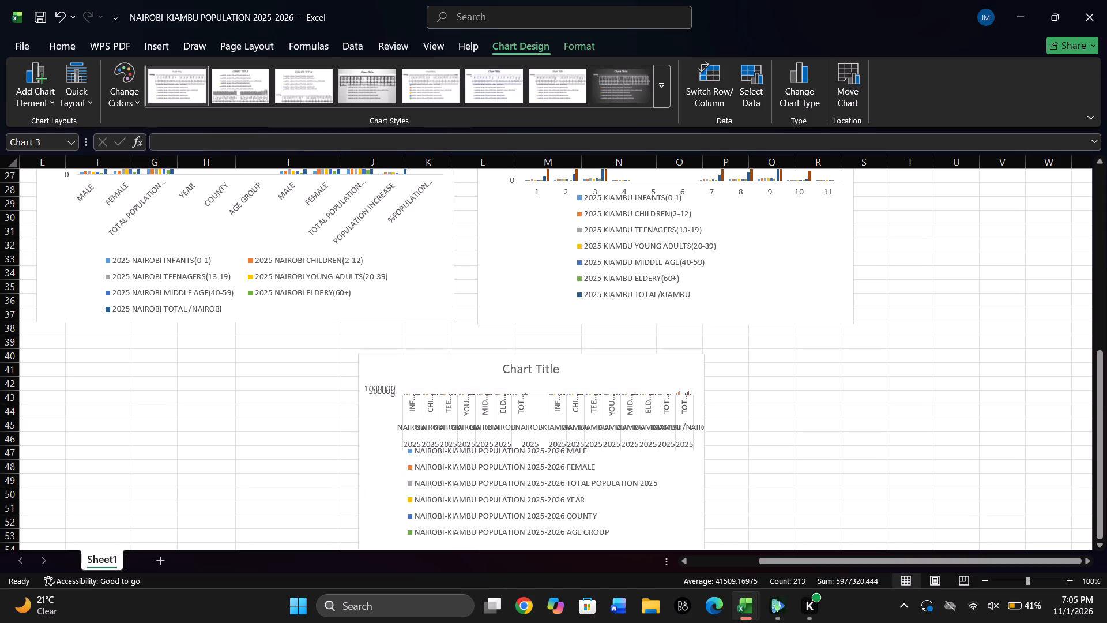
pyautogui.moveTo(674, 468); pyautogui.dragTo(635, 453)
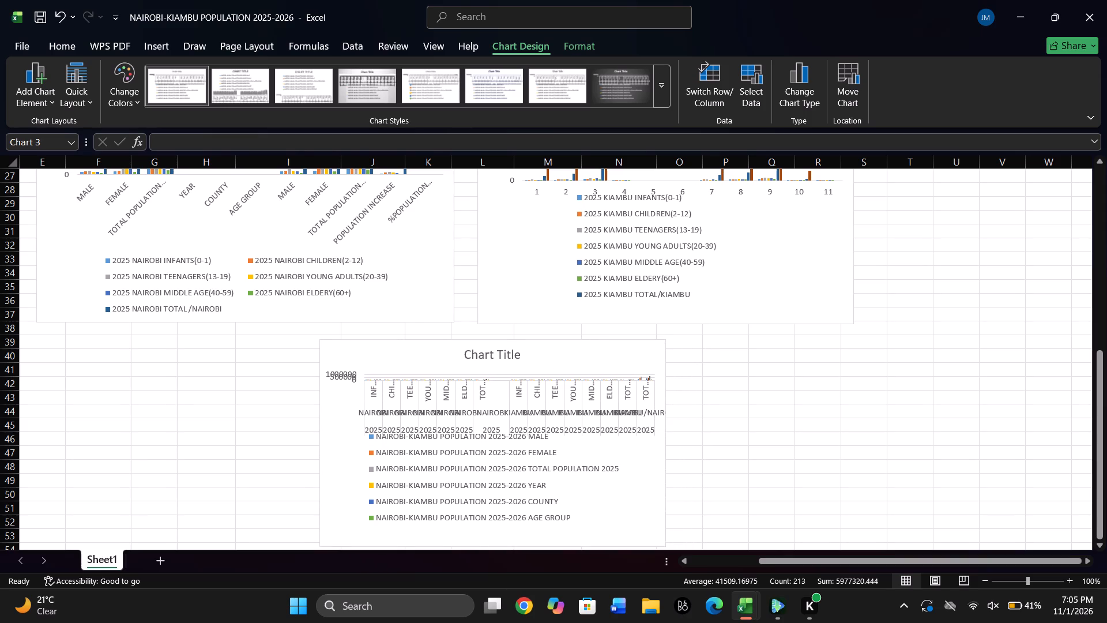
# Widen the combined chart on both sides so it spans about columns H to T.
pyautogui.moveTo(667, 445); pyautogui.dragTo(754, 431)
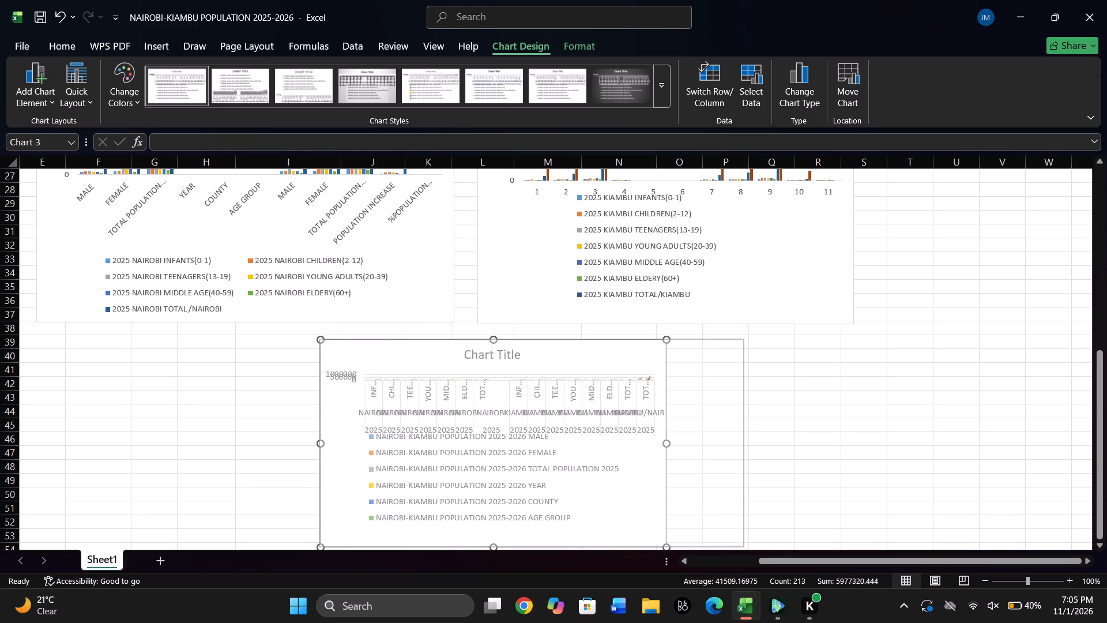
pyautogui.moveTo(754, 431); pyautogui.dragTo(925, 426)
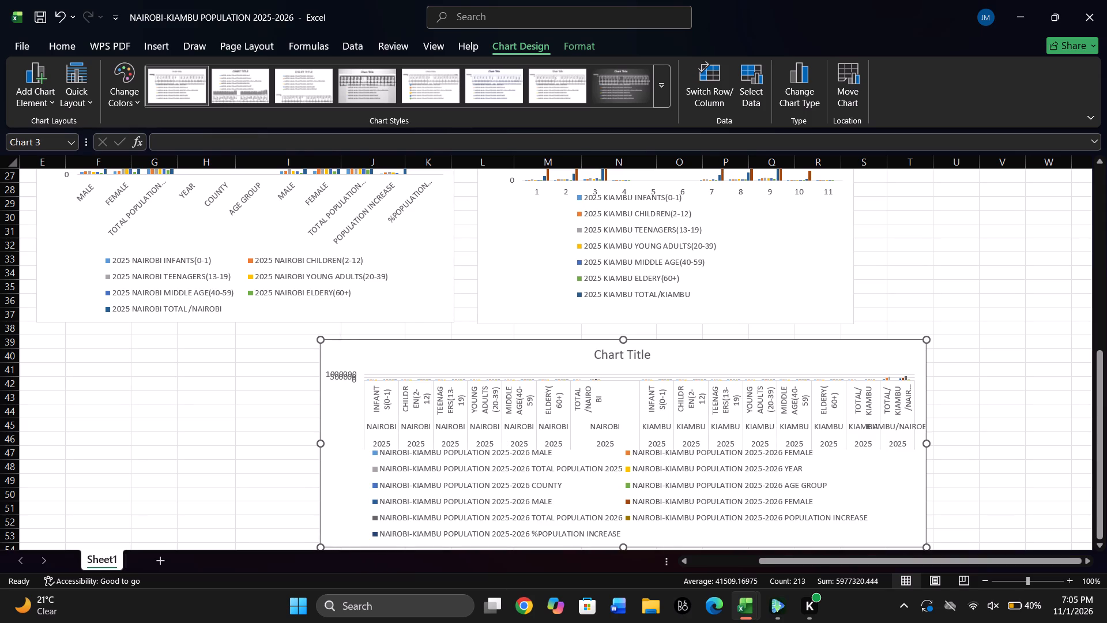
pyautogui.moveTo(318, 446); pyautogui.dragTo(184, 441)
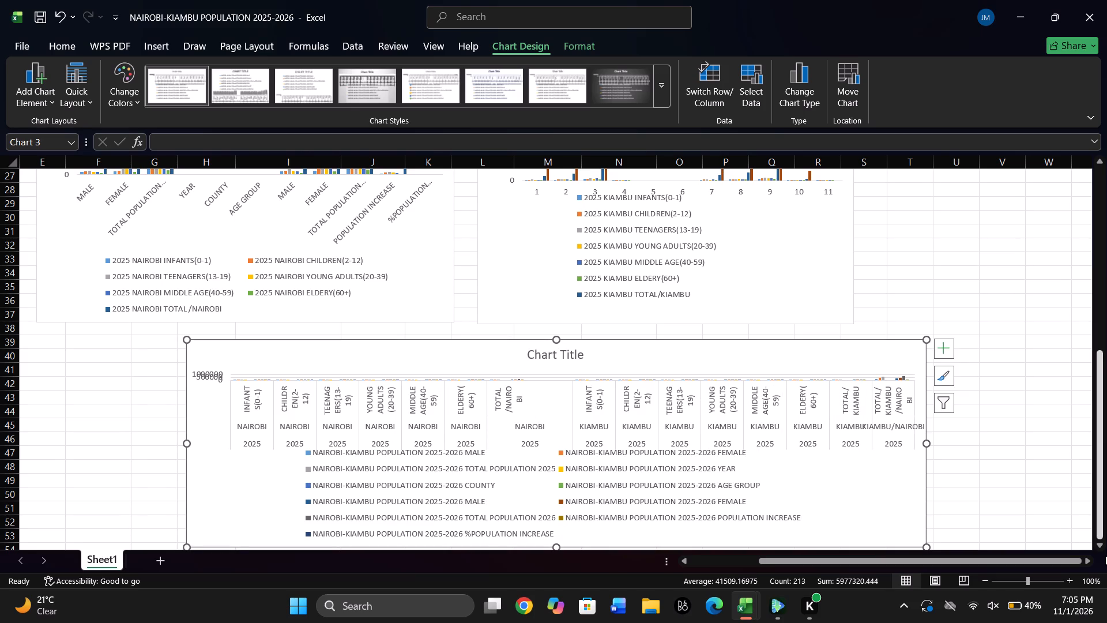
# Increase the combined chart's height so it extends down to about row 63.
pyautogui.tripleClick(1098, 541)
pyautogui.tripleClick(1098, 541)
pyautogui.tripleClick(1098, 541)
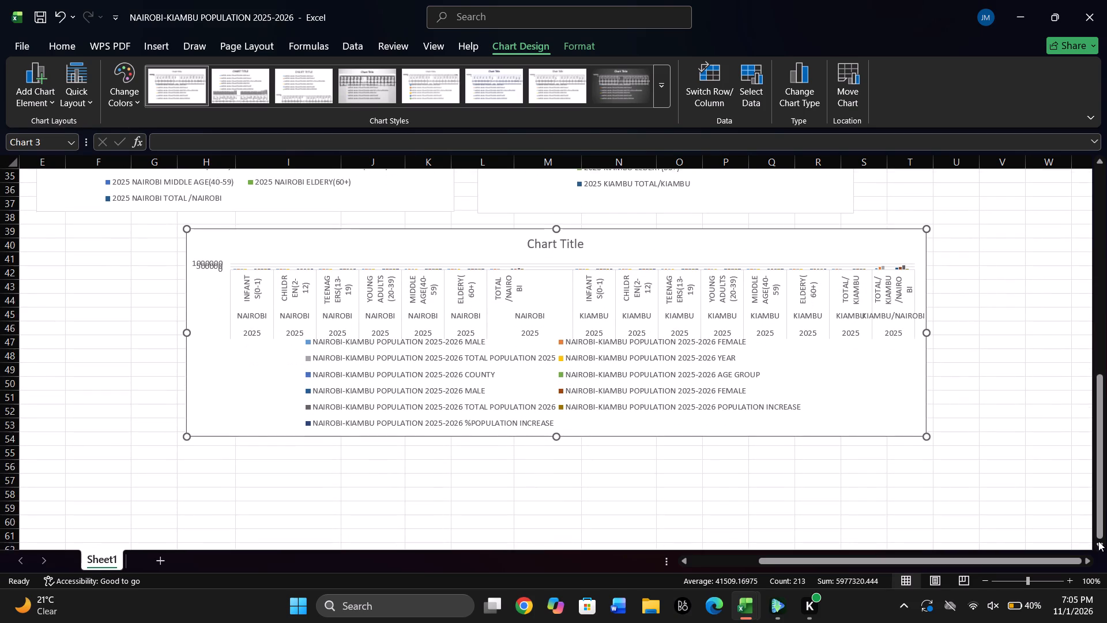
pyautogui.click(1098, 541)
pyautogui.click(608, 406)
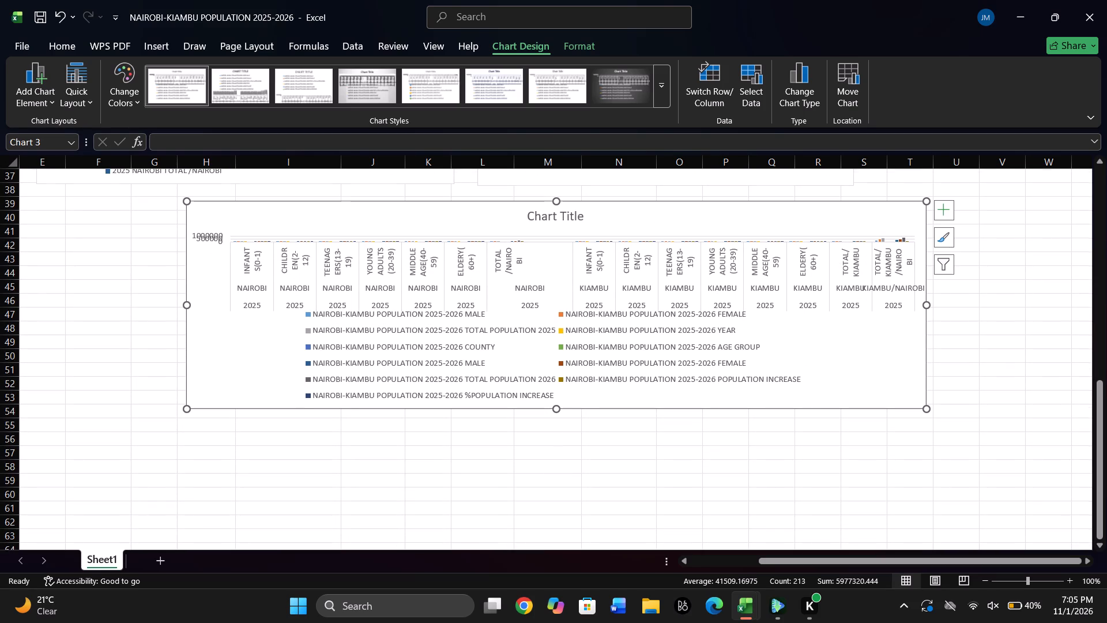
pyautogui.click(589, 392)
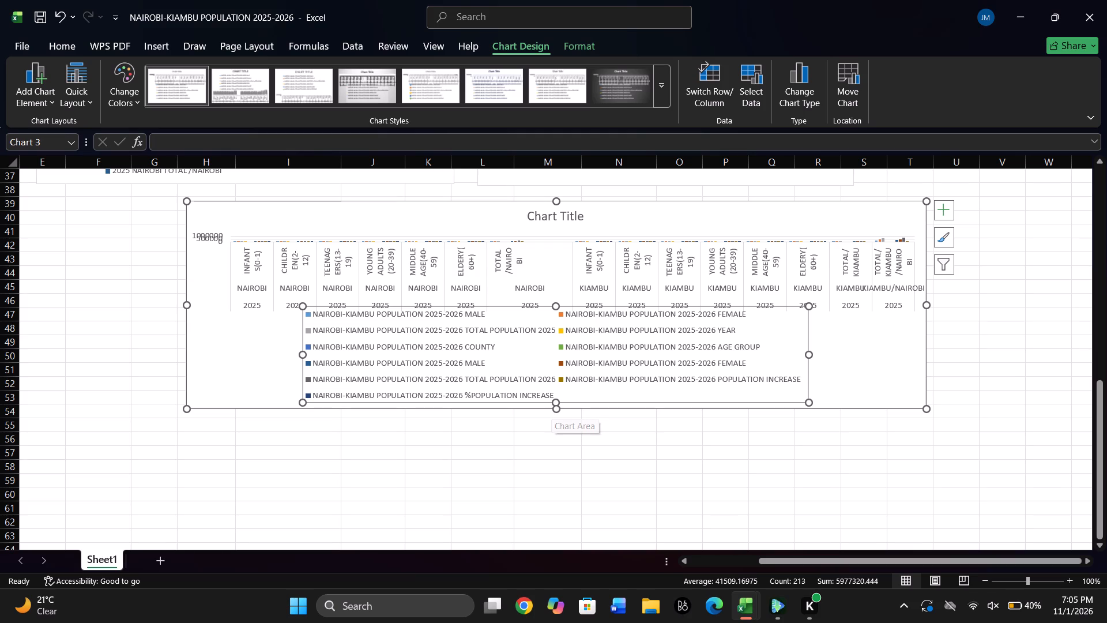
pyautogui.moveTo(557, 412); pyautogui.dragTo(573, 536)
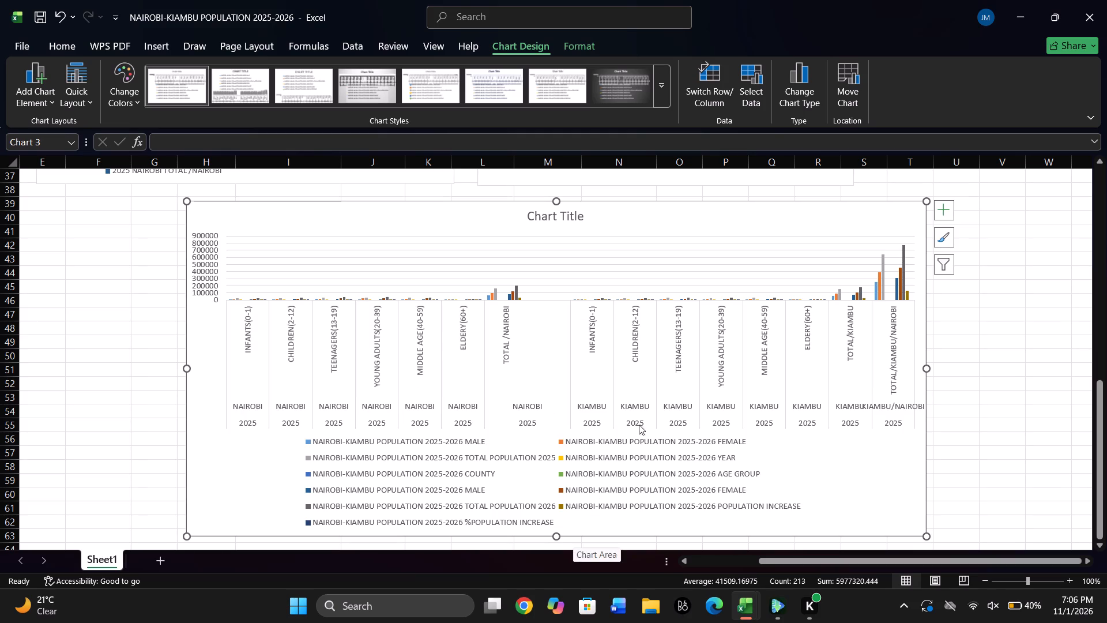
# Extend the combined chart's bottom edge slightly so it reaches down to about row 64.
pyautogui.click(647, 277)
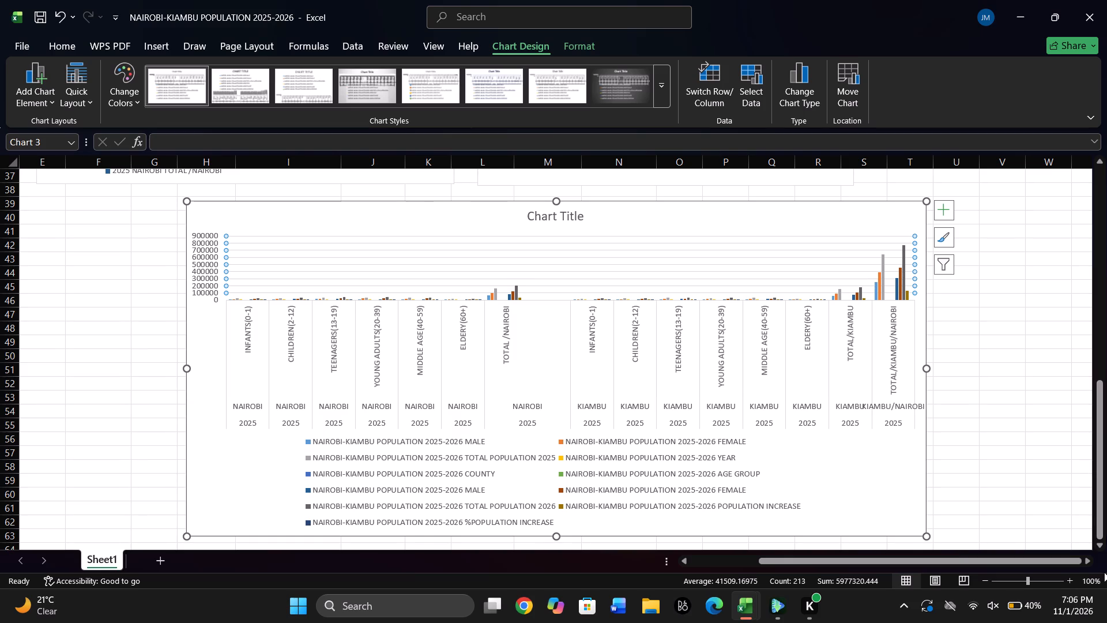
pyautogui.tripleClick(1104, 544)
pyautogui.doubleClick(1104, 544)
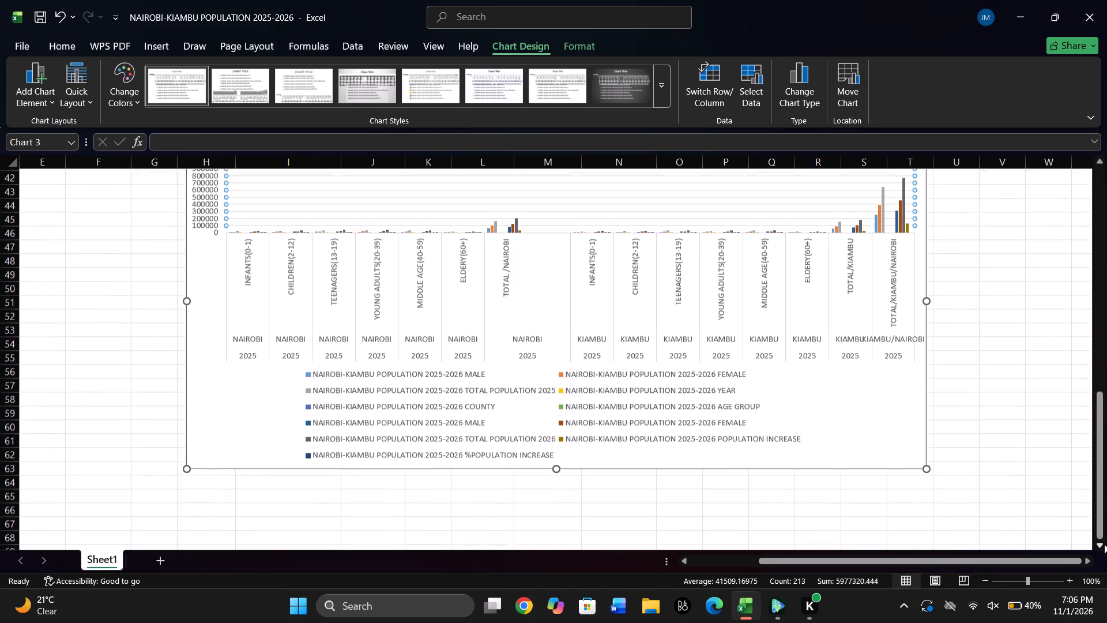
pyautogui.moveTo(1104, 544); pyautogui.dragTo(558, 451)
pyautogui.click(558, 451)
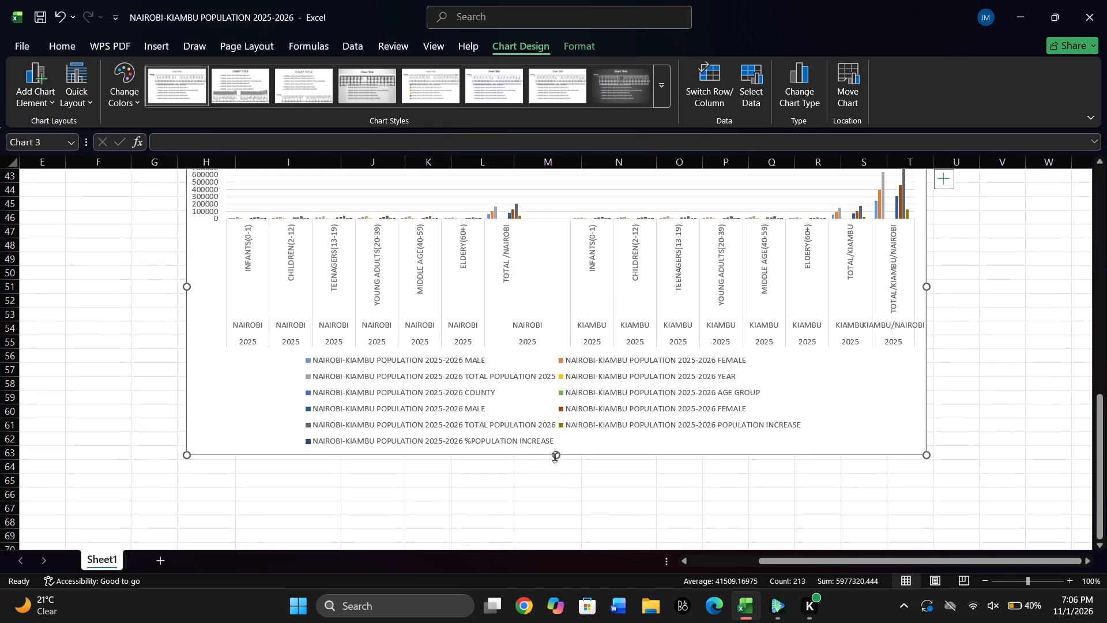
pyautogui.moveTo(555, 457); pyautogui.dragTo(560, 472)
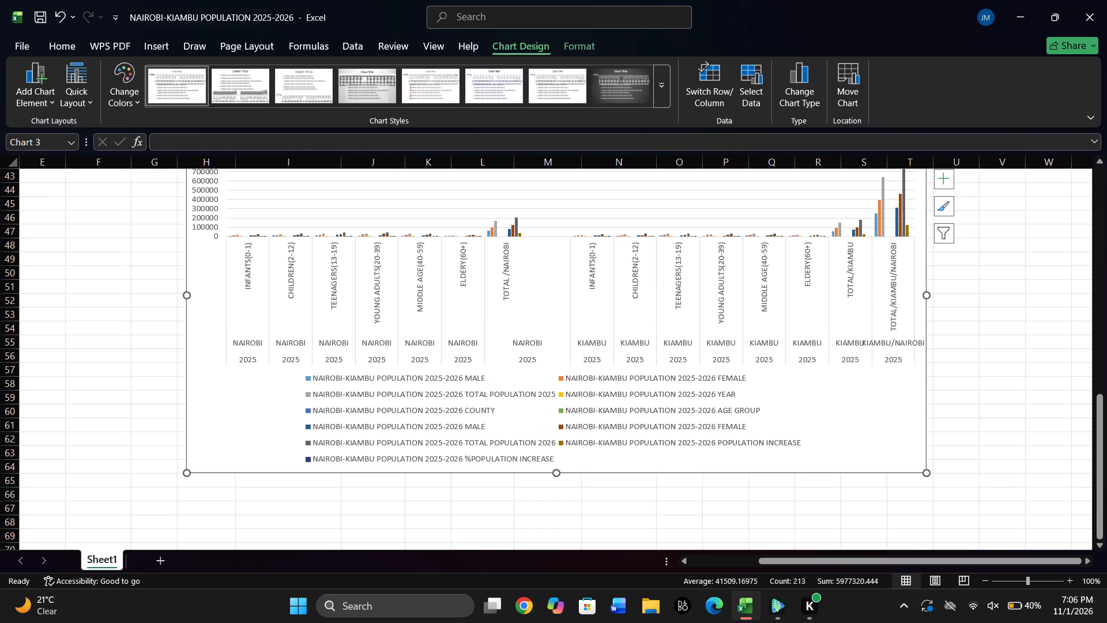
# Replace the placeholder title of the chart beside the NAIROBI chart with KIAMBU.
pyautogui.click(1106, 215)
pyautogui.tripleClick(1105, 195)
pyautogui.doubleClick(1105, 195)
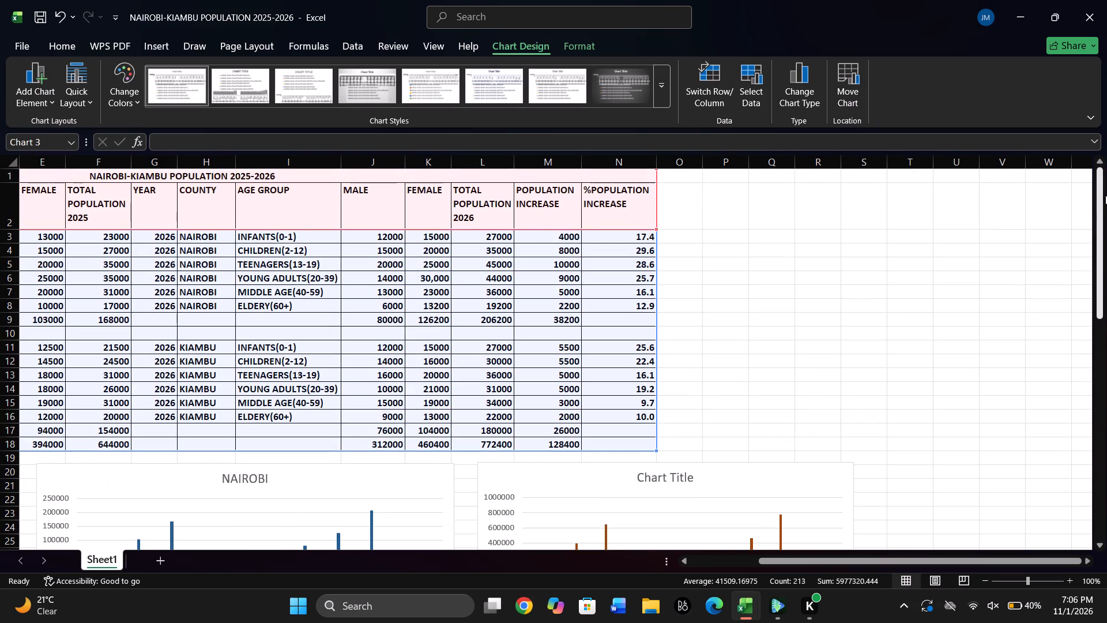
pyautogui.click(744, 250)
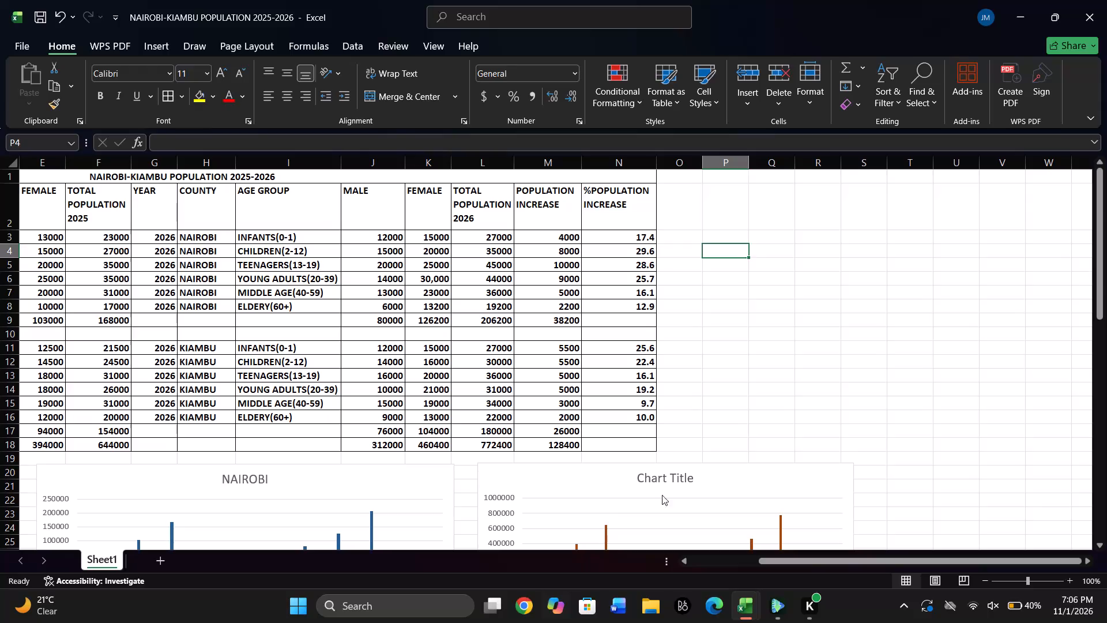
pyautogui.click(686, 479)
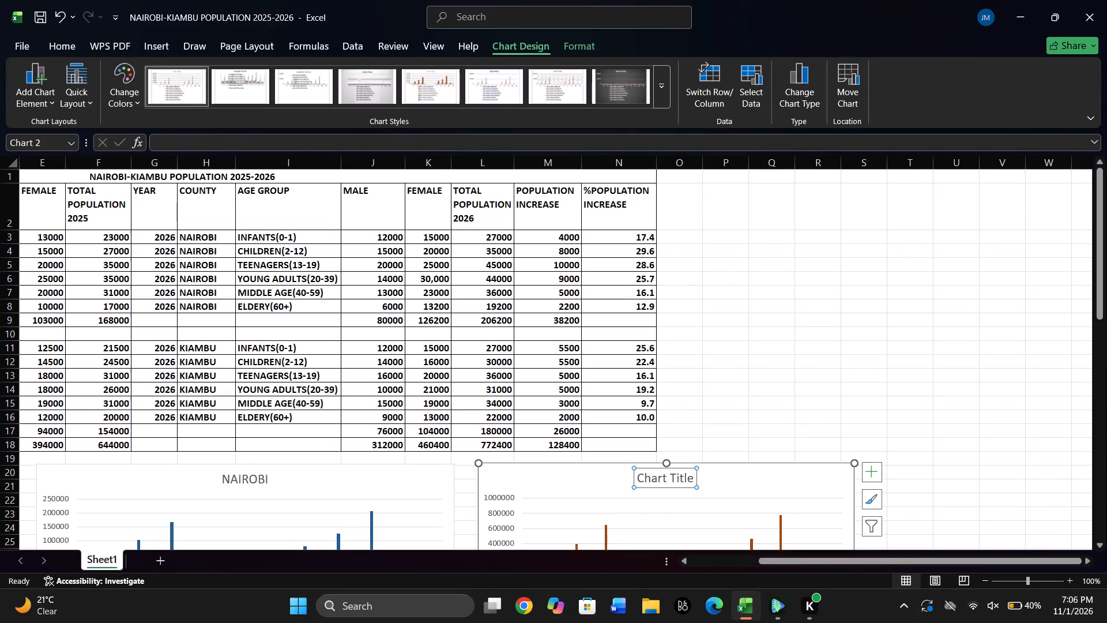
pyautogui.tripleClick(251, 473)
pyautogui.click(269, 477)
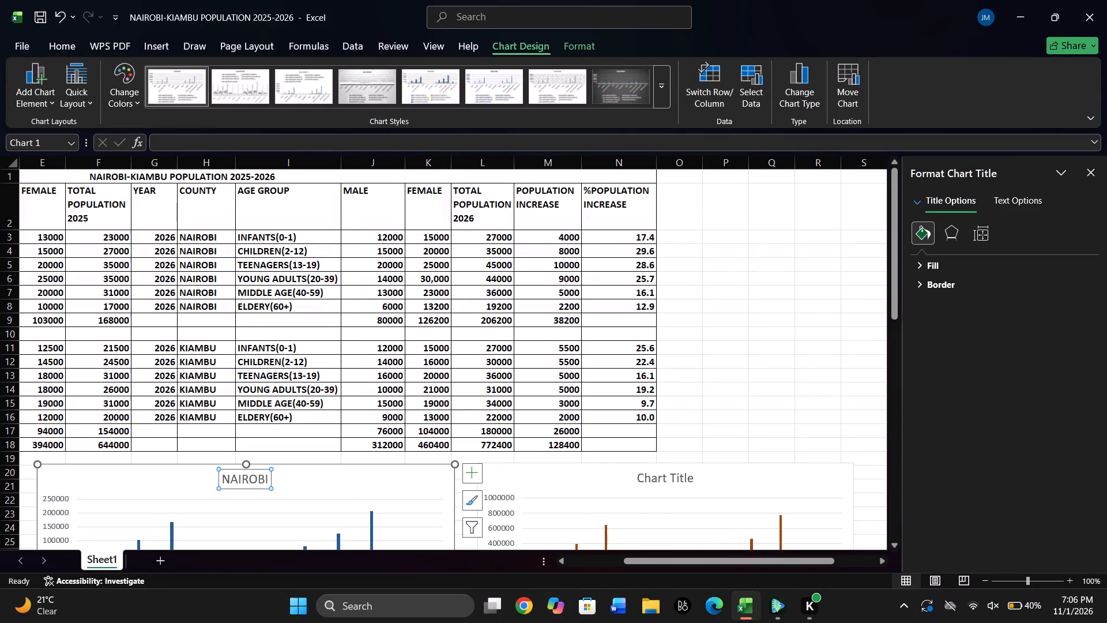
pyautogui.doubleClick(676, 472)
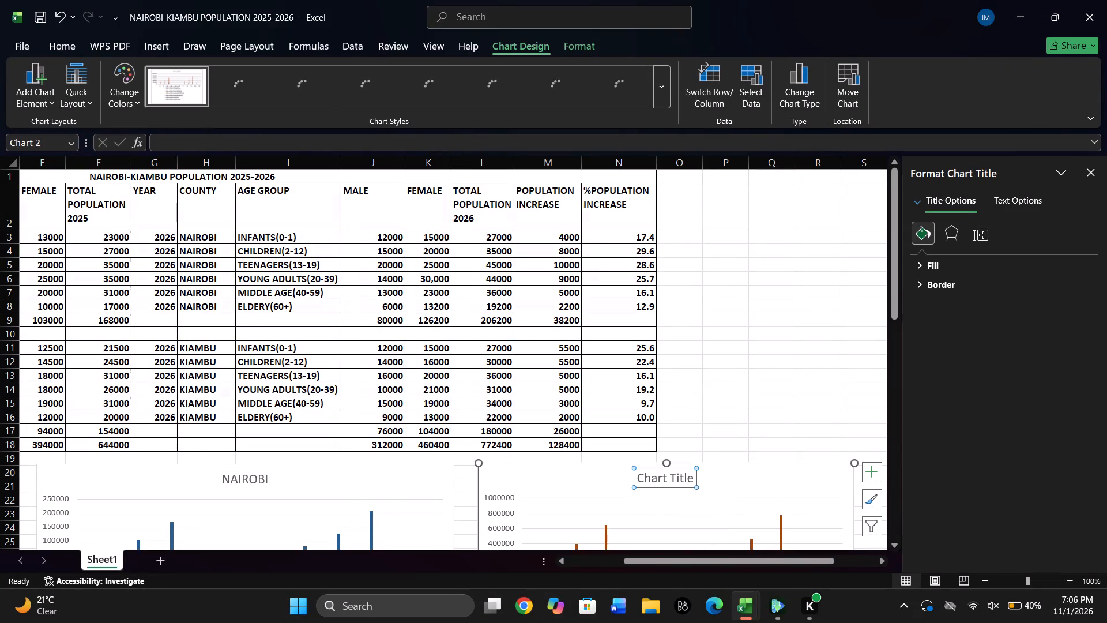
pyautogui.click(693, 473)
pyautogui.press('BackSpace')
pyautogui.press('BackSpace')
pyautogui.press('BackSpace')
pyautogui.press('BackSpace')
pyautogui.press('BackSpace')
pyautogui.press('BackSpace')
pyautogui.press('BackSpace')
pyautogui.press('BackSpace')
pyautogui.press('BackSpace')
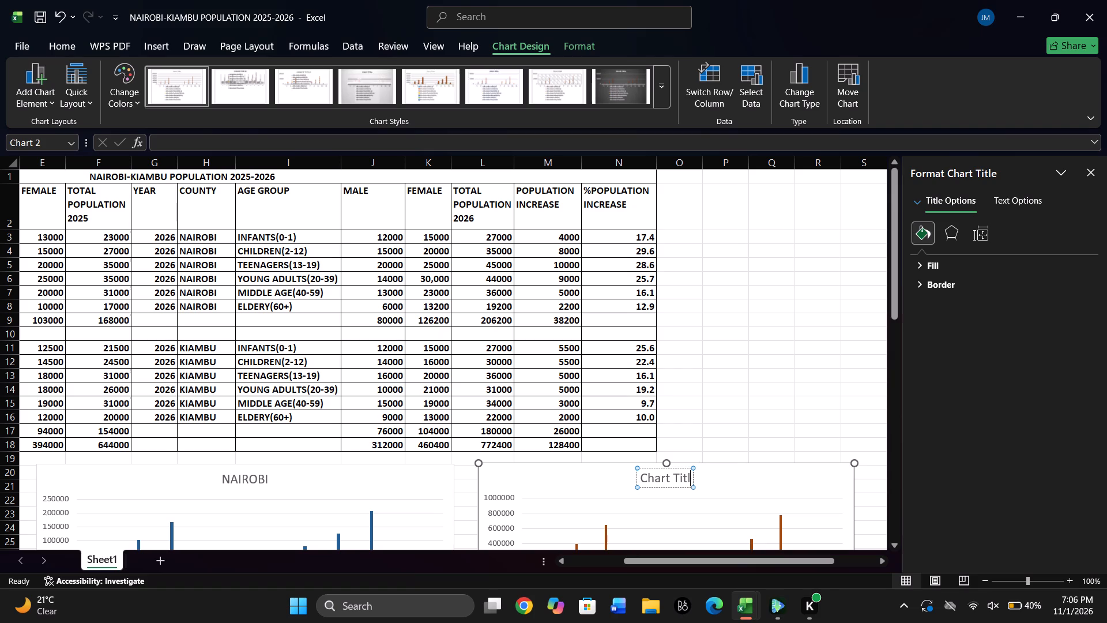
pyautogui.press('BackSpace')
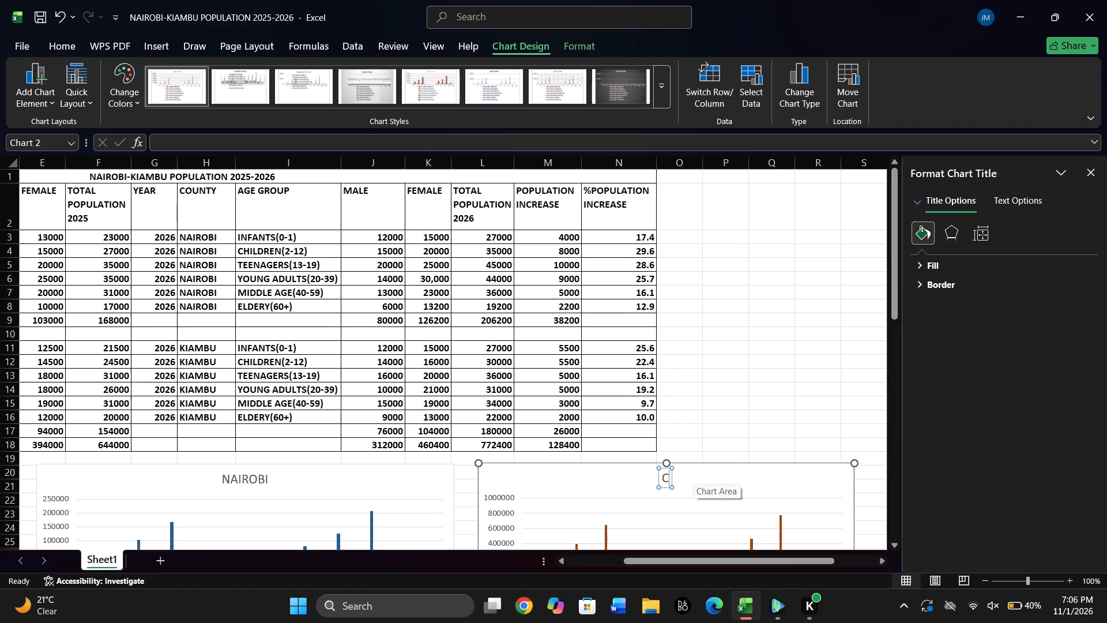
pyautogui.press('BackSpace')
pyautogui.write('KIA')
pyautogui.write('MBU')
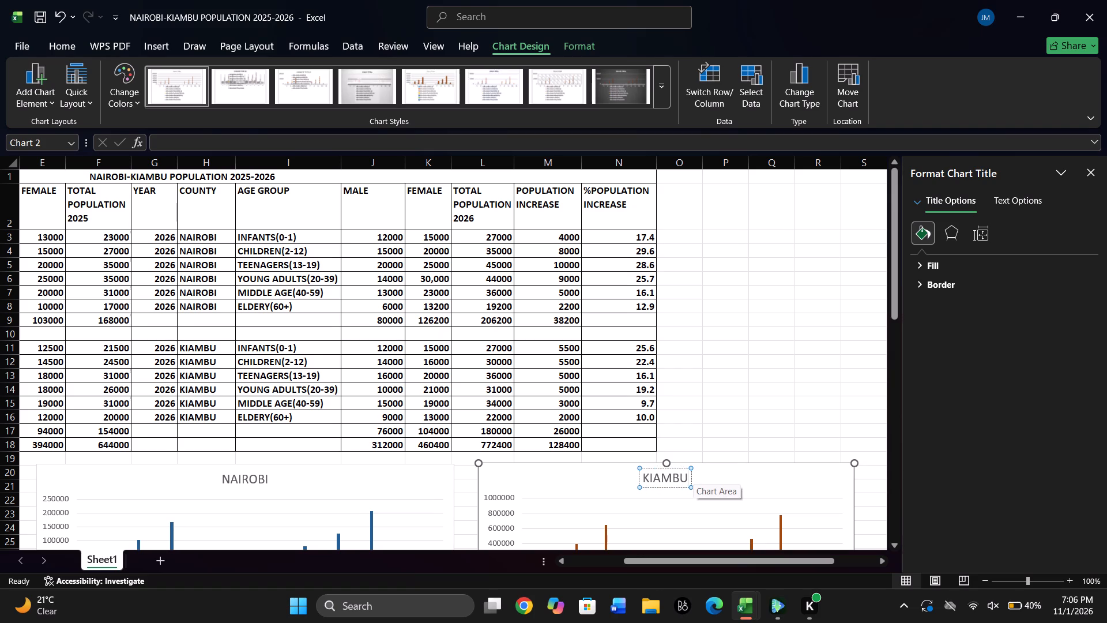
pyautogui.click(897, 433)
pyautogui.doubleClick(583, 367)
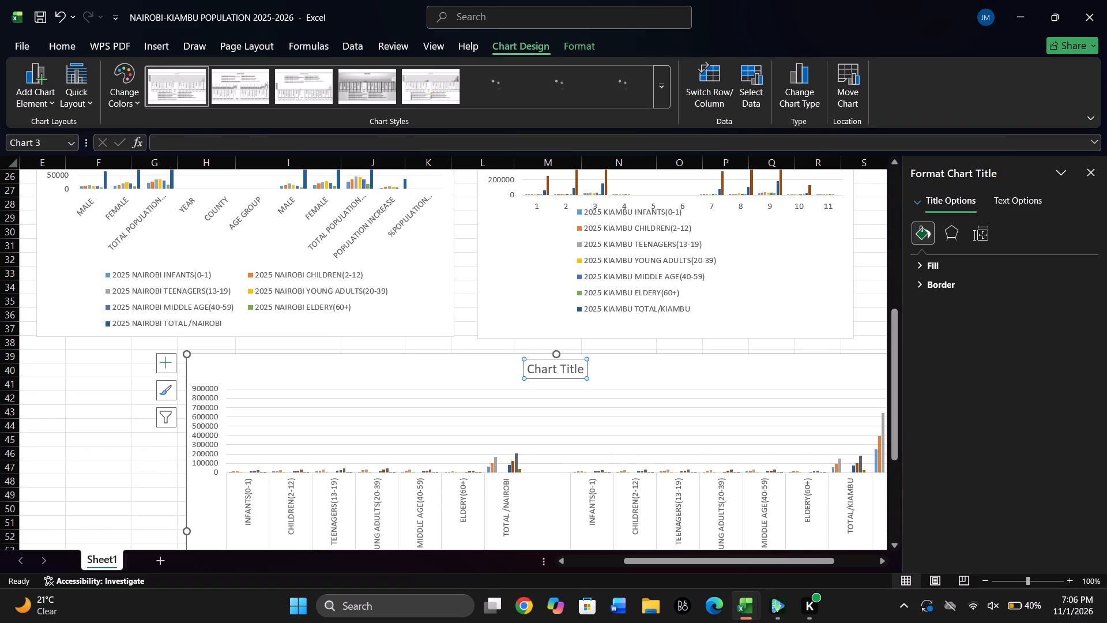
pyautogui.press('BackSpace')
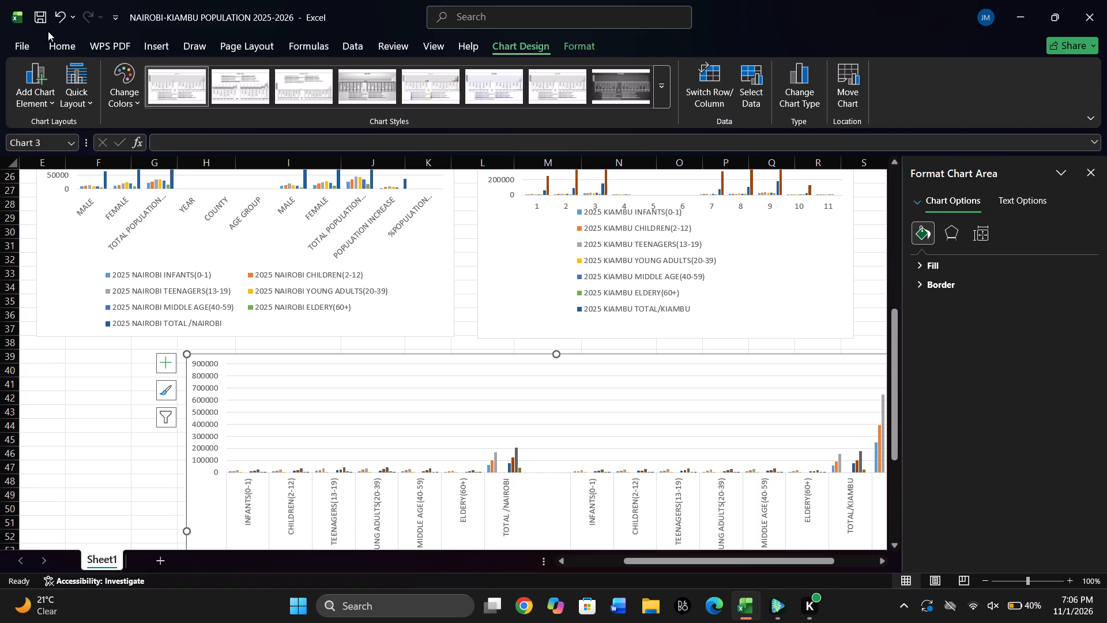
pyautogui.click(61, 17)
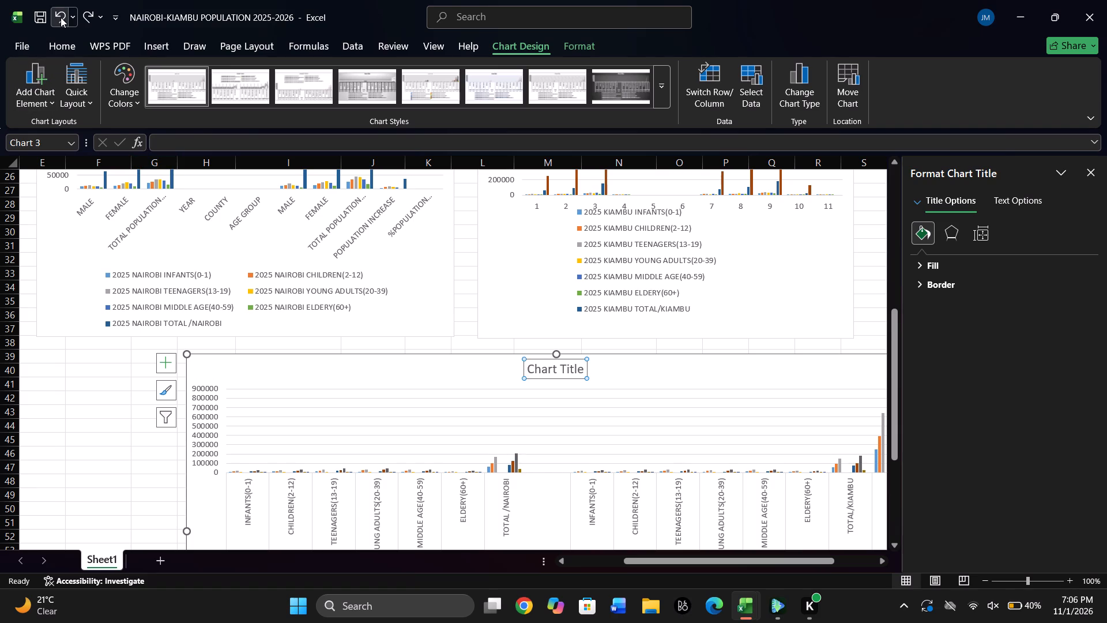
# Clear the placeholder text from the combined chart's title, keeping the title open for editing.
pyautogui.click(581, 365)
pyautogui.press('BackSpace')
pyautogui.press('BackSpace')
pyautogui.press('BackSpace')
pyautogui.press('BackSpace')
pyautogui.press('BackSpace')
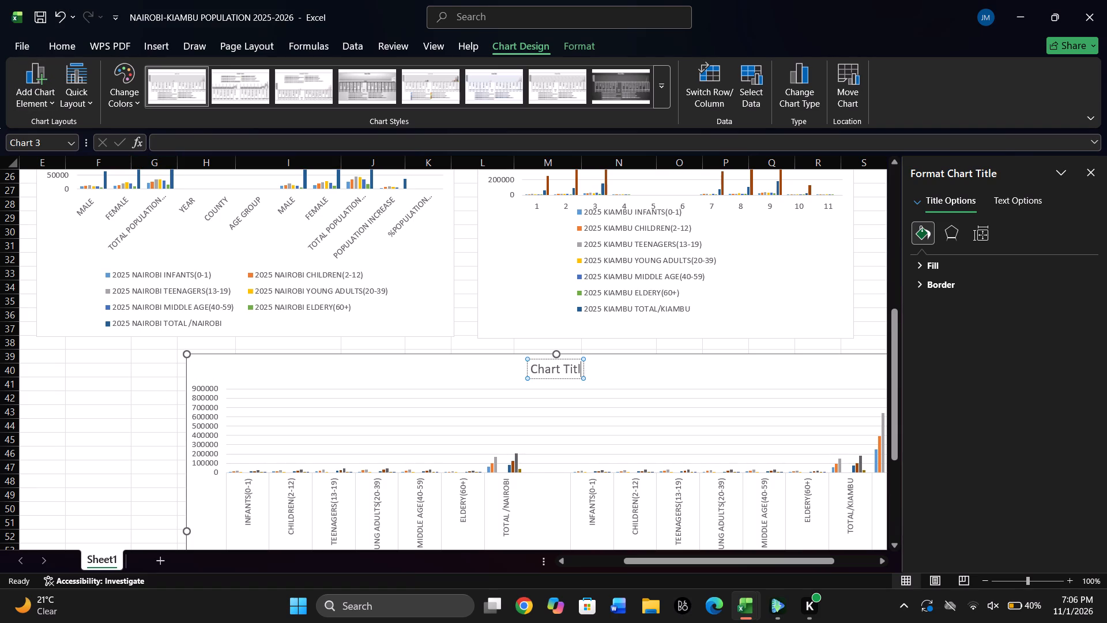
pyautogui.press('BackSpace')
pyautogui.press('BackSpace')
pyautogui.press('BackSpace')
pyautogui.press('BackSpace')
pyautogui.press('BackSpace')
pyautogui.press('BackSpace')
pyautogui.press('BackSpace')
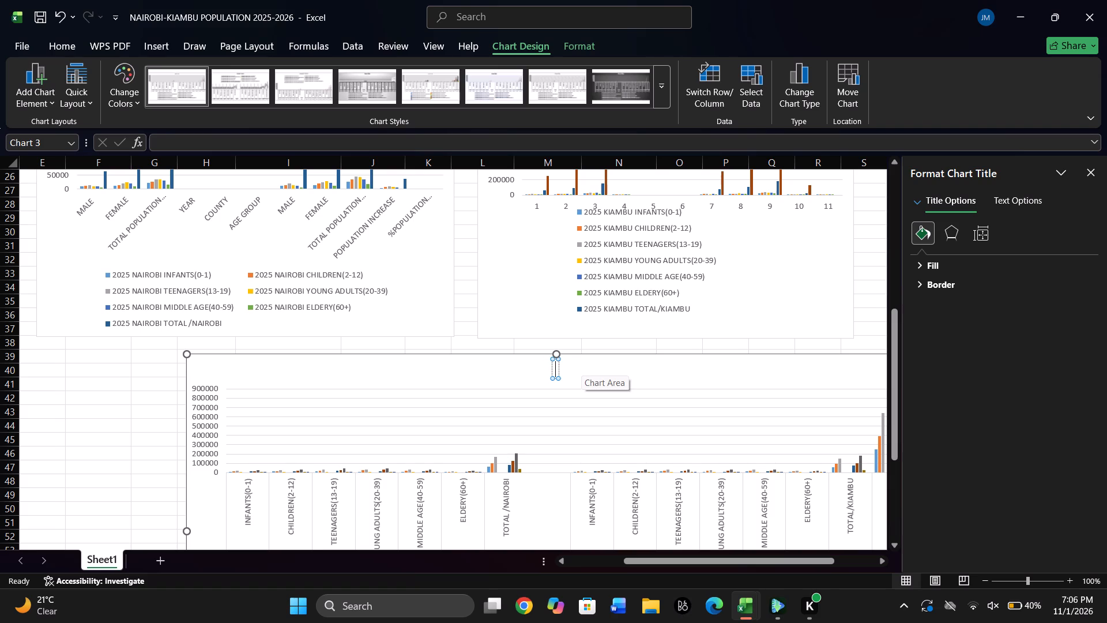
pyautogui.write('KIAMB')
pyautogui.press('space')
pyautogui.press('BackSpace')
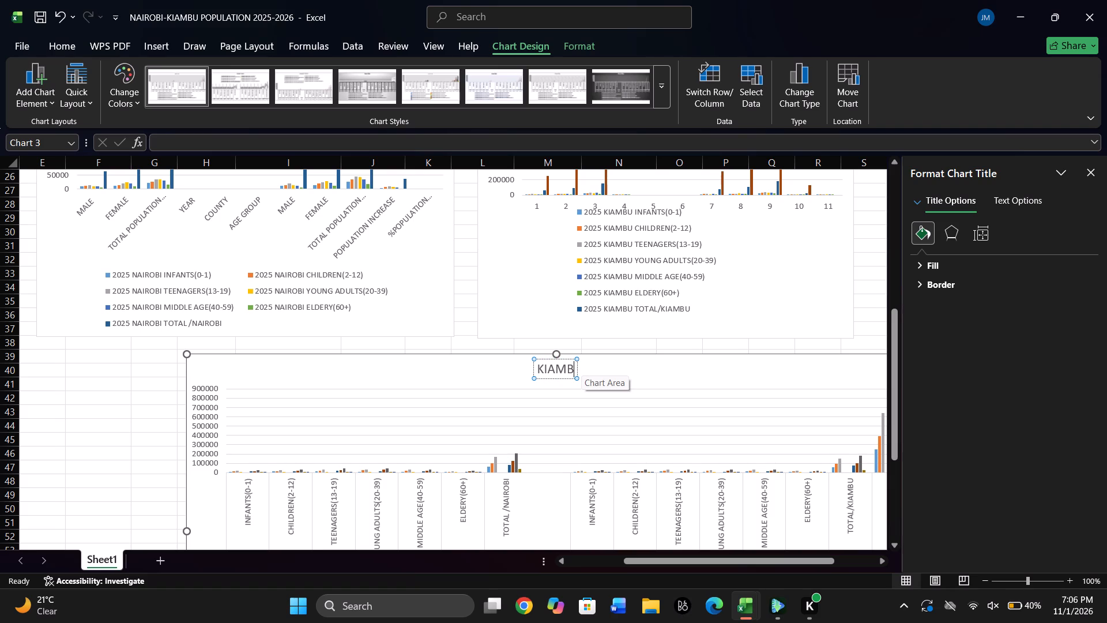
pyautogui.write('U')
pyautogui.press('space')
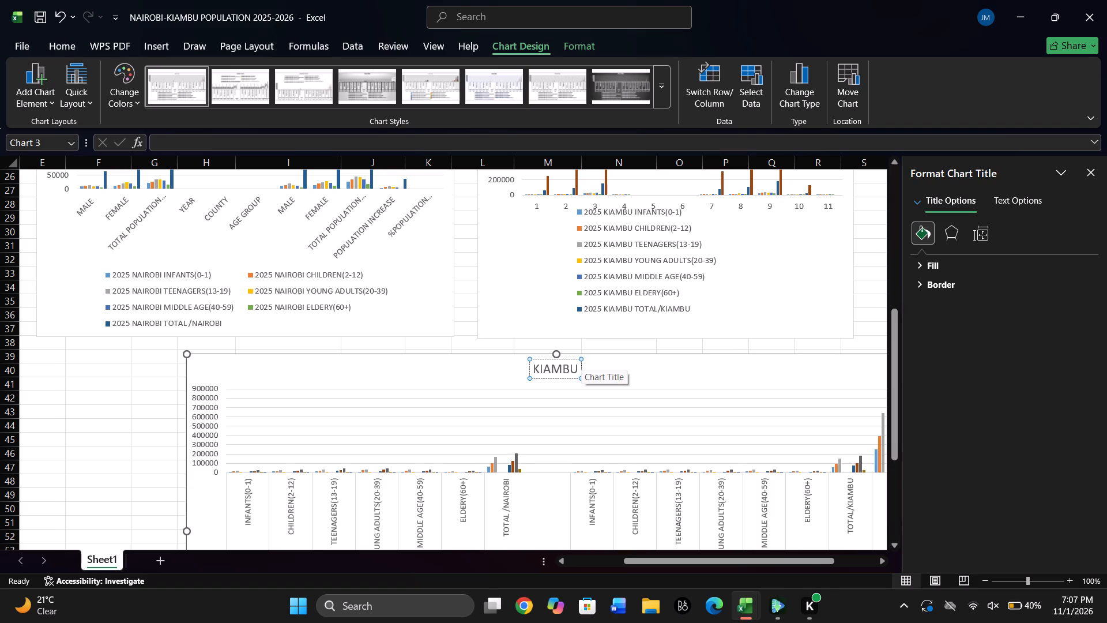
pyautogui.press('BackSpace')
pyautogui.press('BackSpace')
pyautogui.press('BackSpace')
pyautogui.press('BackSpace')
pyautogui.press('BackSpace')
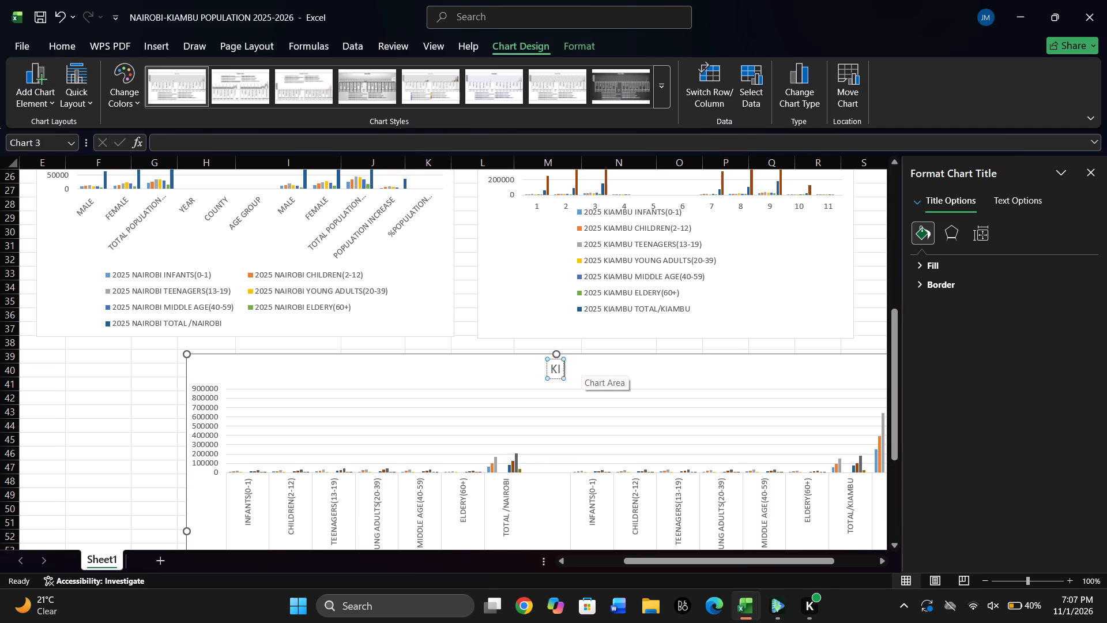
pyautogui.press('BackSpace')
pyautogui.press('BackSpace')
# Enter NAIROBI-KIAMBU POPULATION as the combined chart's title.
pyautogui.write('NAIROB')
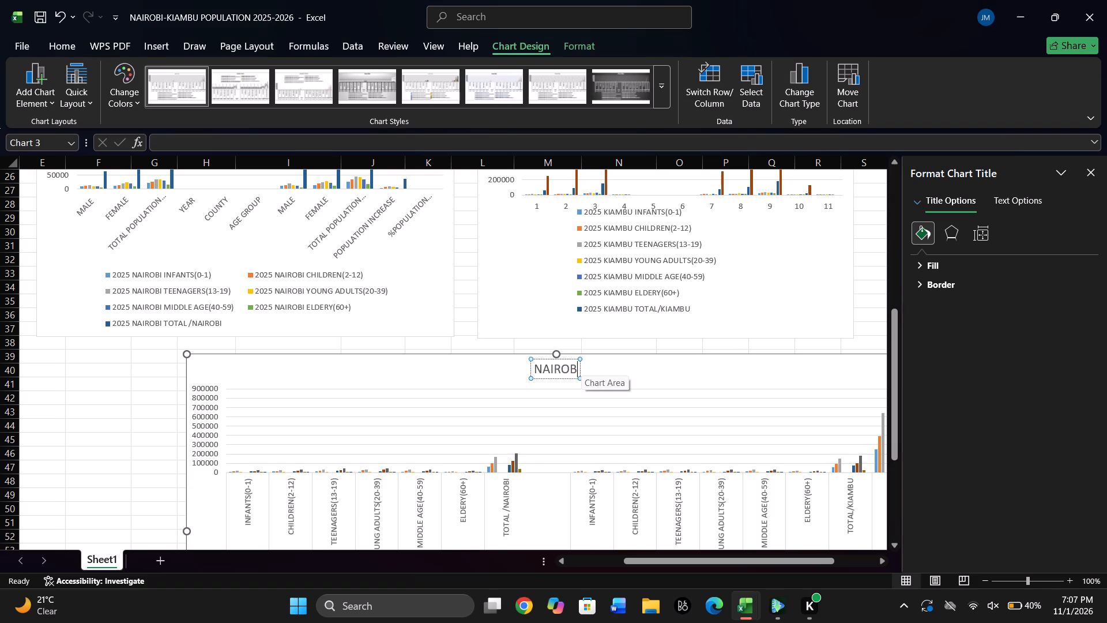
pyautogui.write('I')
pyautogui.press('space')
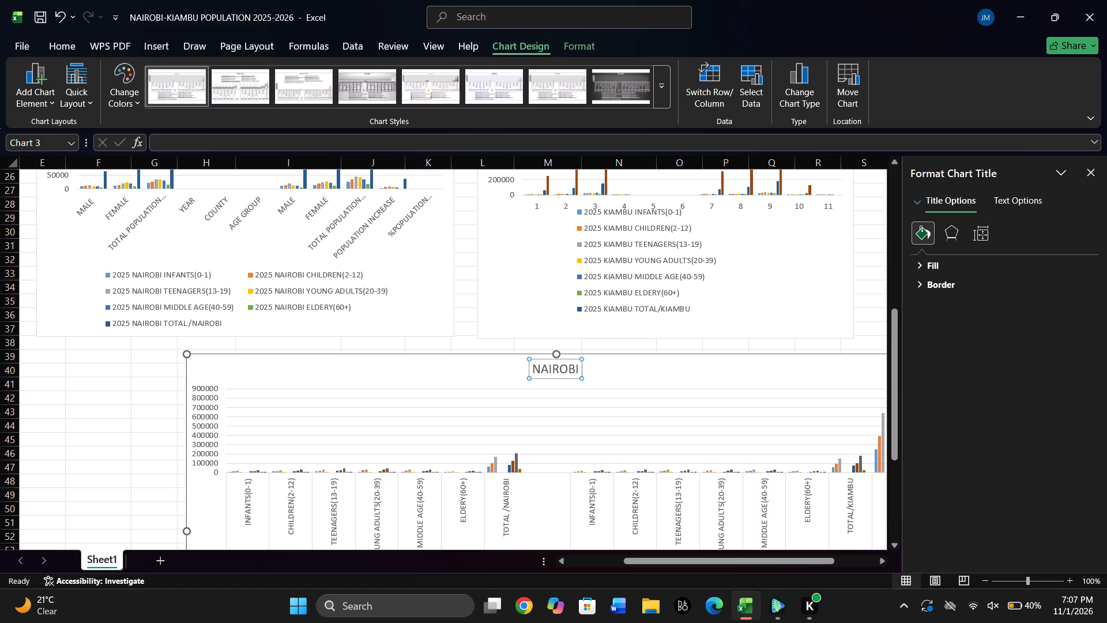
pyautogui.press('BackSpace')
pyautogui.press('=')
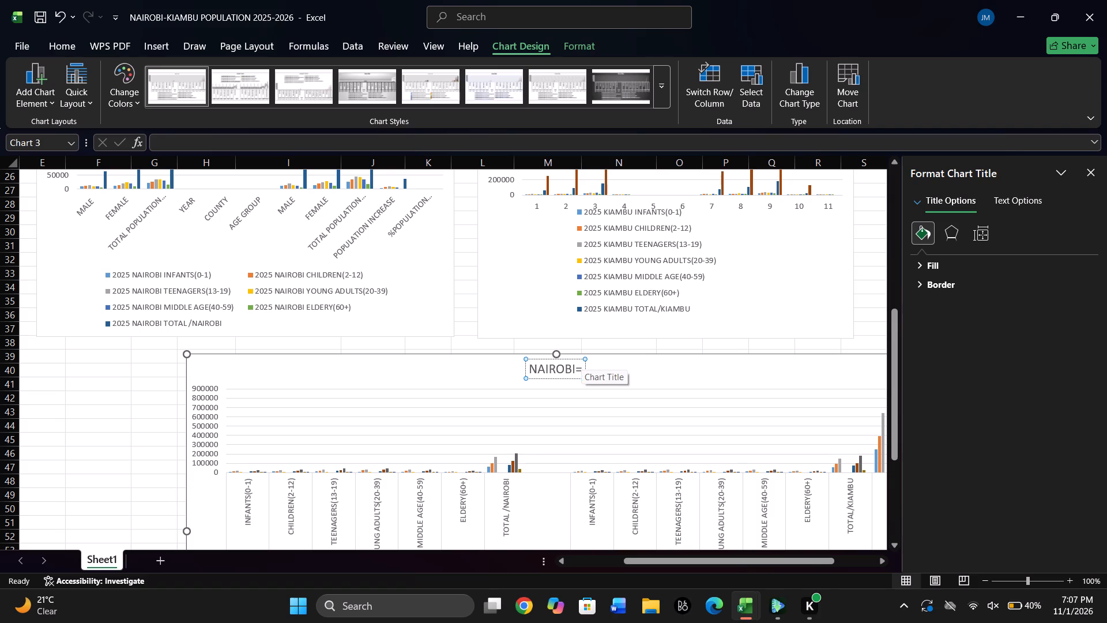
pyautogui.press('BackSpace')
pyautogui.press('-')
pyautogui.press('BackSpace')
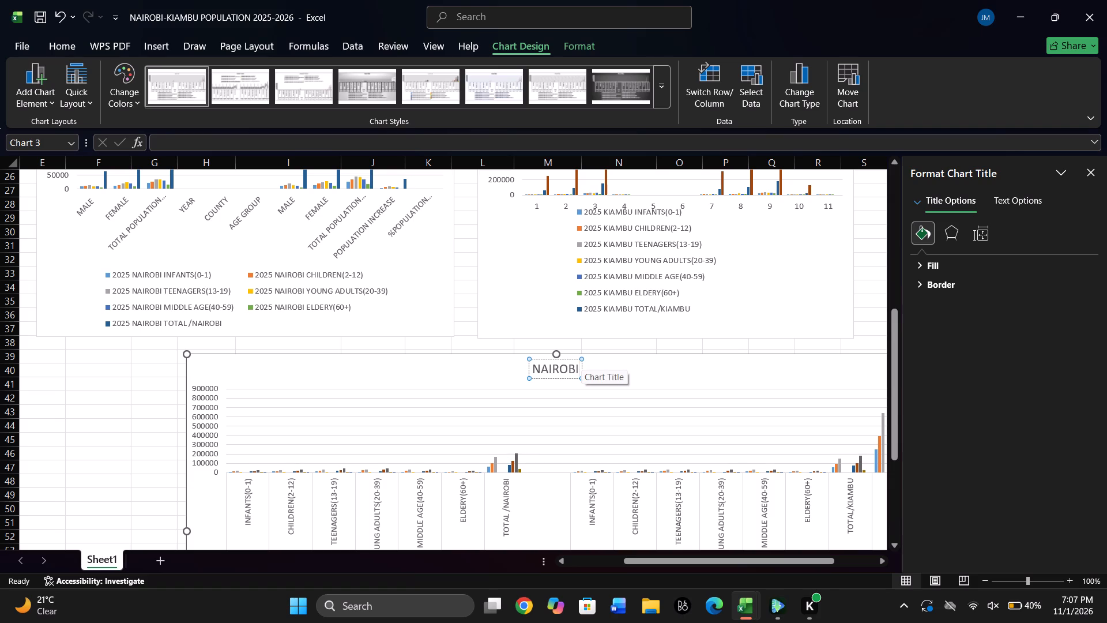
pyautogui.press('=')
pyautogui.press('BackSpace')
pyautogui.press('-')
pyautogui.press('BackSpace')
pyautogui.press('-')
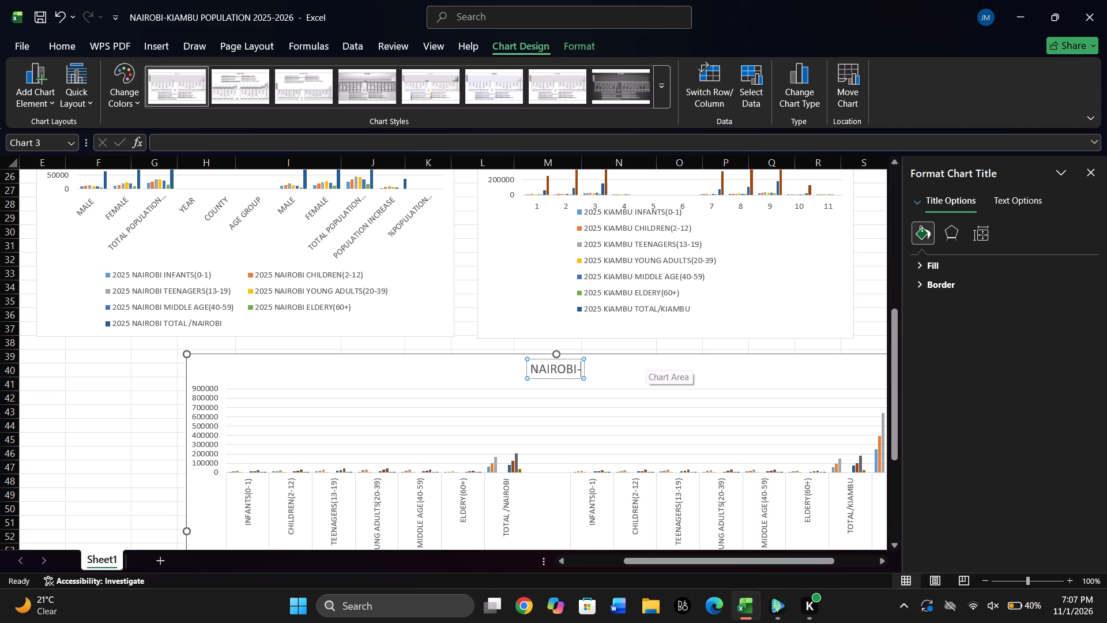
pyautogui.write('KIAMBU')
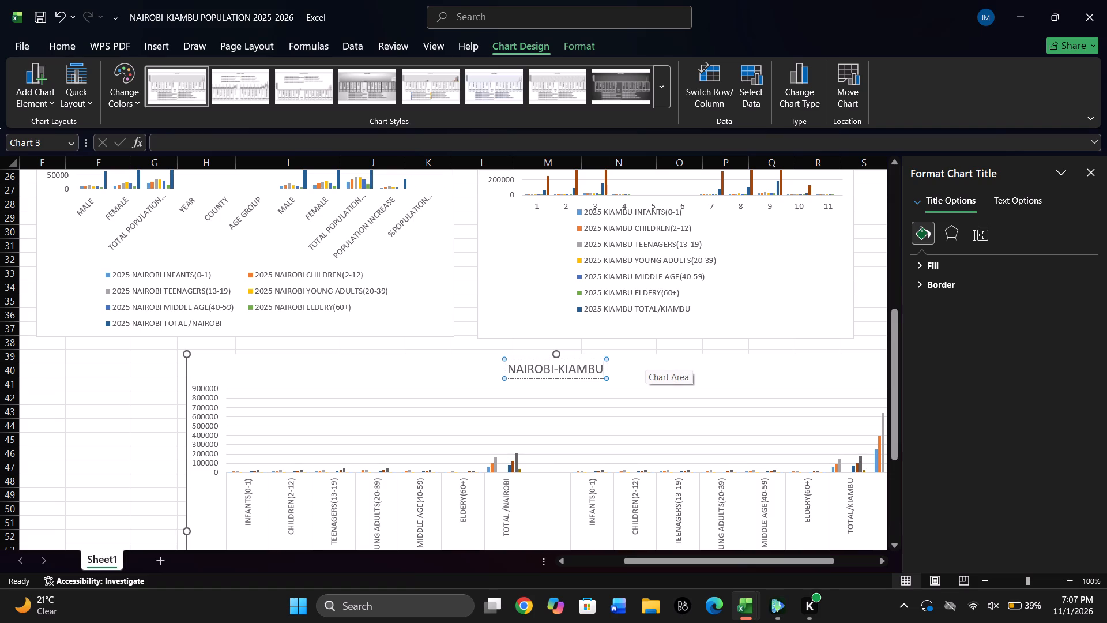
pyautogui.press('space')
pyautogui.write('POPULATION')
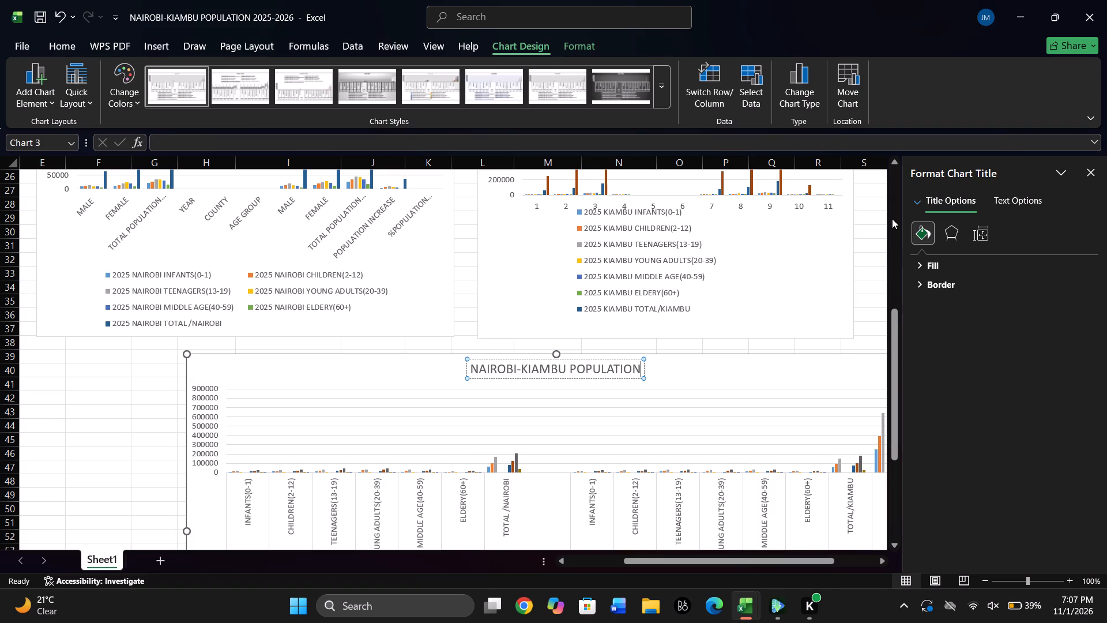
# Look over the population table and the titled charts, and close the chart title formatting options.
pyautogui.tripleClick(898, 186)
pyautogui.click(898, 186)
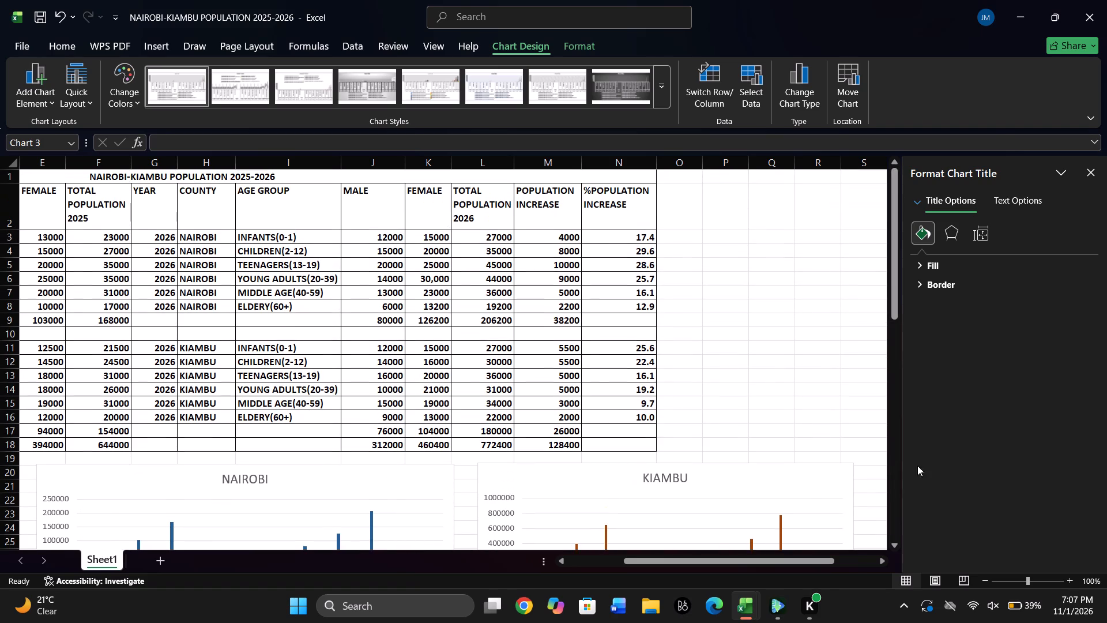
pyautogui.tripleClick(898, 476)
pyautogui.click(898, 476)
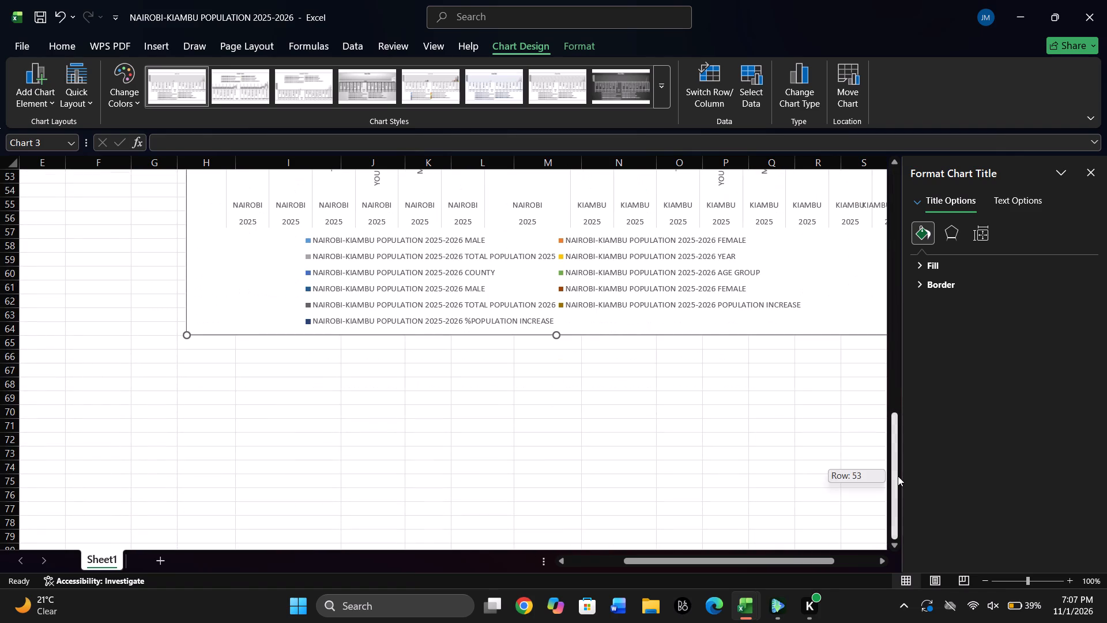
pyautogui.tripleClick(900, 236)
pyautogui.click(900, 236)
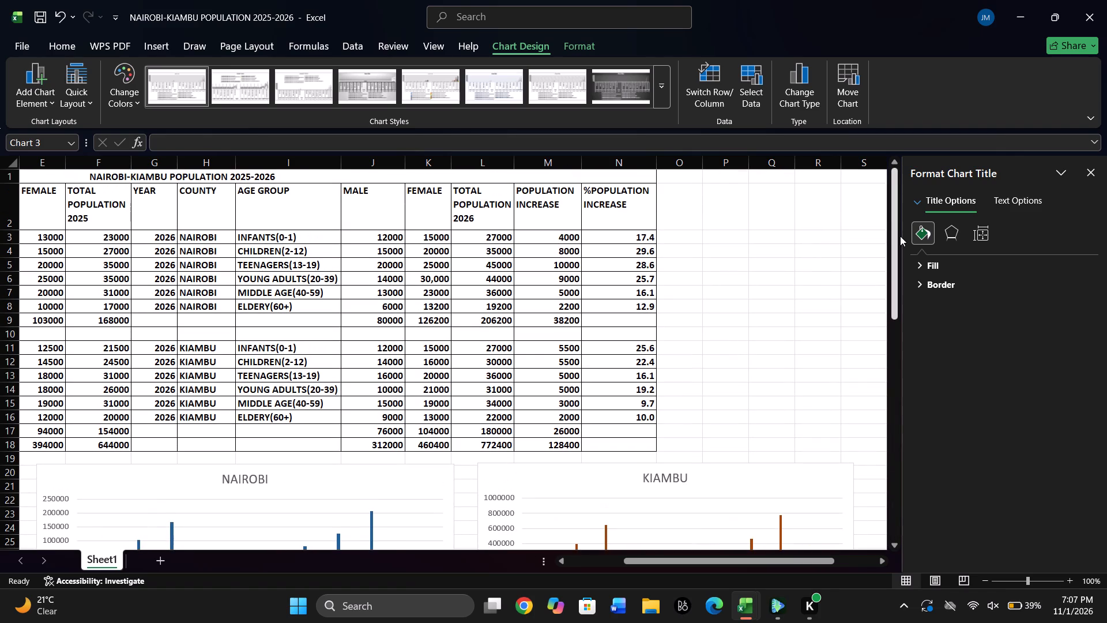
pyautogui.click(1096, 167)
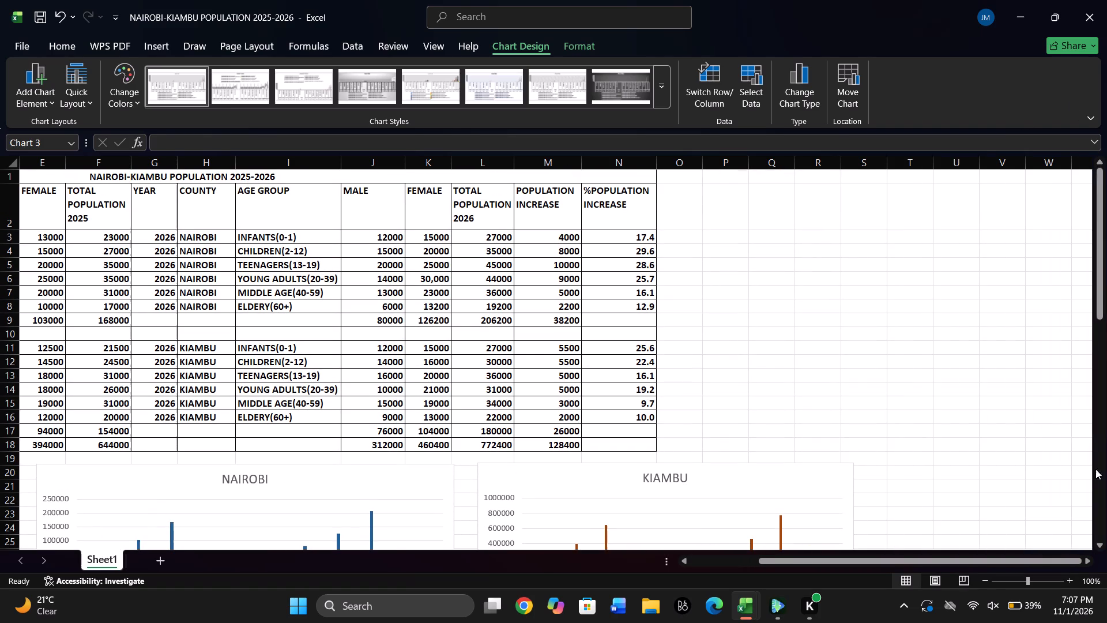
# Widen the NAIROBI-KIAMBU POPULATION chart on its right side so it extends to about column U.
pyautogui.click(1106, 467)
pyautogui.click(1106, 467)
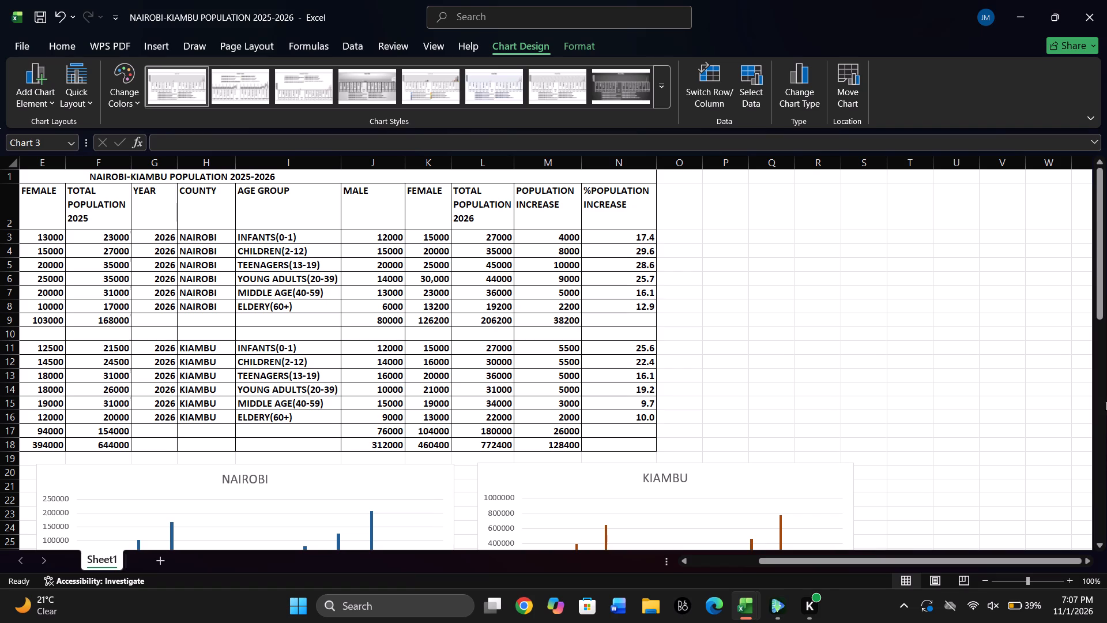
pyautogui.click(1102, 407)
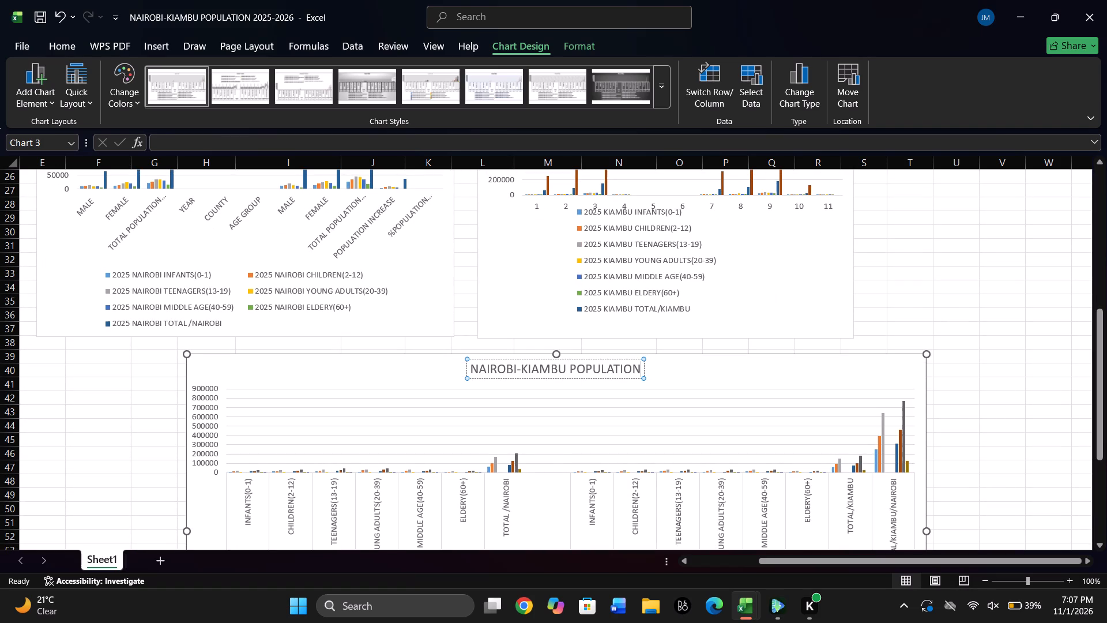
pyautogui.moveTo(927, 531); pyautogui.dragTo(960, 532)
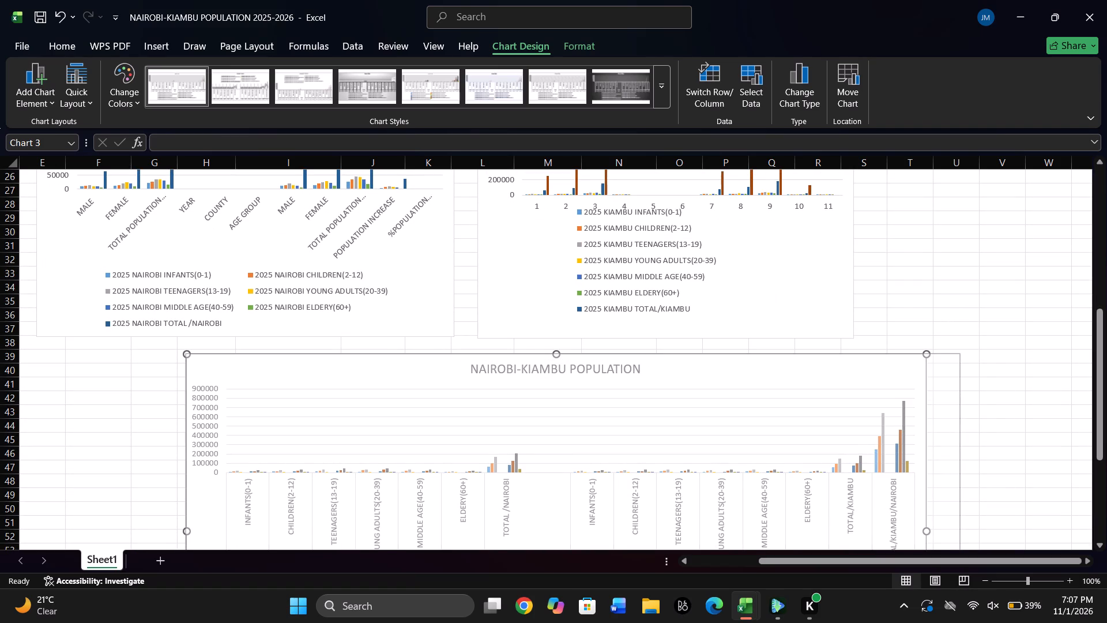
# Save the workbook.
pyautogui.click(1105, 511)
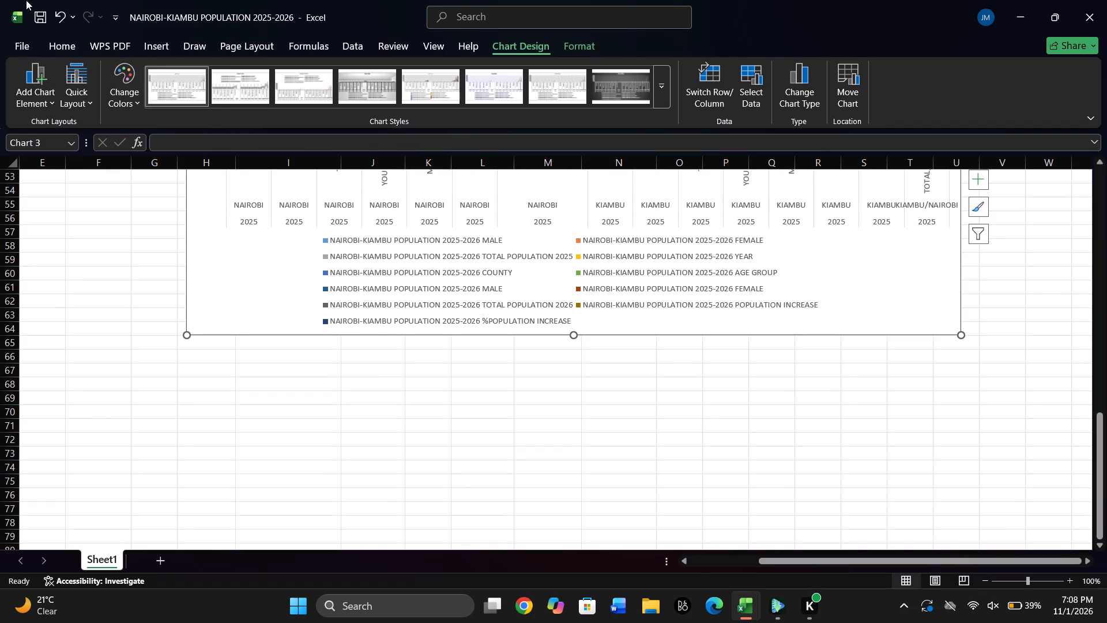
pyautogui.click(39, 14)
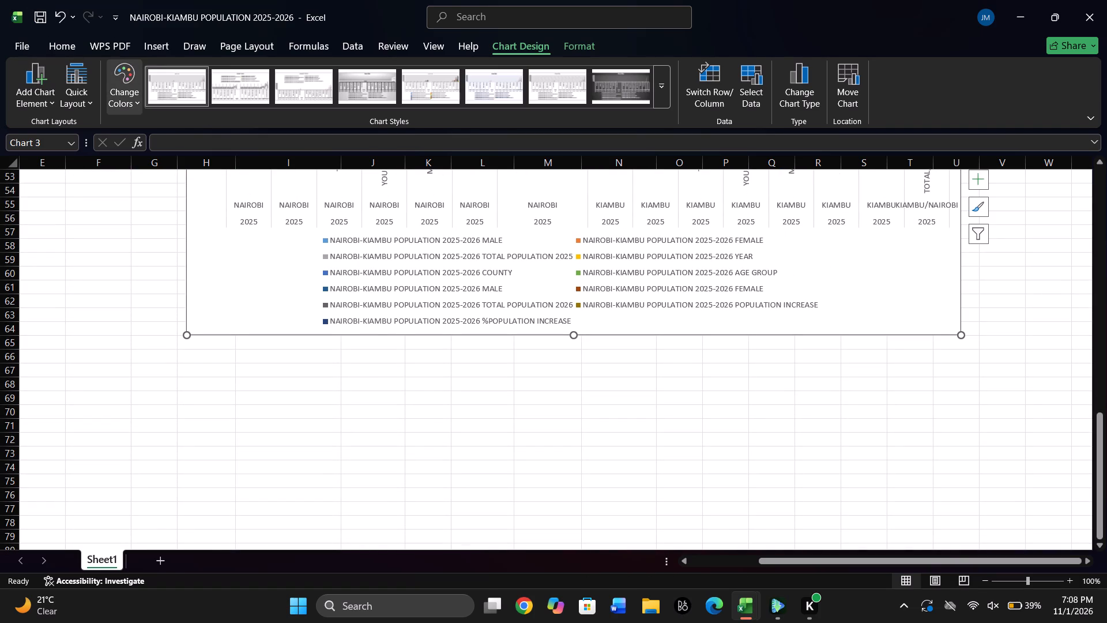
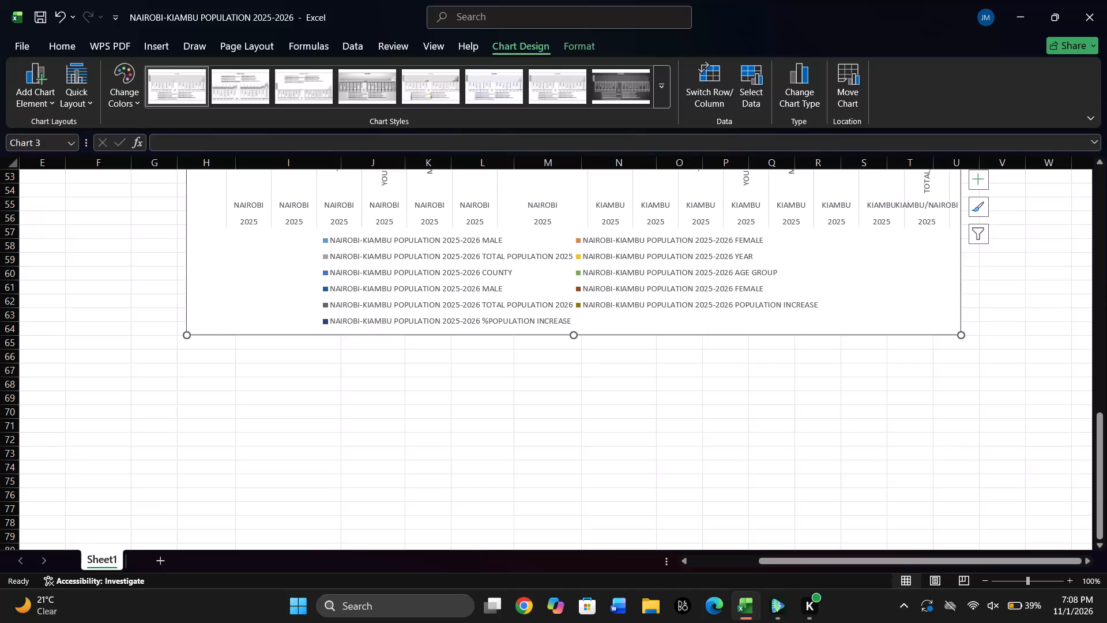
# Deselect the combined population chart by selecting empty cell P9 beside the table, and save the workbook.
pyautogui.click(1106, 300)
pyautogui.tripleClick(1101, 174)
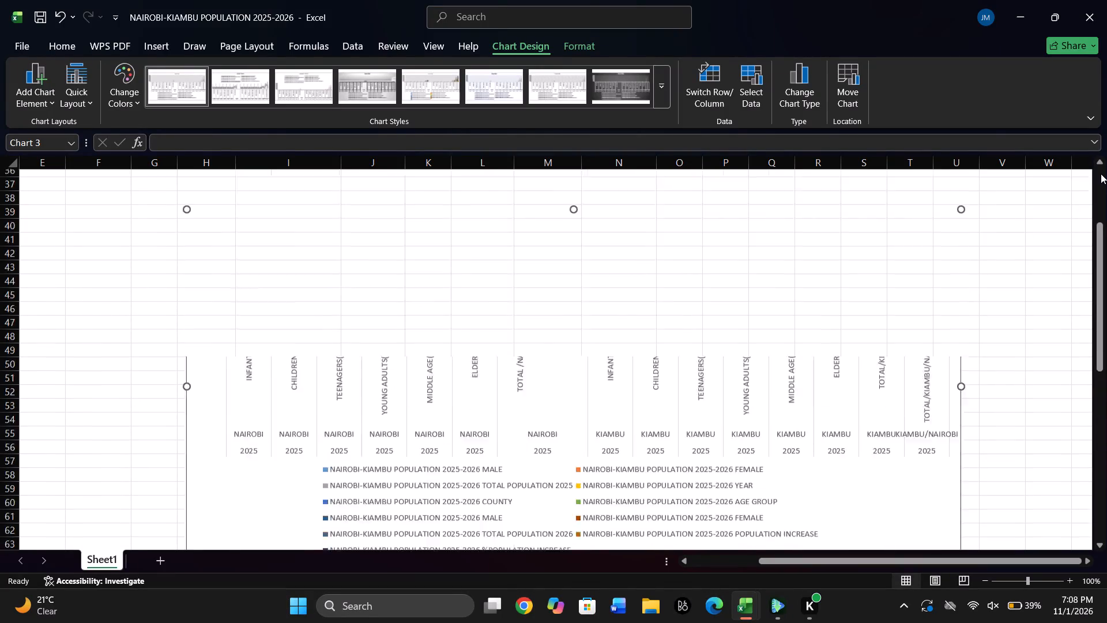
pyautogui.tripleClick(1101, 174)
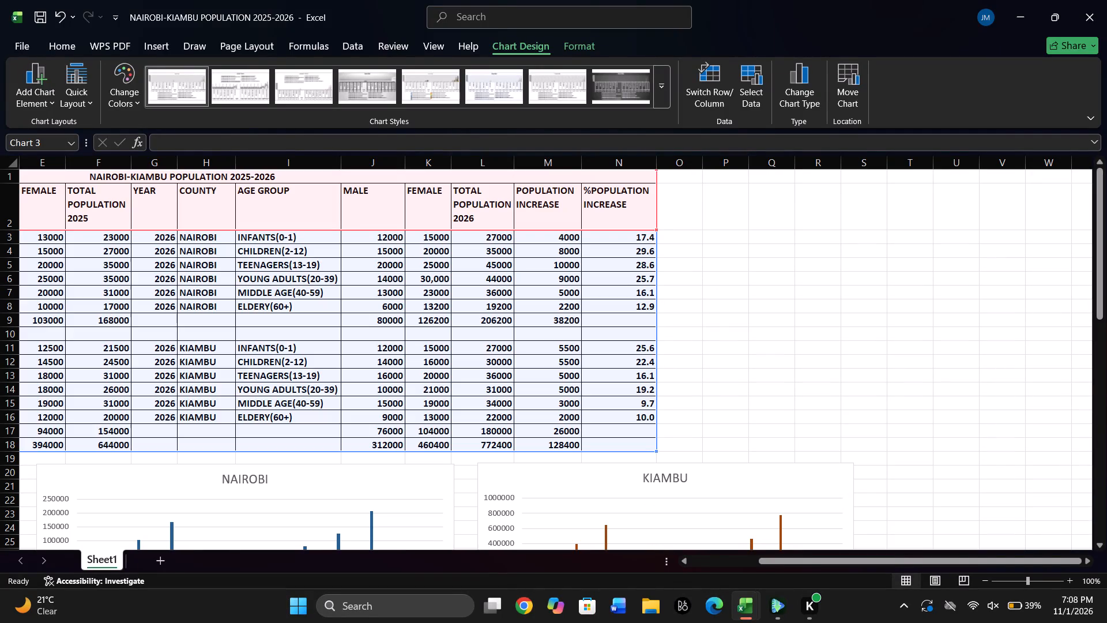
pyautogui.click(716, 316)
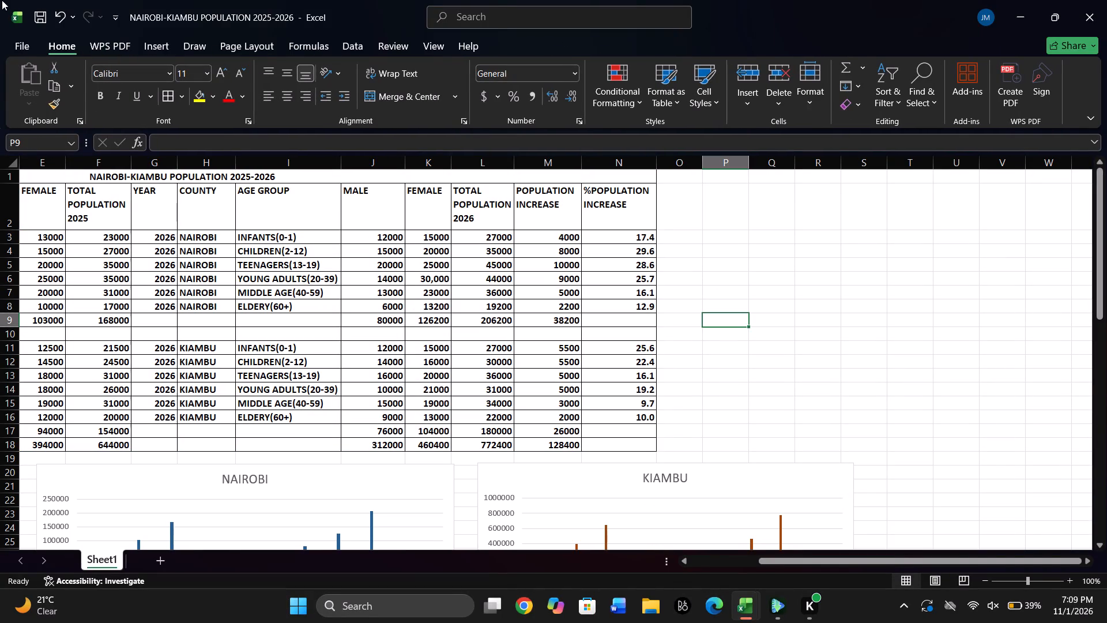
pyautogui.click(46, 22)
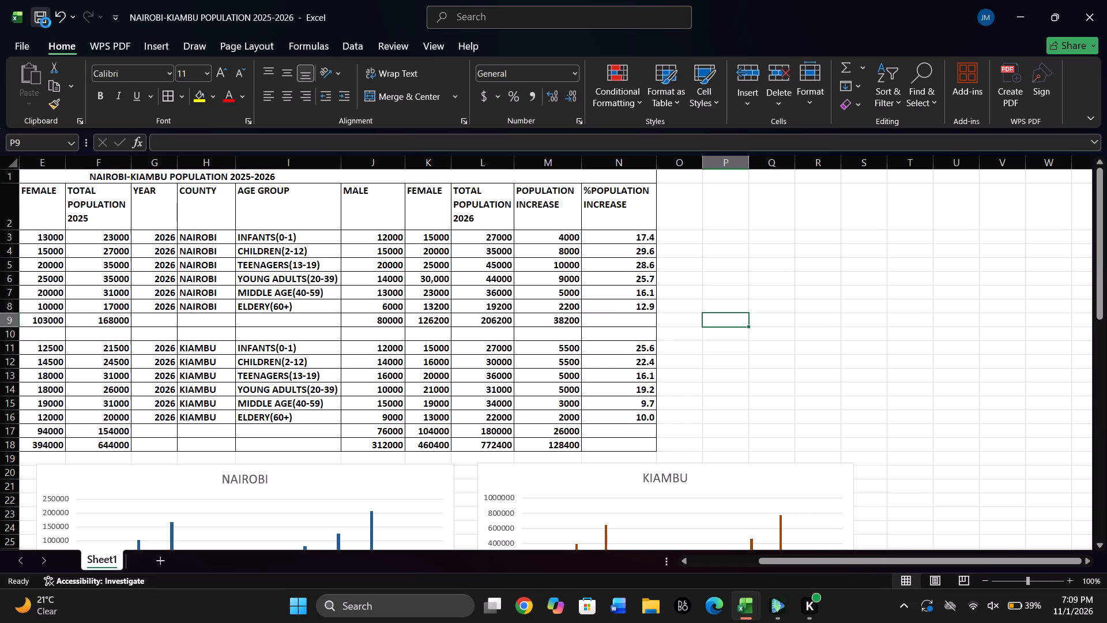
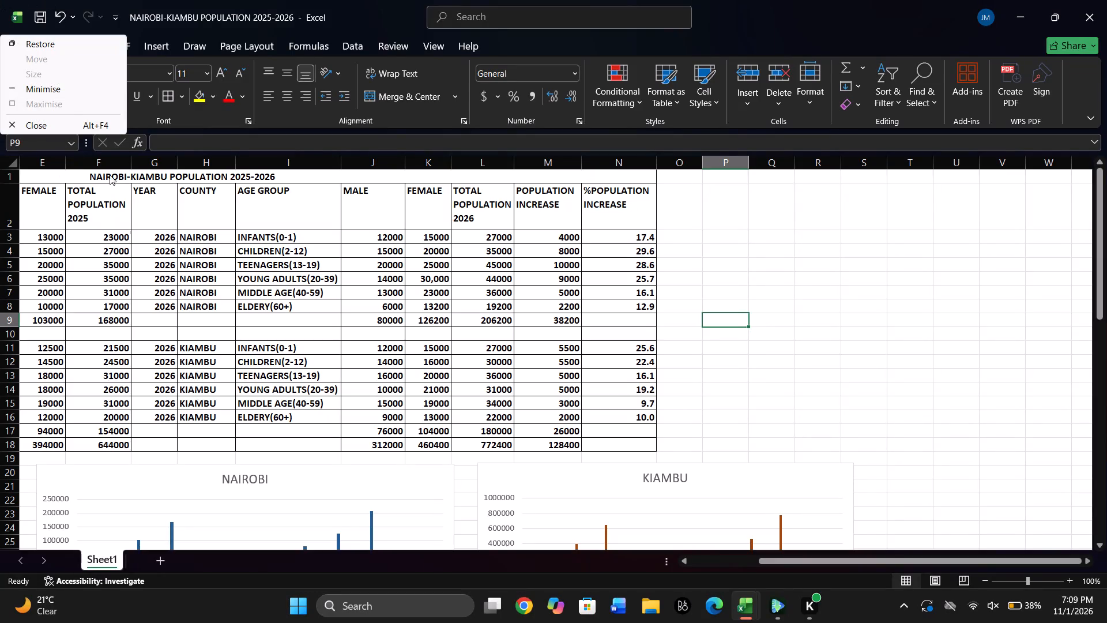
# Dismiss the open window controls by selecting cell M3, the population increase for Nairobi infants.
pyautogui.click(562, 234)
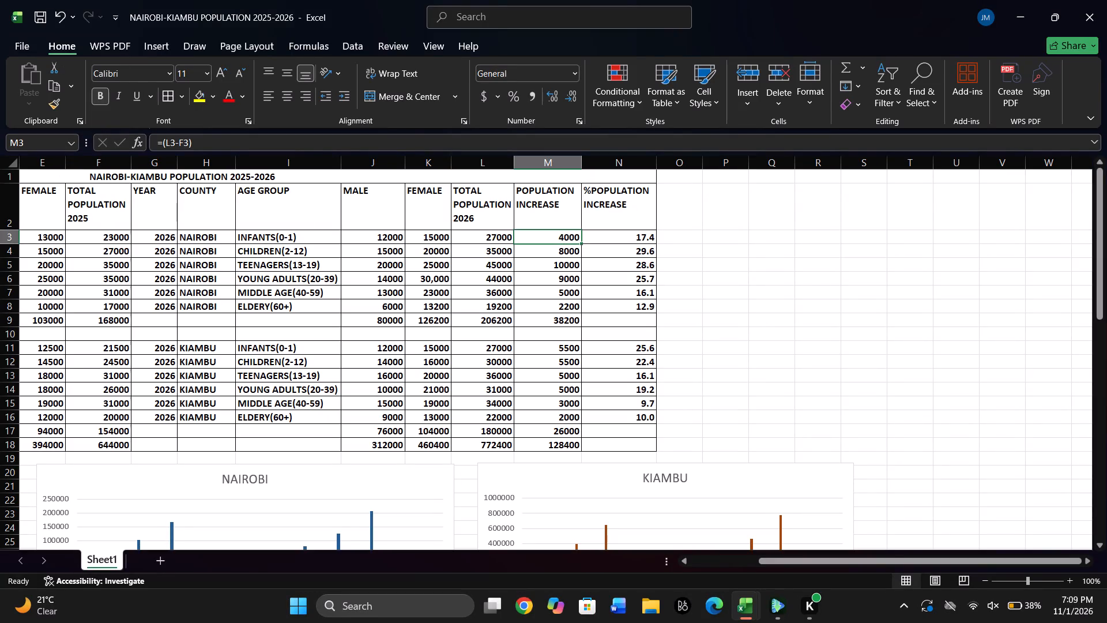